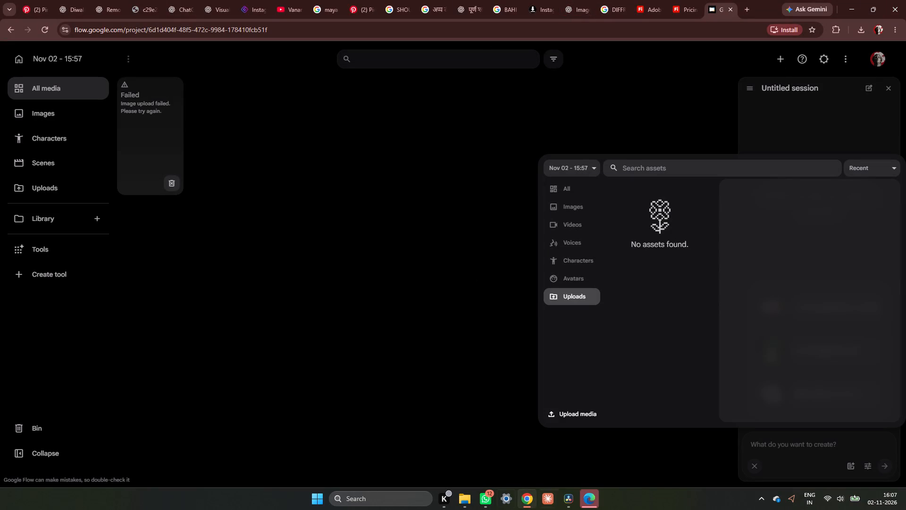
Switch to DaVinci Resolve and import all media from the NEW PK REEL2 folder into the brolls bin.
left_click(564, 507)
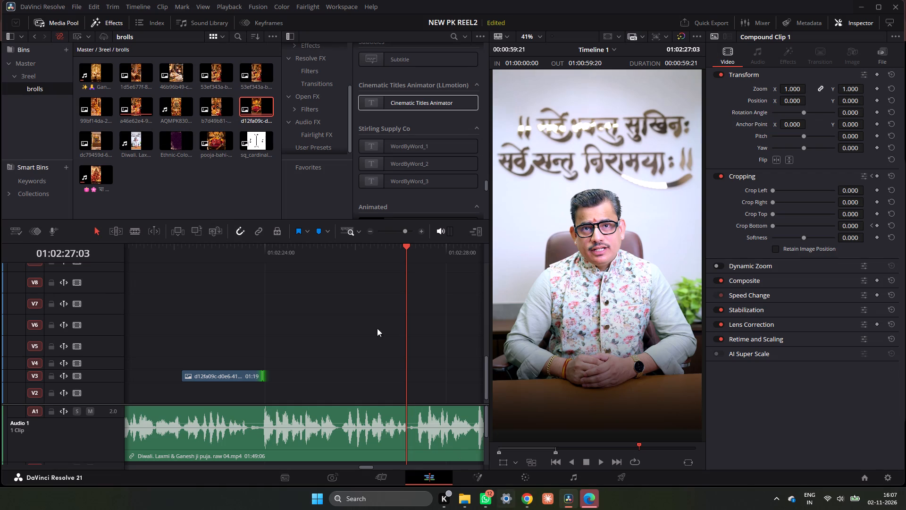
double_click(370, 232)
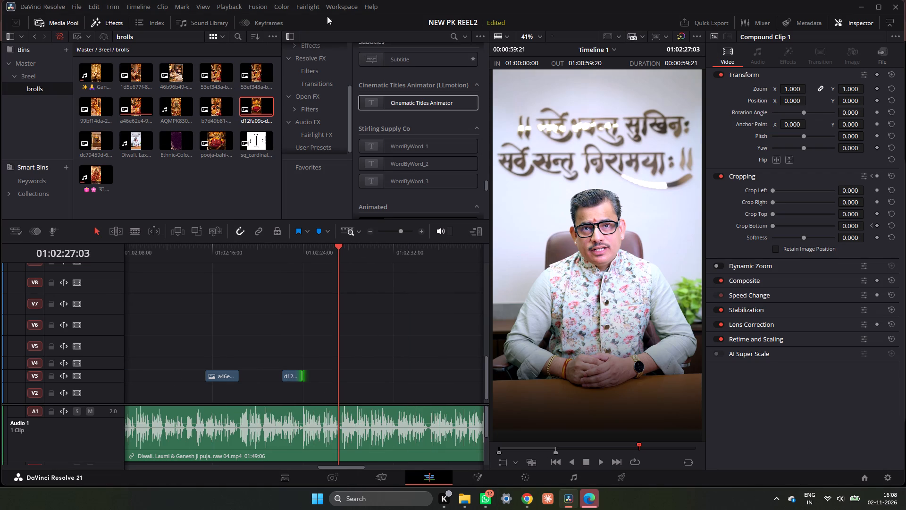
right_click(210, 167)
left_click(273, 295)
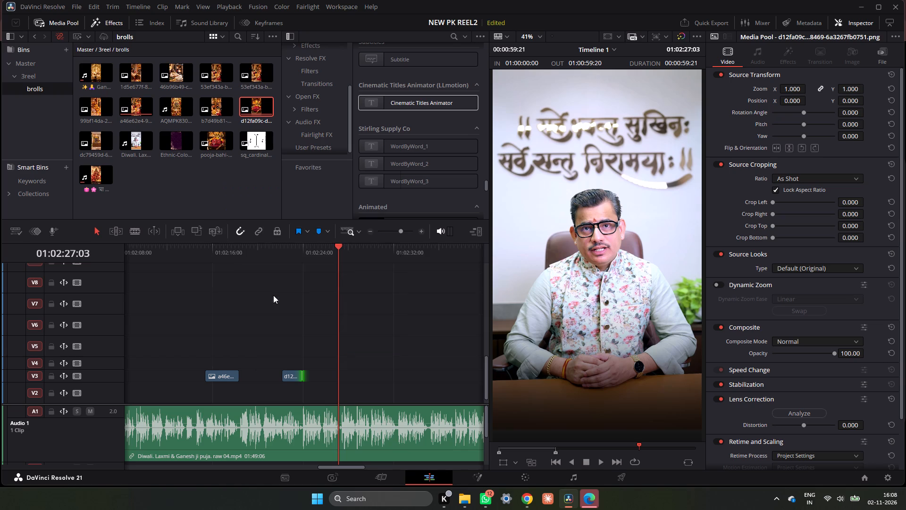
left_click(267, 152)
key("ctrl+a")
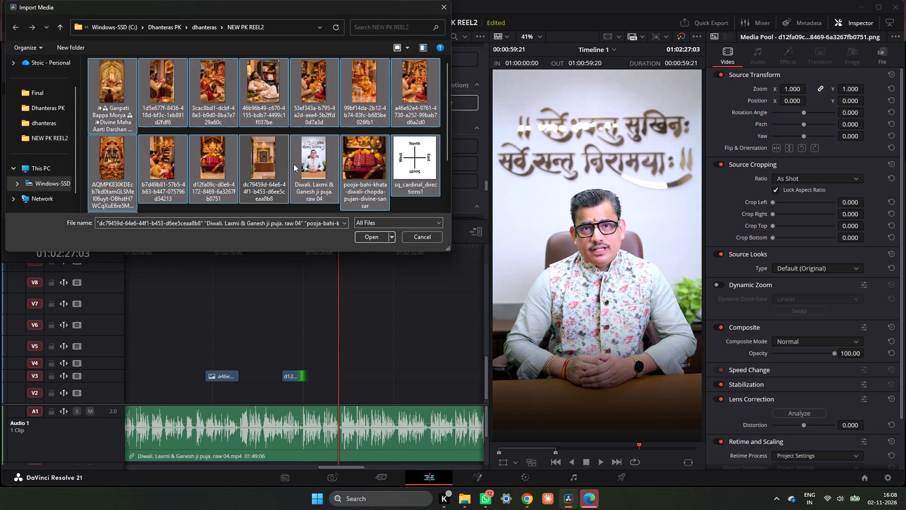
left_click(364, 238)
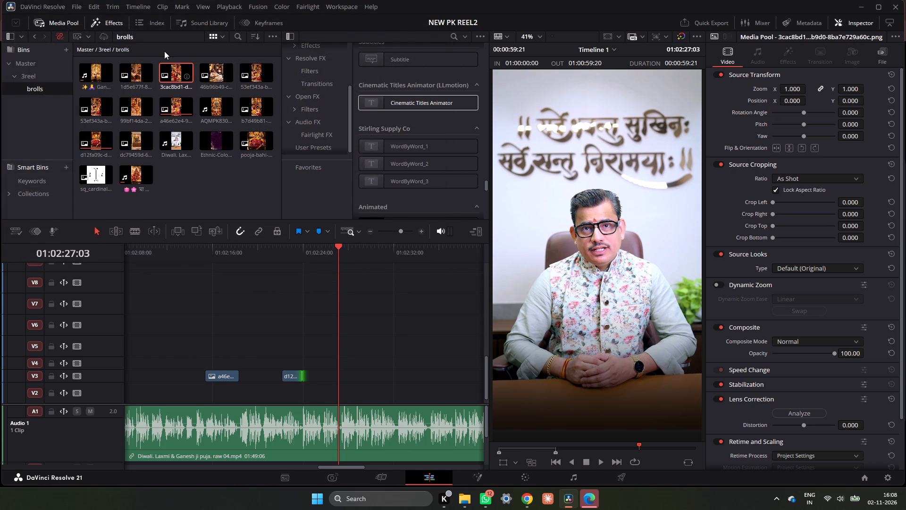
left_click(223, 189)
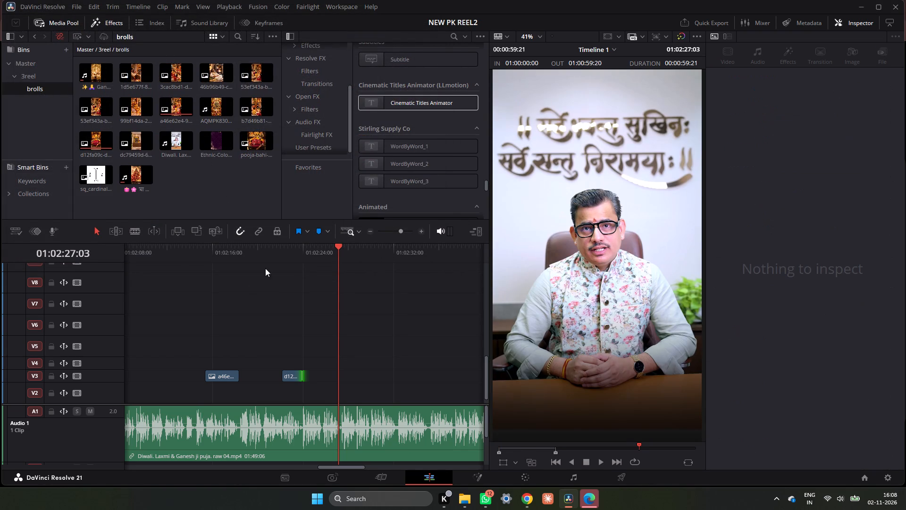
Play back the timeline from about 01:02:22, around the end of the second b-roll image on V3.
left_click(288, 248)
key("space")
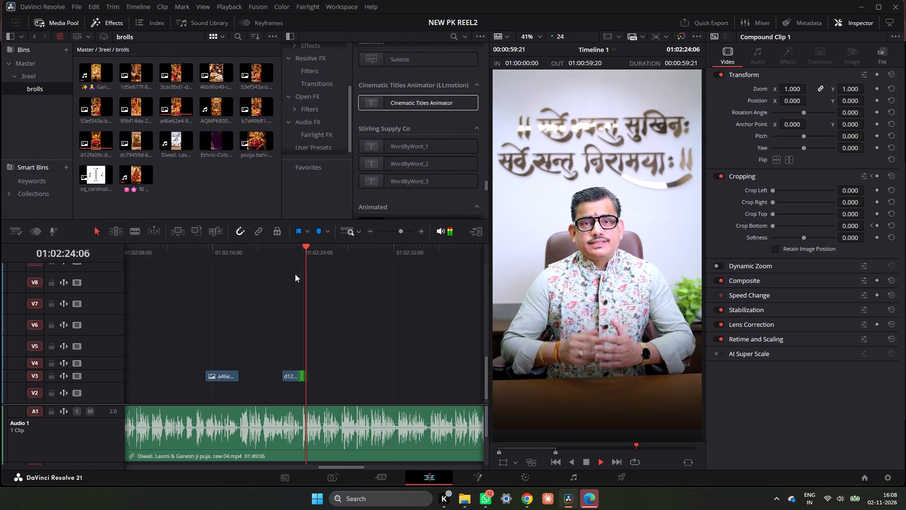
key("space")
left_click(285, 250)
key("space")
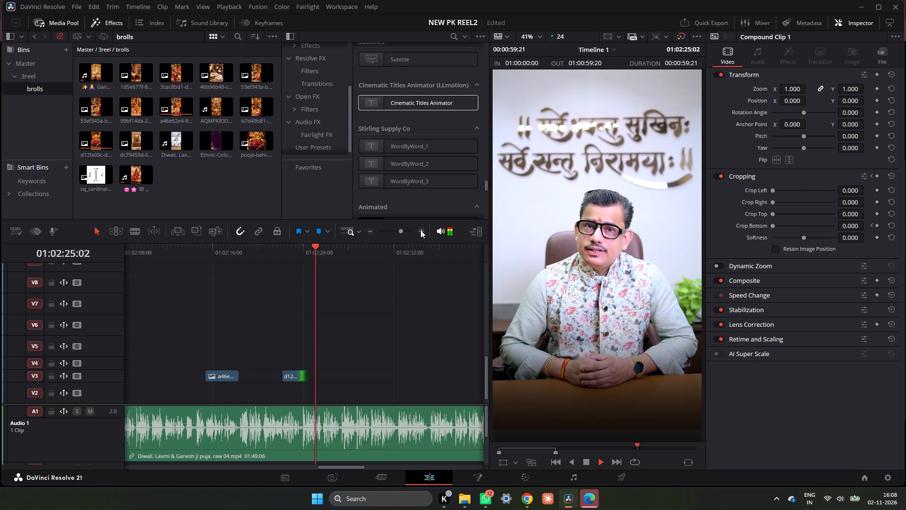
key("space")
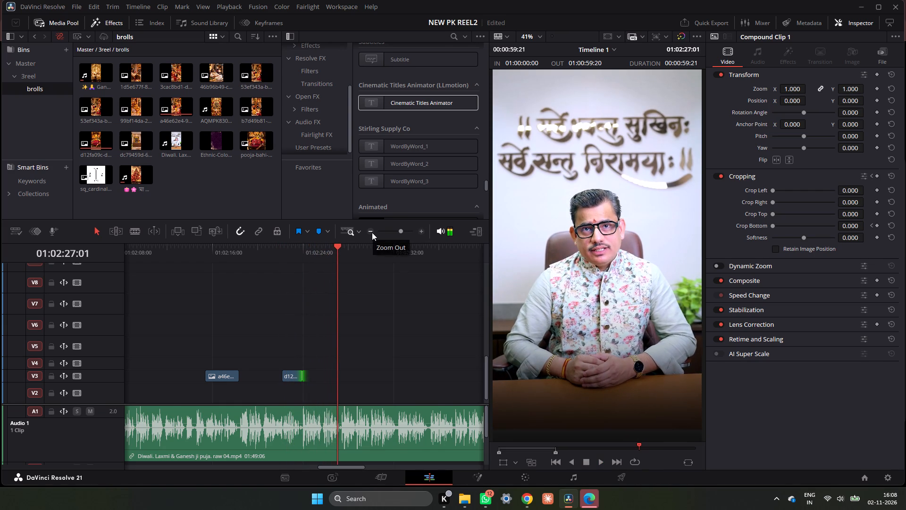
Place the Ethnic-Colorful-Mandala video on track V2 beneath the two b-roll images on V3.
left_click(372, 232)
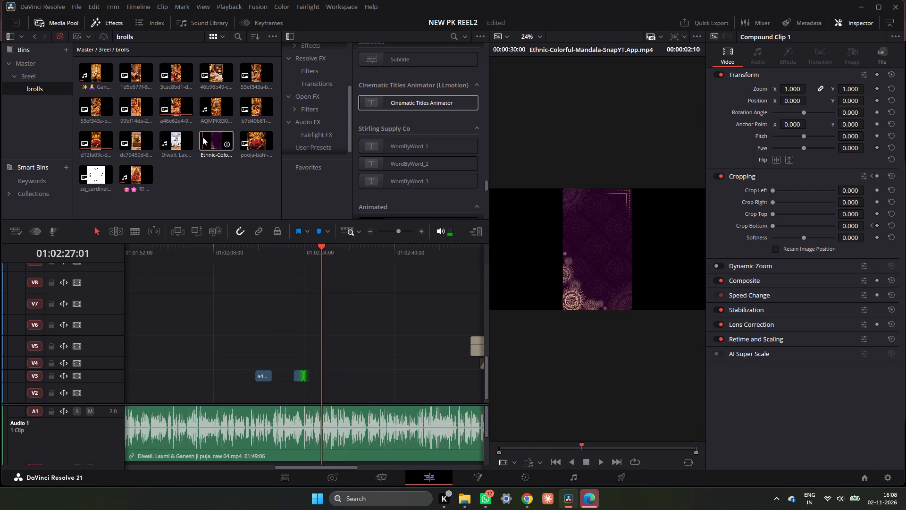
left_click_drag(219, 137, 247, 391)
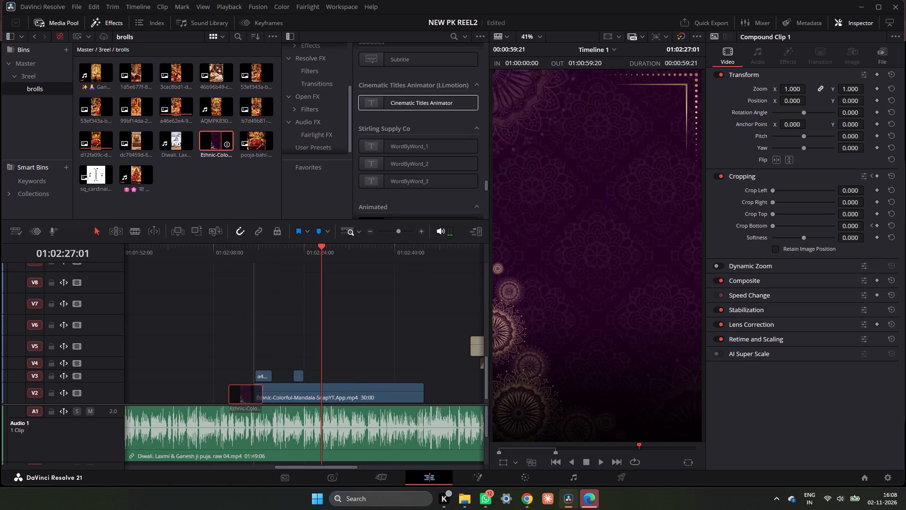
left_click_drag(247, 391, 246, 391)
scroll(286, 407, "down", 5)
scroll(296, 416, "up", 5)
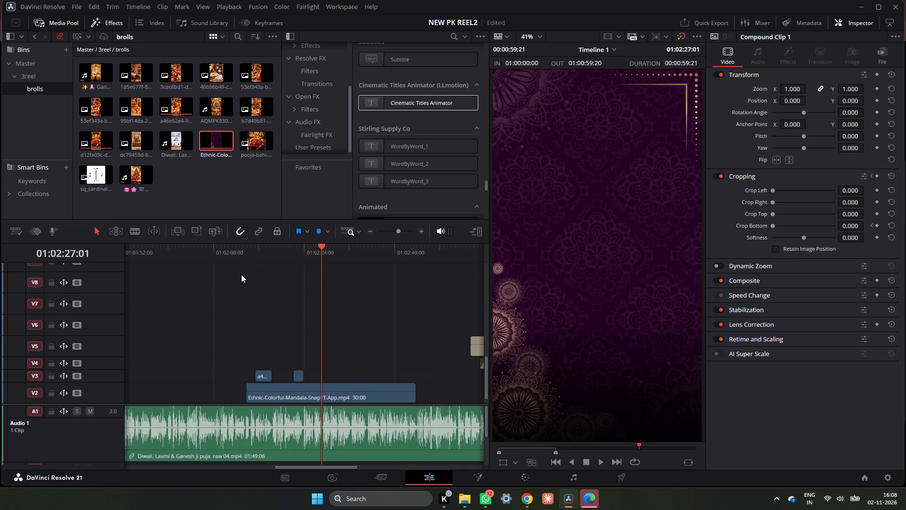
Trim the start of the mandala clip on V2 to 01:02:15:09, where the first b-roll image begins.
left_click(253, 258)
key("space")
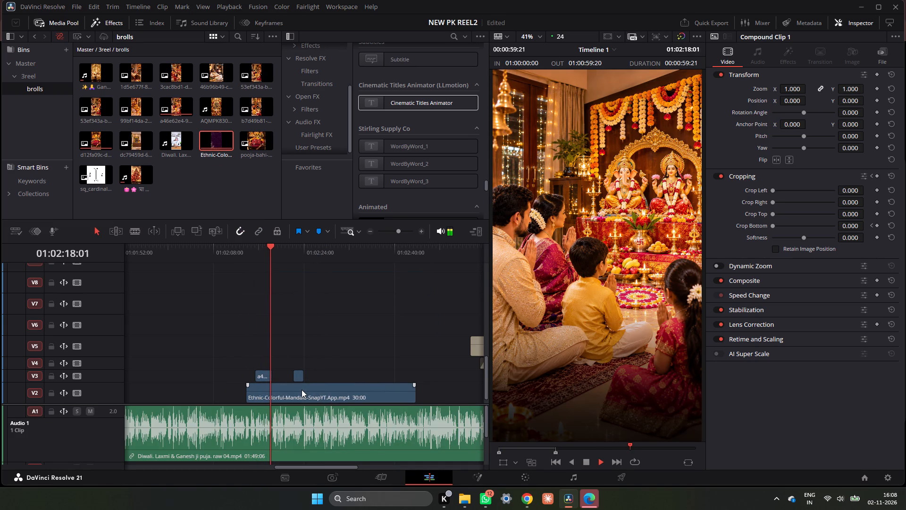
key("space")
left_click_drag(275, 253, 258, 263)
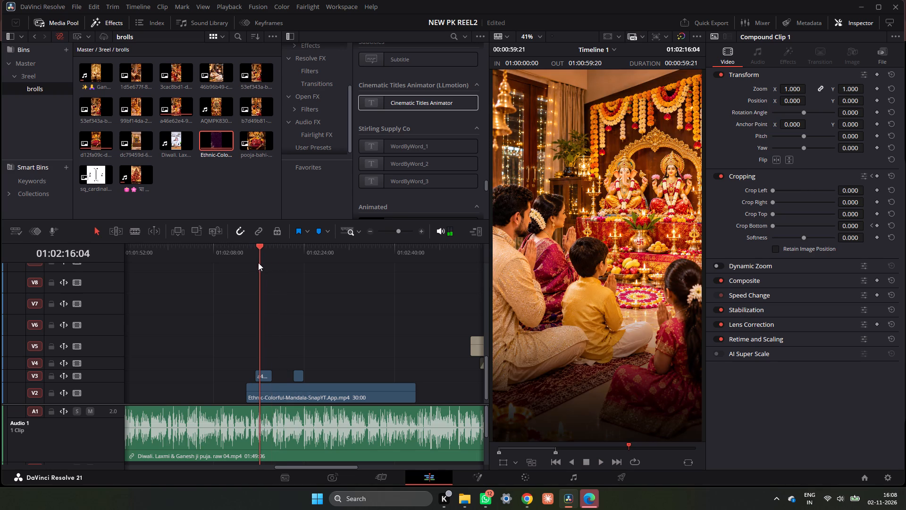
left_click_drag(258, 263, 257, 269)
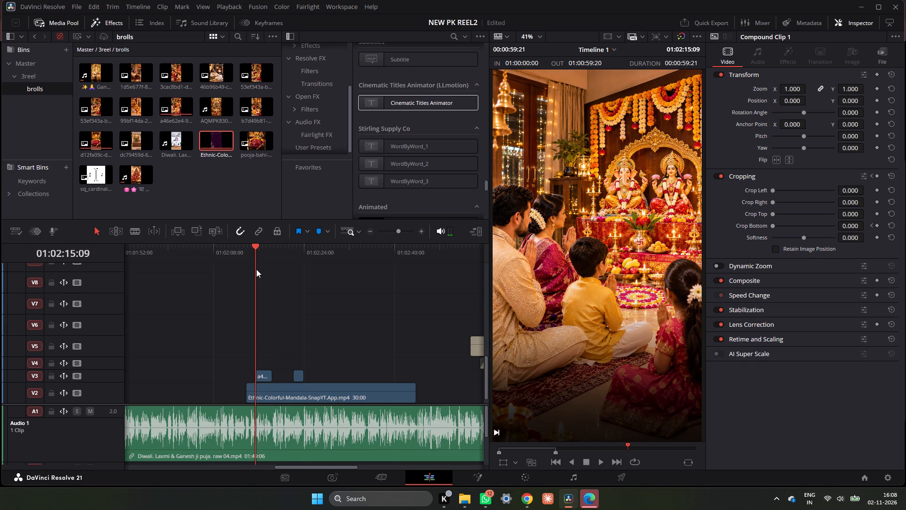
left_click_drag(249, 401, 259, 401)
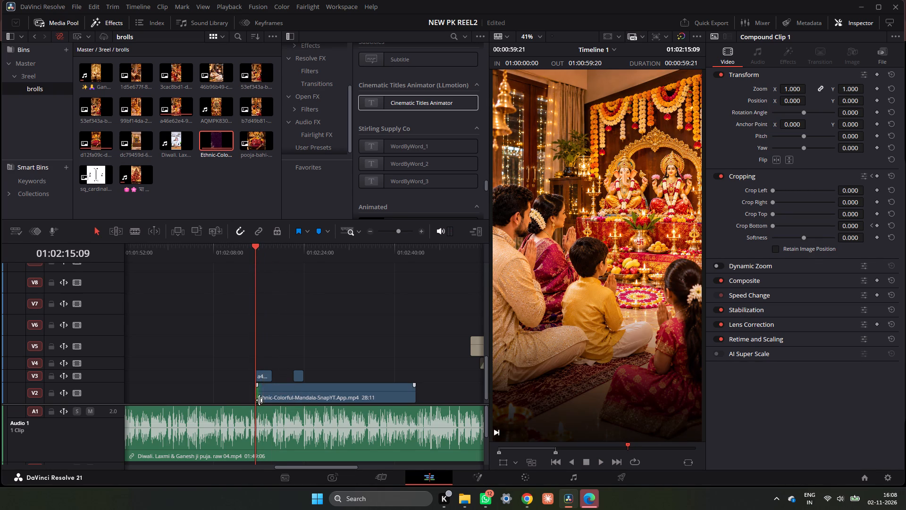
Review the mandala background in playback around both b-roll images on V3.
key("space")
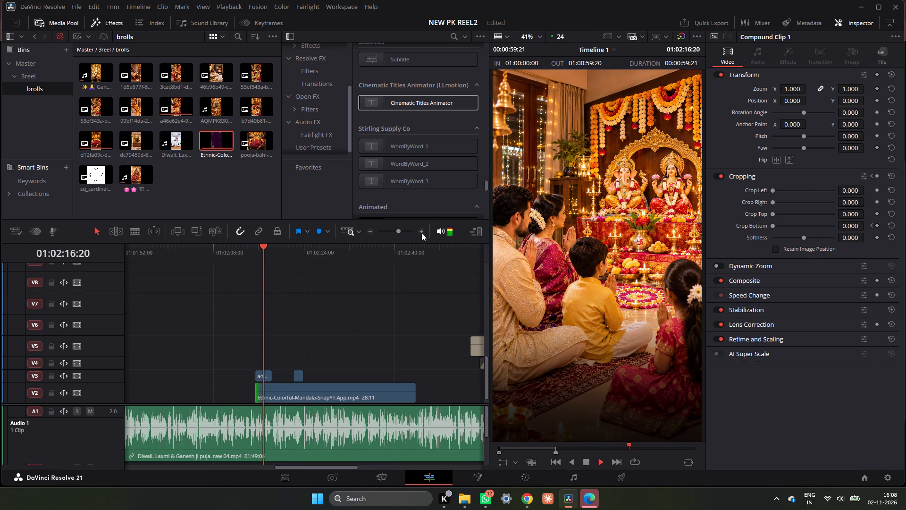
left_click(421, 230)
key("space")
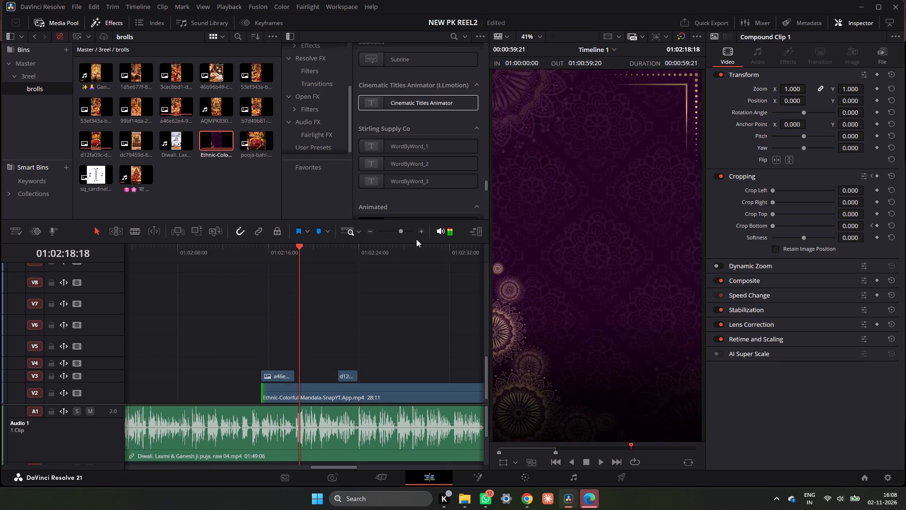
left_click_drag(298, 247, 257, 264)
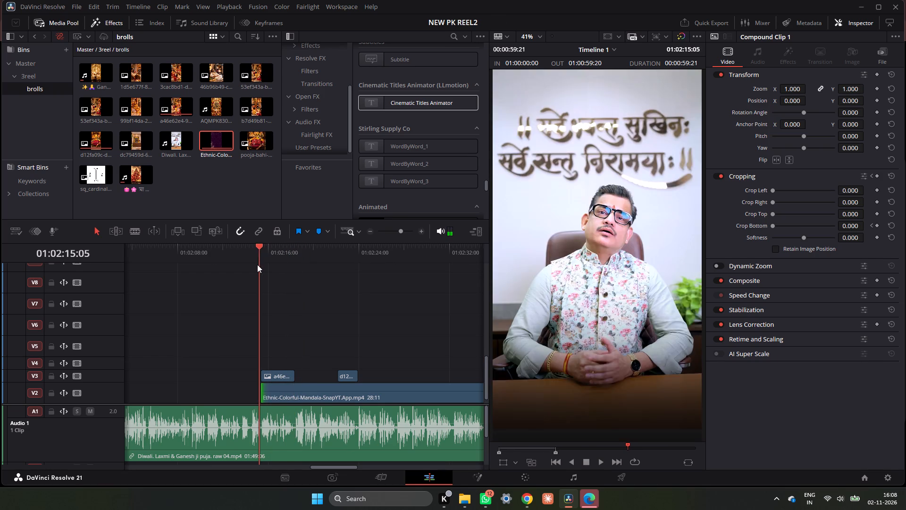
left_click_drag(257, 264, 337, 284)
key("space")
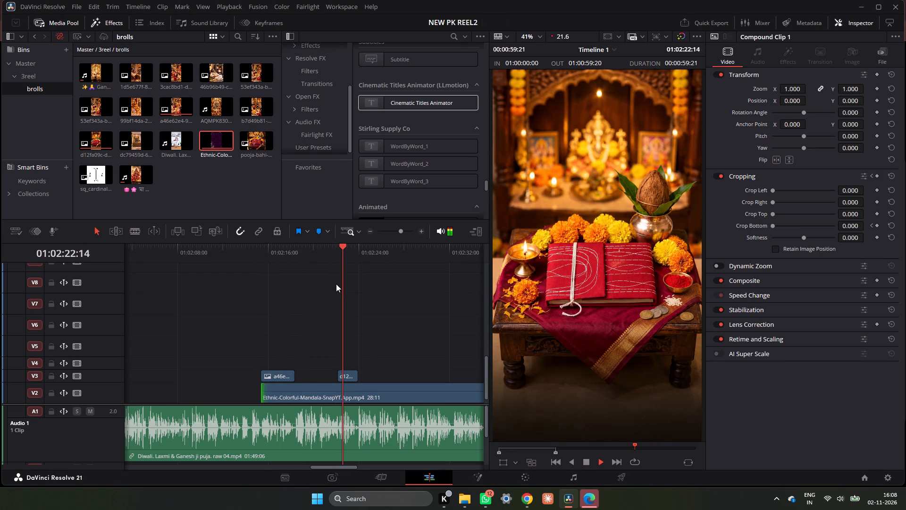
key("space")
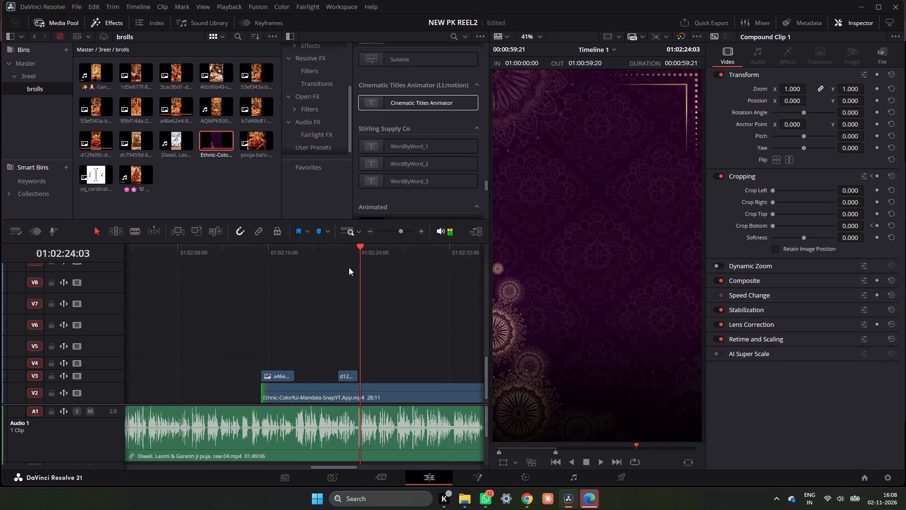
left_click_drag(350, 257, 338, 265)
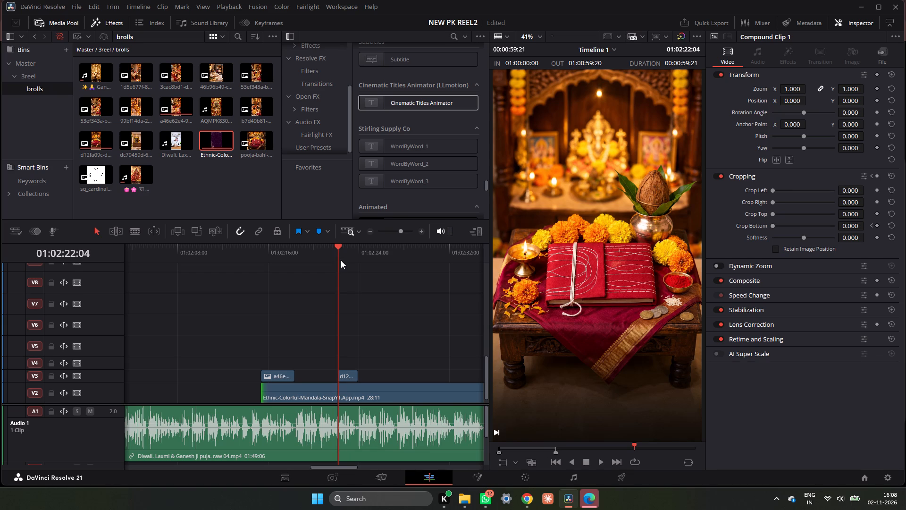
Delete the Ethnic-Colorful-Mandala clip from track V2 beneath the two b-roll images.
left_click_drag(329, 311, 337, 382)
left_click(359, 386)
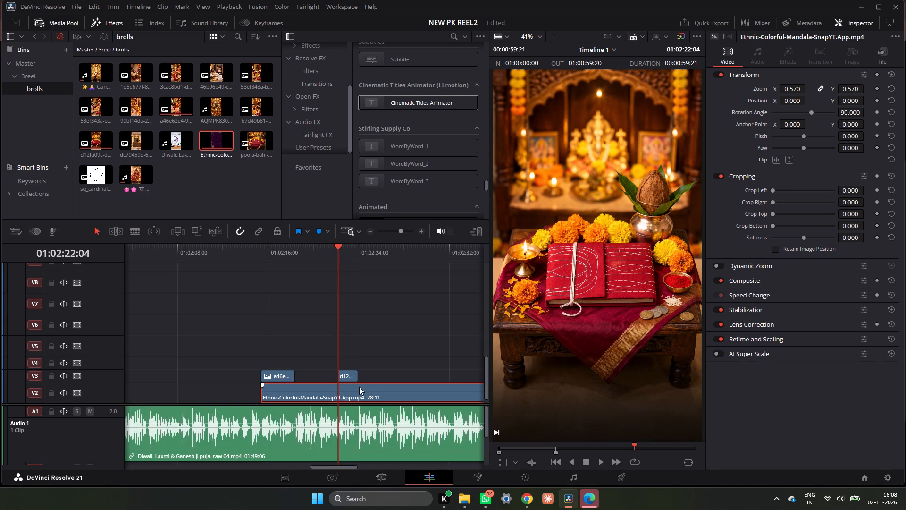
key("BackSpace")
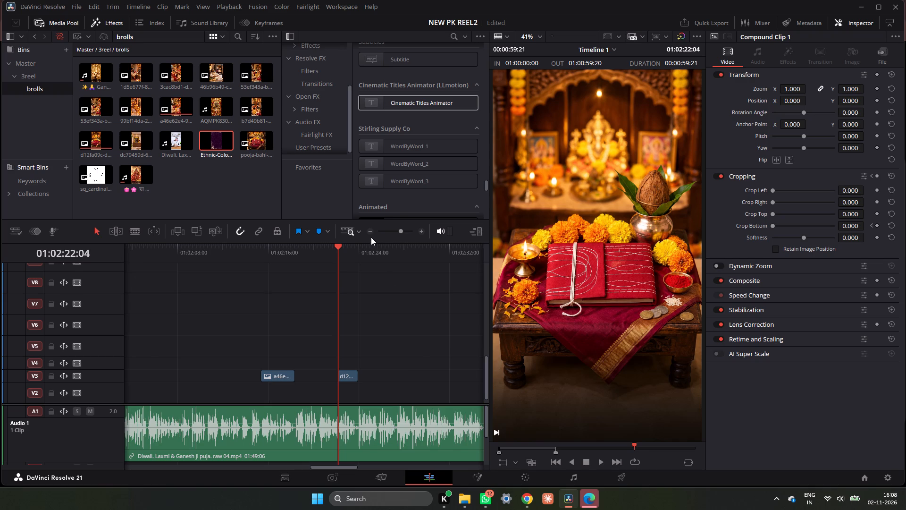
Examine the layered b-roll clips near the start of the timeline, with the playhead at 01:00:06:05.
triple_click(368, 235)
left_click(370, 235)
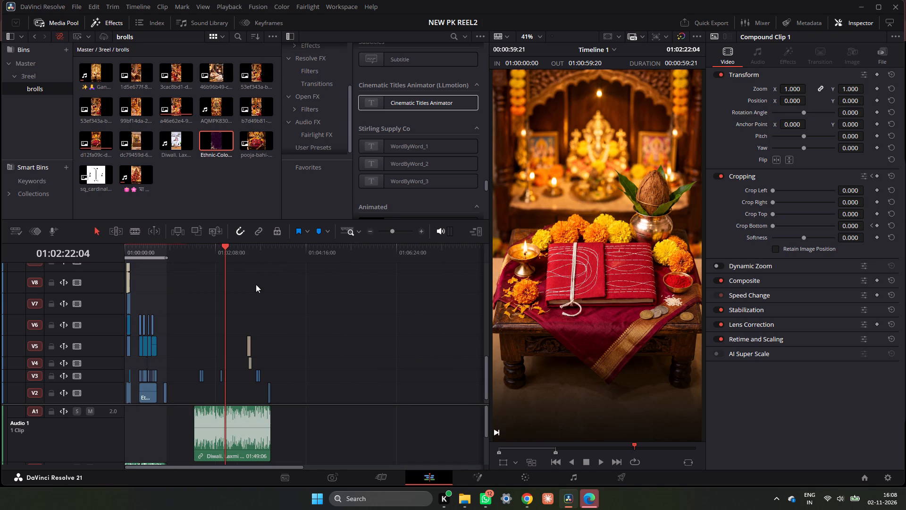
left_click_drag(209, 245, 118, 268)
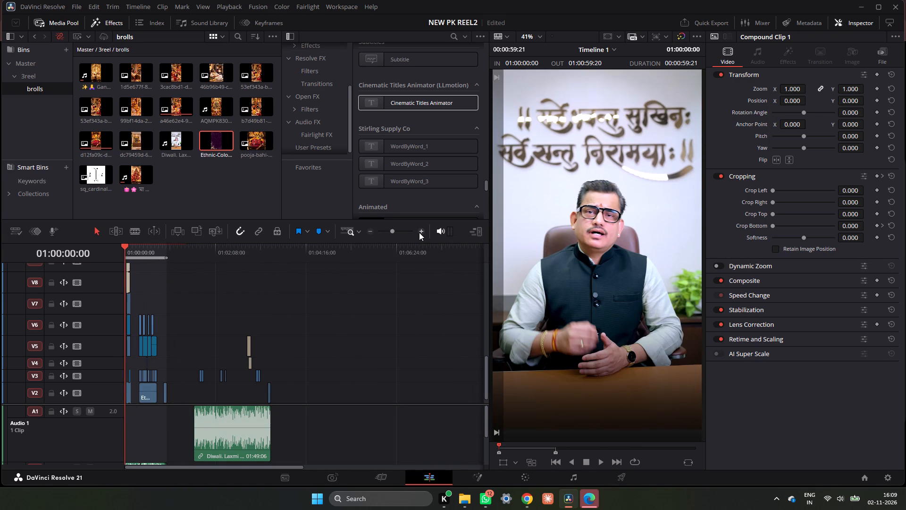
triple_click(419, 232)
left_click(419, 232)
scroll(292, 306, "up", 1)
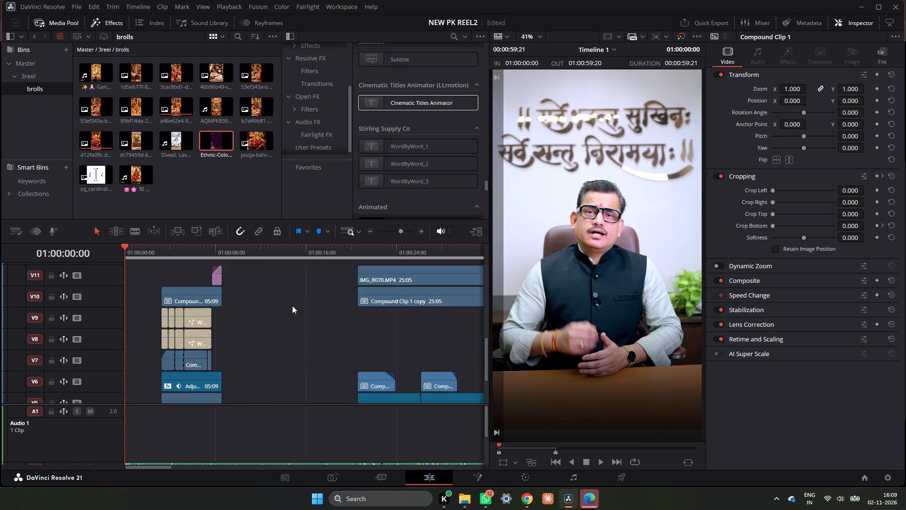
scroll(292, 306, "up", 9)
scroll(292, 306, "down", 7)
scroll(292, 306, "up", 1)
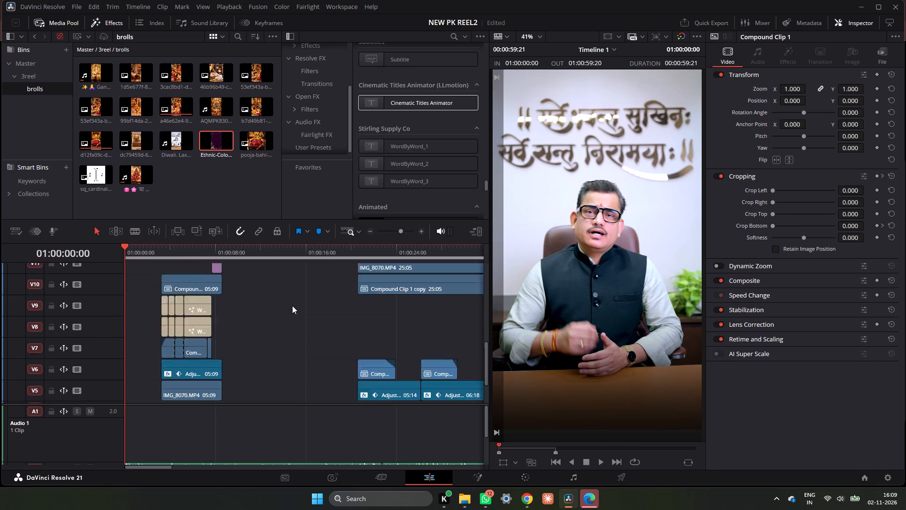
scroll(292, 306, "up", 2)
scroll(292, 306, "down", 9)
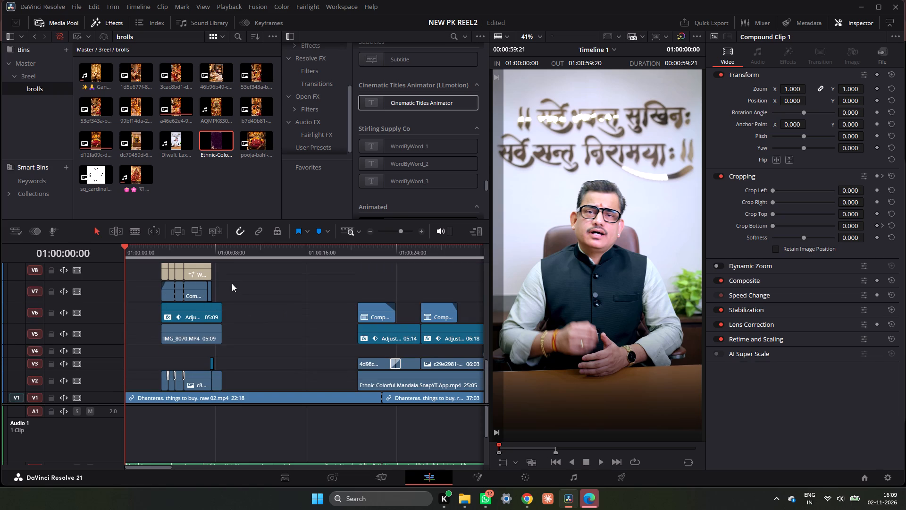
left_click_drag(196, 248, 168, 251)
left_click_drag(170, 255, 195, 263)
Toggle Compound Clip 2 on V7 and the compound clip on V10 off and on to check what each contributes.
left_click(199, 295)
type("DD")
scroll(200, 295, "up", 3)
scroll(200, 295, "down", 3)
scroll(200, 295, "up", 1)
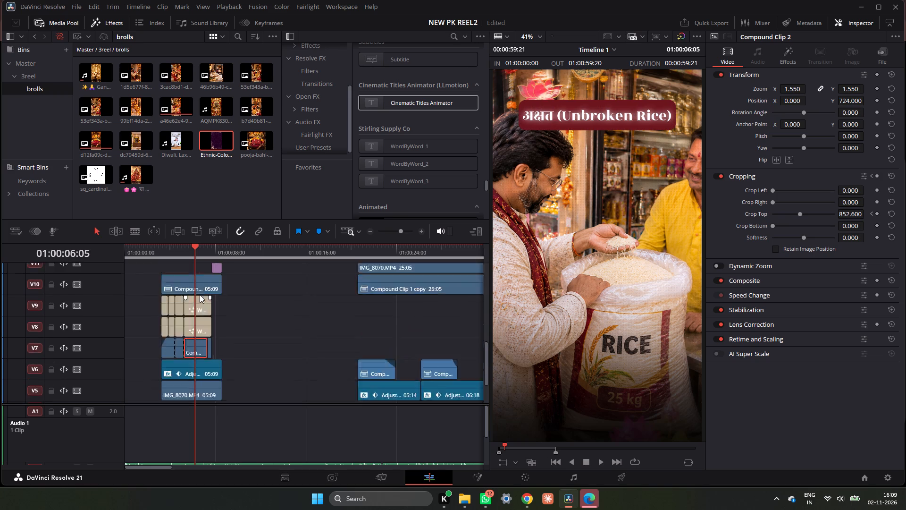
scroll(200, 295, "up", 1)
left_click(193, 340)
key("d")
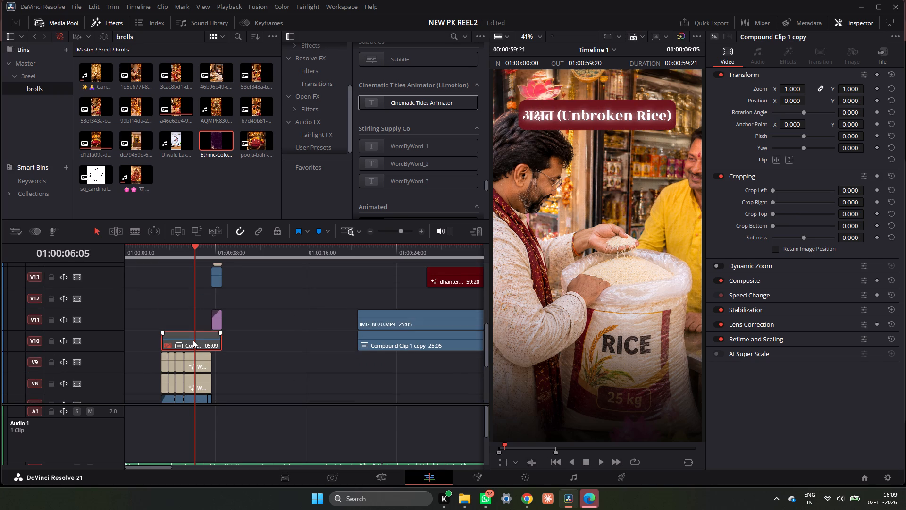
type("DDD")
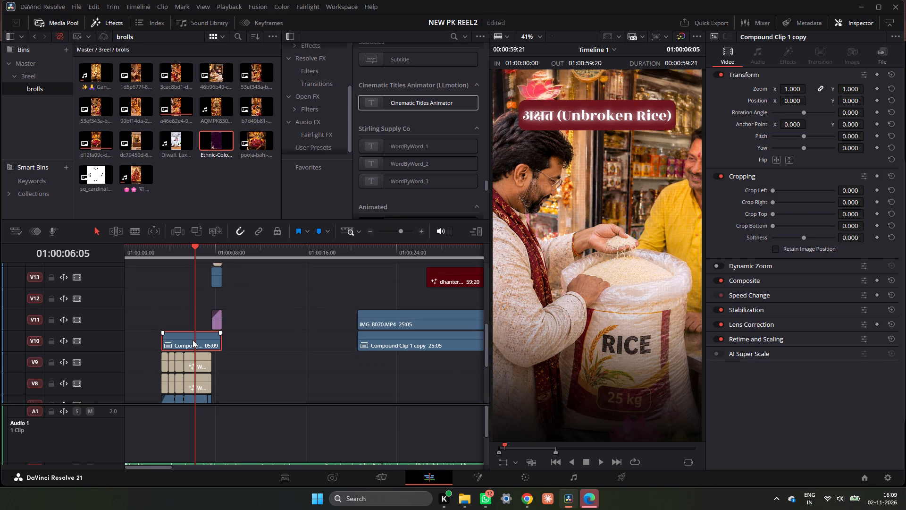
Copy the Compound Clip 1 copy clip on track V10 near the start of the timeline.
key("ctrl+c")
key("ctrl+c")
Copy the adjustment clip on V6 together with the IMG_8070.MP4 clip on V5 near the timeline's start.
scroll(252, 348, "down", 2)
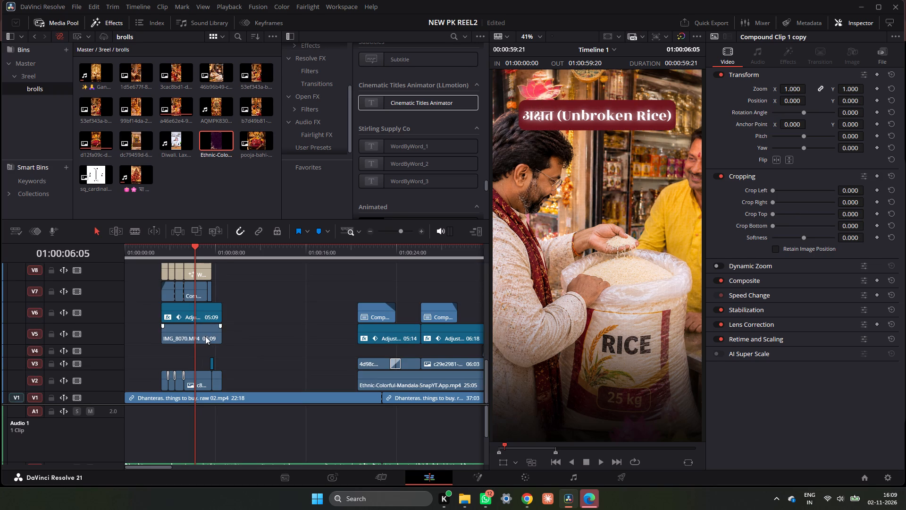
left_click_drag(252, 317, 183, 334, "ctrl")
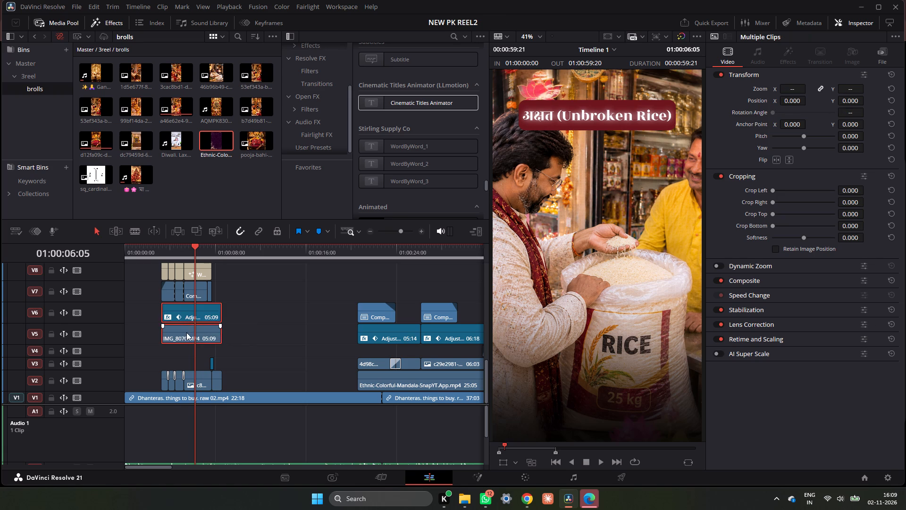
scroll(208, 327, "up", 2)
scroll(208, 327, "down", 2)
key("ctrl+c")
key("ctrl+c")
Paste the copied compound, adjustment and IMG_8070.MP4 clips at the start of the Diwali Laxmi & Ganesh puja footage, 01:01:37:16.
scroll(241, 325, "up", 5)
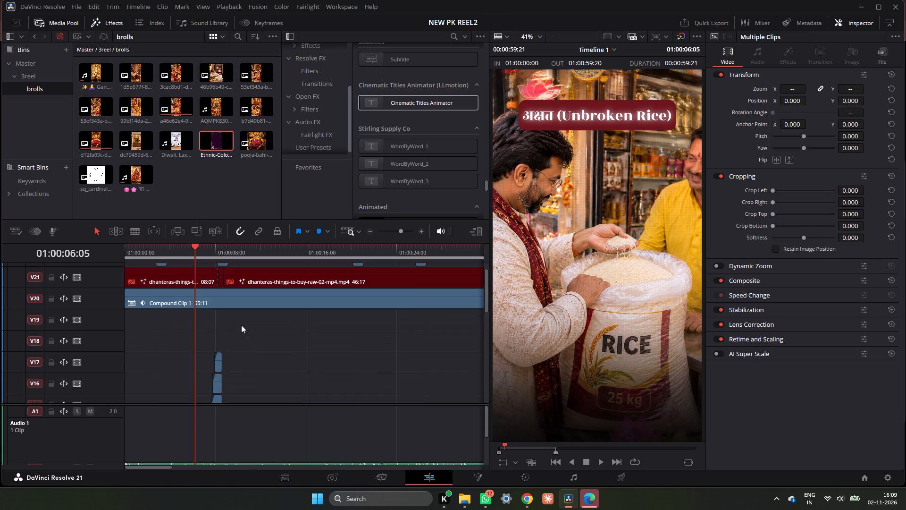
scroll(241, 325, "up", 1)
scroll(241, 325, "down", 3)
scroll(241, 325, "down", 9, "ctrl")
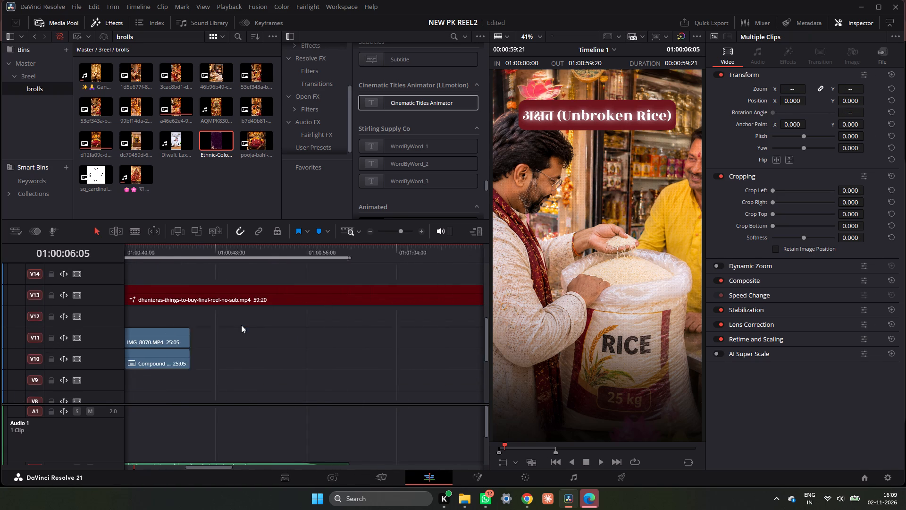
scroll(241, 325, "down", 4, "ctrl")
left_click(341, 255)
left_click_drag(368, 227, 369, 231)
double_click(370, 231)
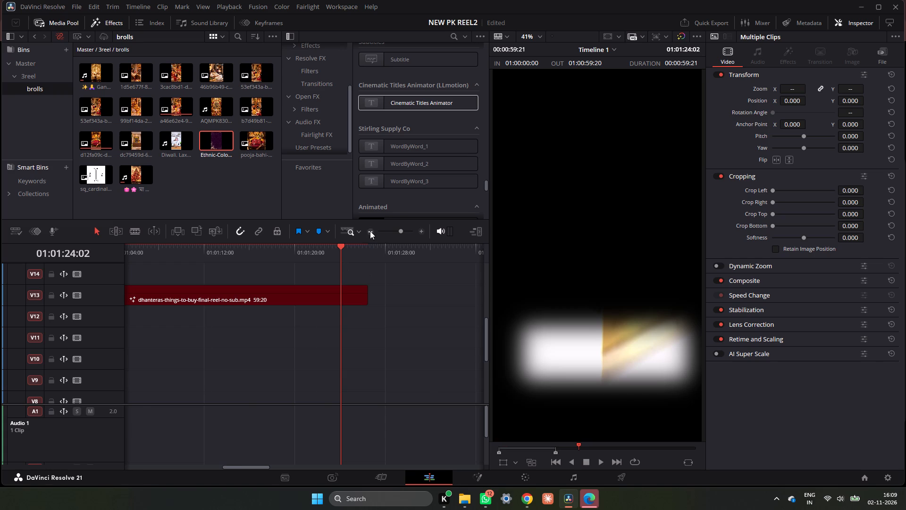
left_click(344, 253)
scroll(370, 295, "down", 2)
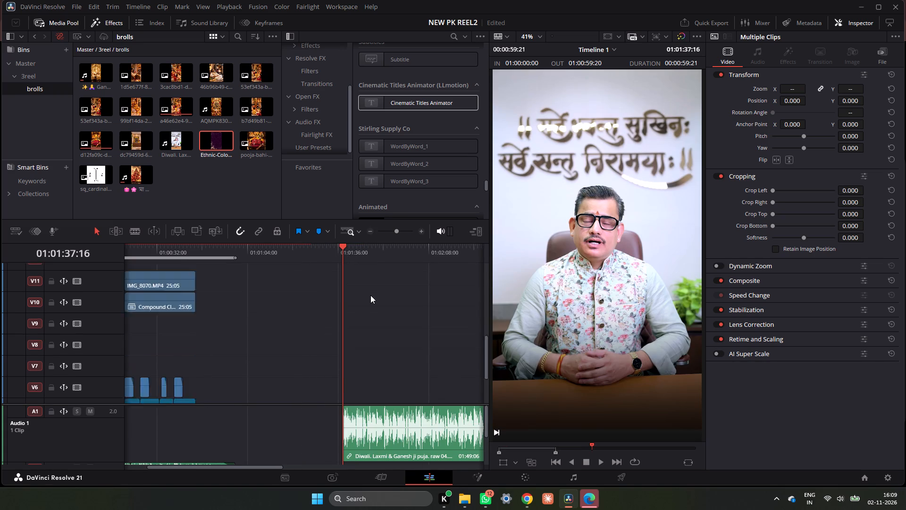
scroll(370, 295, "down", 7)
key("ctrl+v")
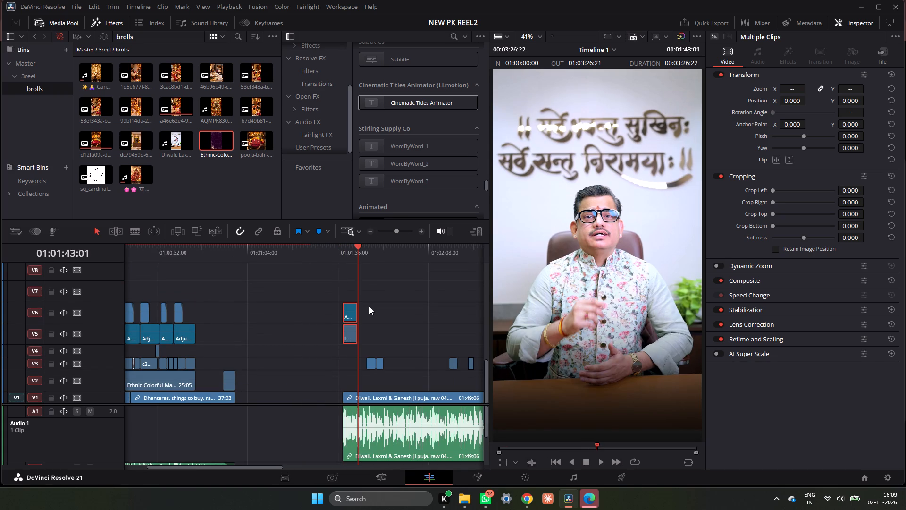
Move the three pasted clips together so they start with the first V3 b-roll of the Diwali section, about 01:01:46.
scroll(368, 310, "up", 3)
scroll(368, 310, "down", 2)
scroll(368, 311, "up", 2)
scroll(368, 311, "down", 3)
scroll(357, 297, "up", 1)
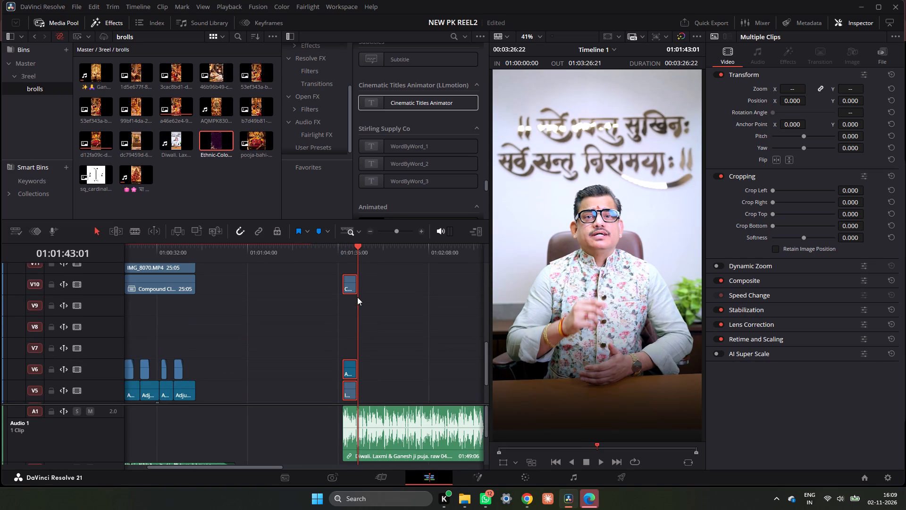
left_click_drag(348, 288, 376, 288)
scroll(376, 288, "down", 3)
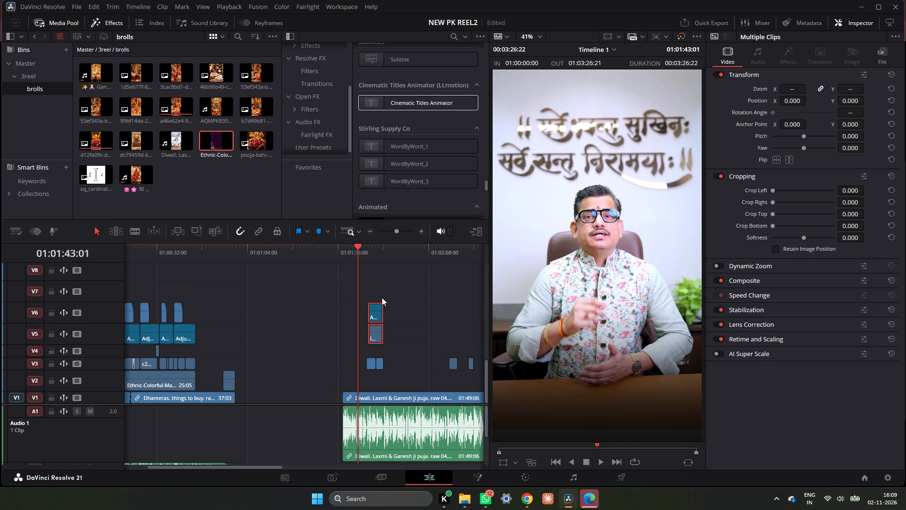
left_click(363, 252)
triple_click(419, 234)
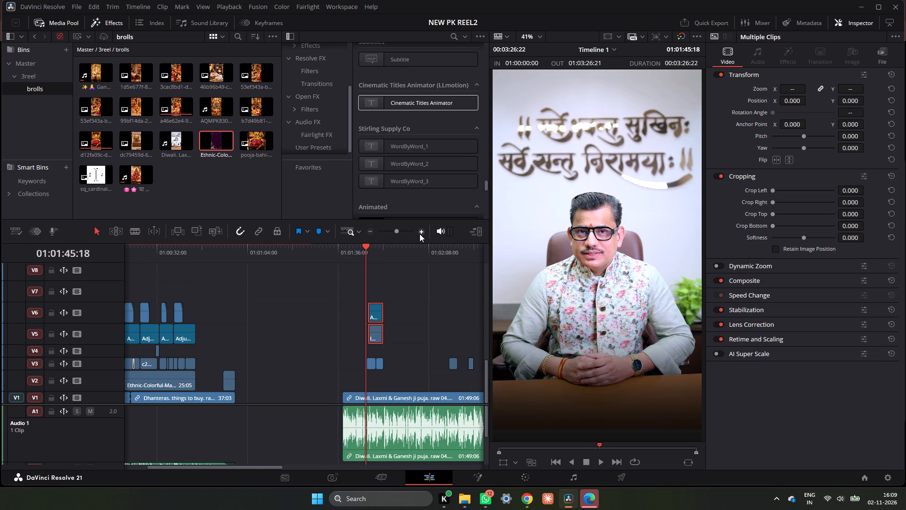
left_click_drag(368, 309, 357, 312)
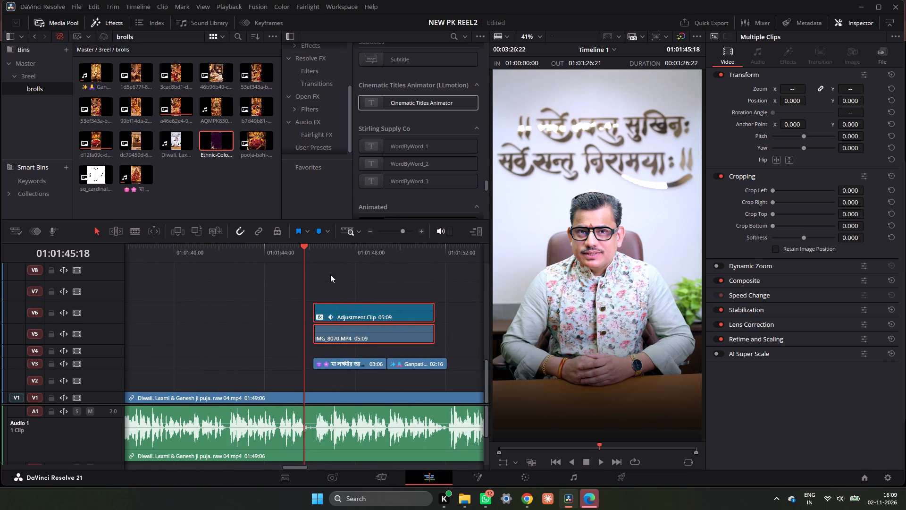
Play the first two Diwali b-rolls and extend all three effect clips to 05:22, ending with the Ganpati b-roll on V3.
left_click(316, 249)
key("space")
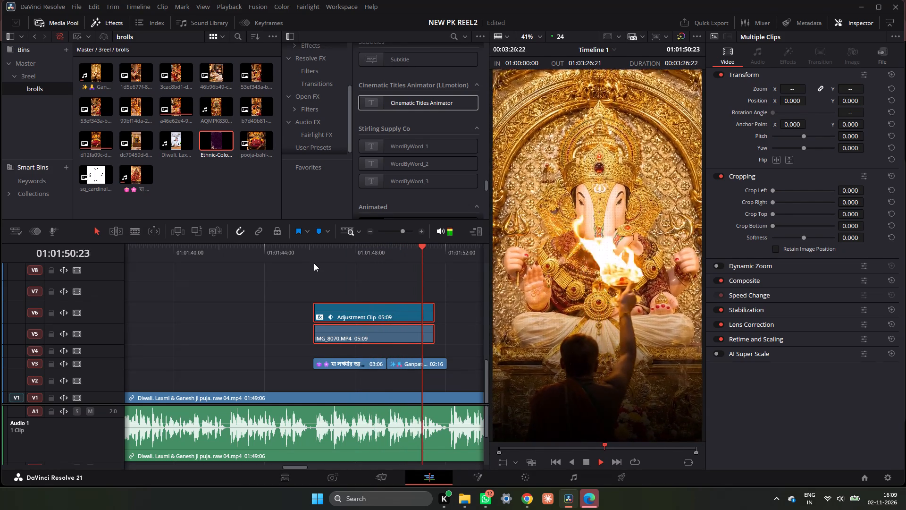
key("space")
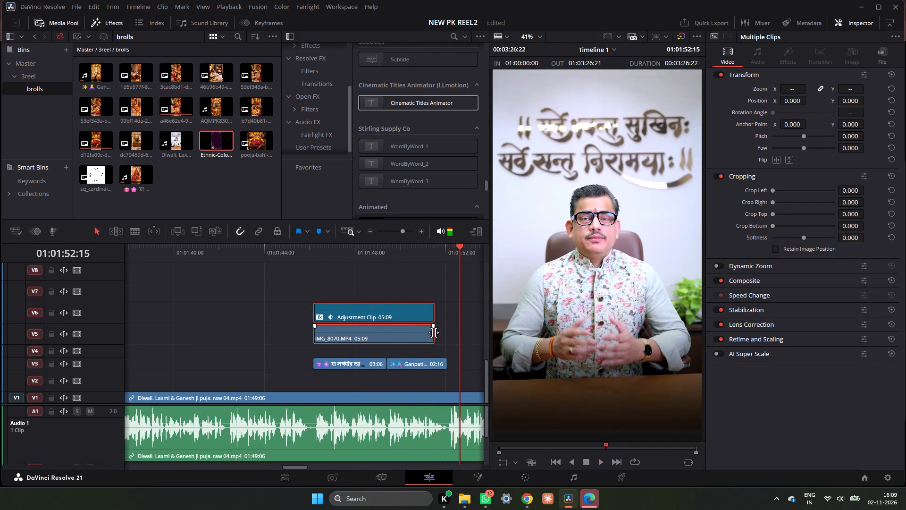
left_click_drag(435, 332, 447, 333)
scroll(426, 341, "up", 3)
scroll(426, 341, "down", 2)
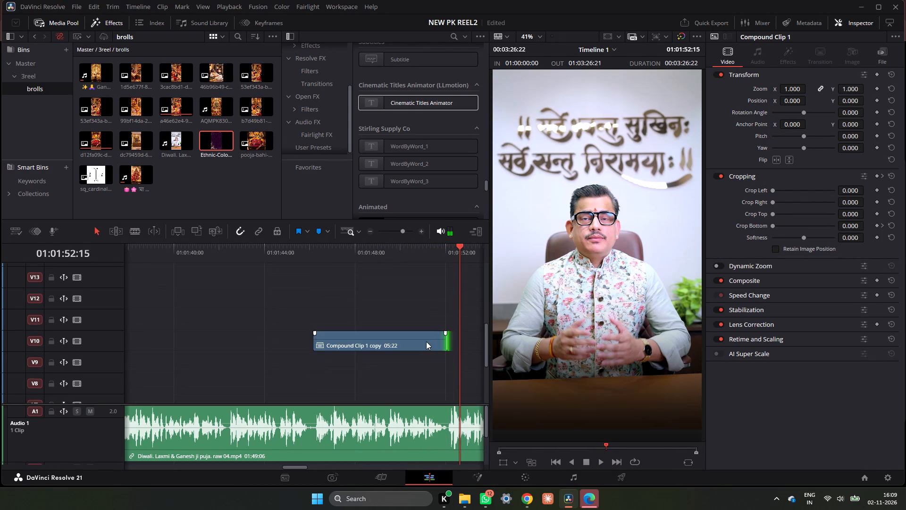
scroll(426, 341, "up", 1)
scroll(426, 341, "down", 2)
scroll(426, 341, "up", 1)
Move only the Compound Clip 1 copy from V10 down to V5, above the a46e62e4 b-roll around 01:02:16.
left_click(386, 280)
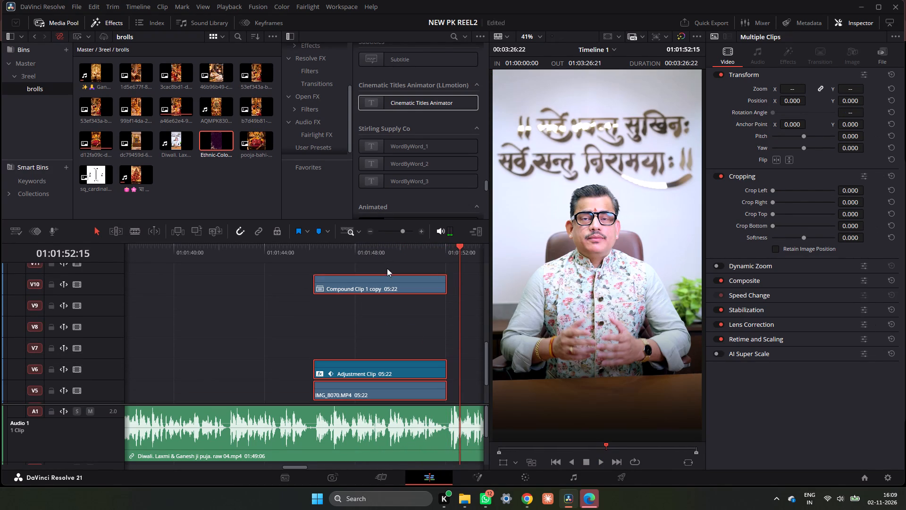
left_click(382, 348)
left_click(394, 285)
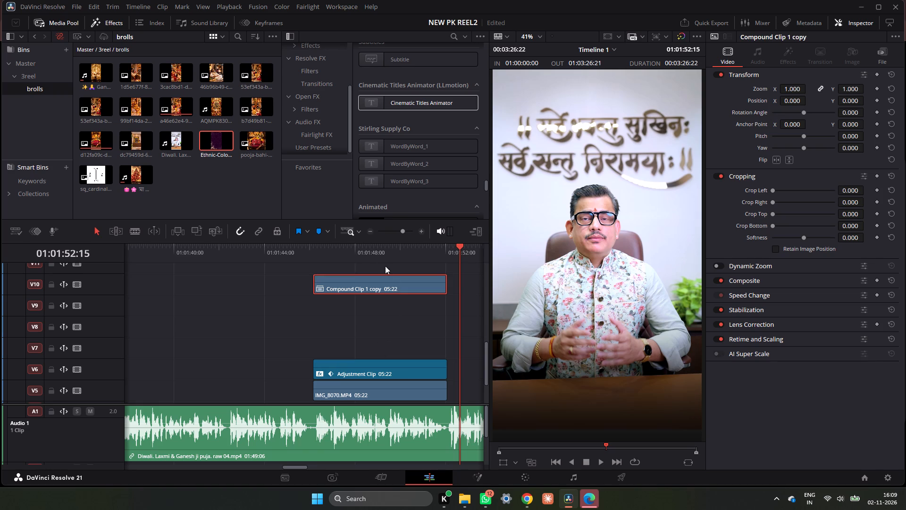
left_click(369, 229)
left_click(369, 229)
scroll(385, 327, "up", 1)
scroll(385, 327, "down", 2)
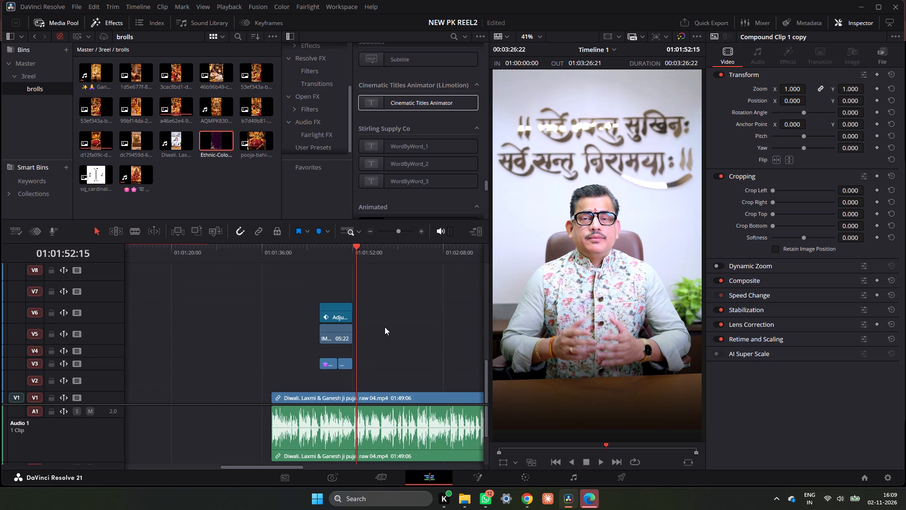
scroll(385, 327, "down", 3)
scroll(334, 328, "up", 2)
left_click_drag(170, 341, 283, 341)
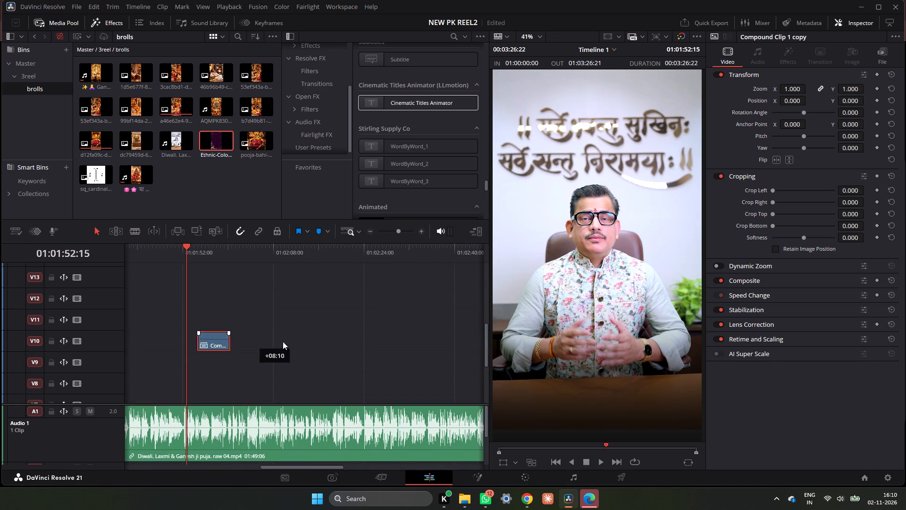
left_click_drag(283, 341, 285, 341)
scroll(287, 341, "down", 4)
scroll(287, 339, "up", 1)
left_click_drag(284, 290, 292, 305)
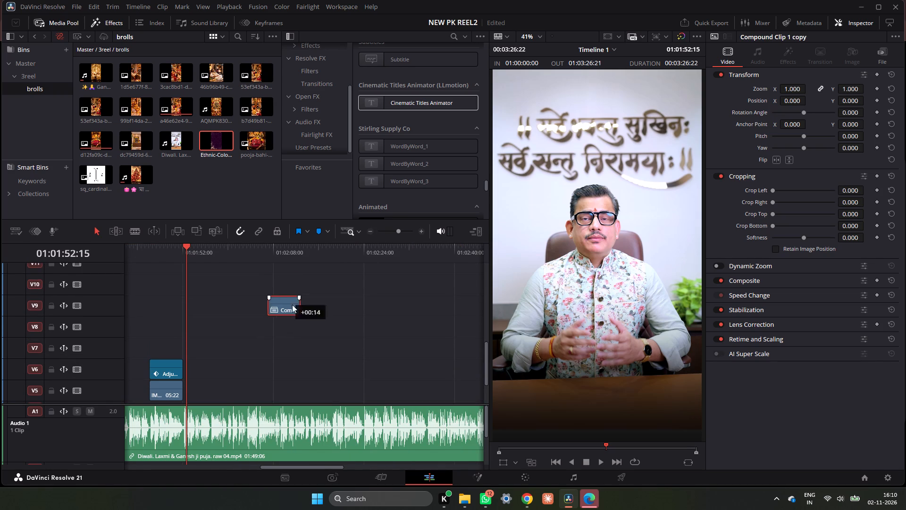
left_click_drag(292, 305, 335, 385)
scroll(338, 380, "up", 1)
scroll(339, 380, "down", 3)
left_click_drag(330, 333, 327, 337)
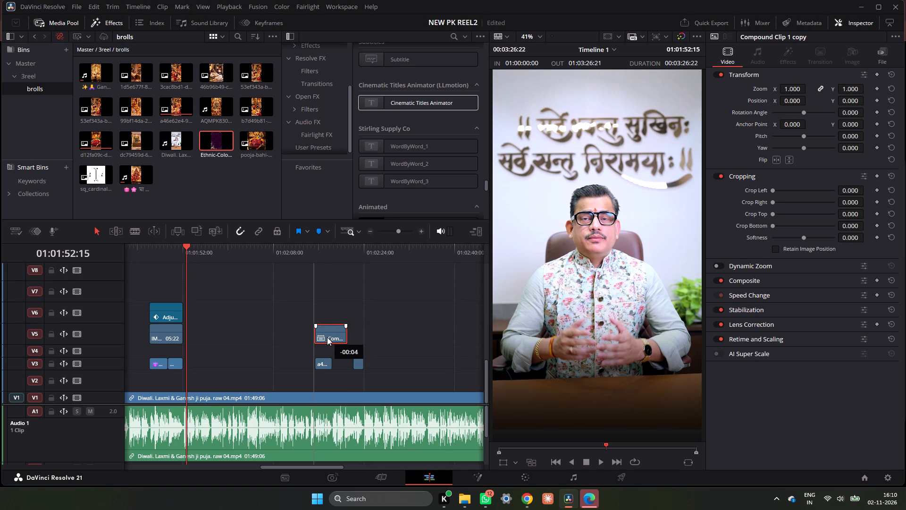
left_click_drag(327, 337, 329, 338)
Play both b-roll sections, align the compound clip's start with the a46e62e4 b-roll and trim it to that b-roll's end, about 02:22.
left_click(153, 256)
key("space")
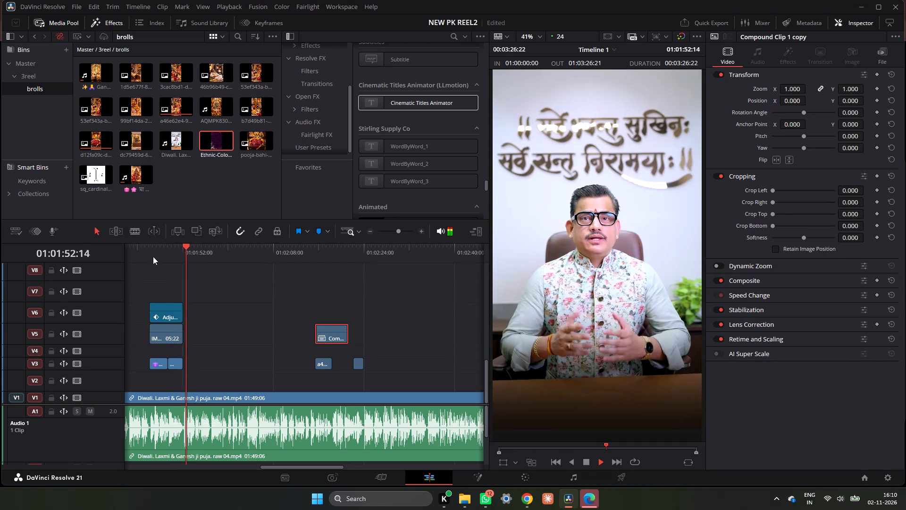
left_click(144, 250)
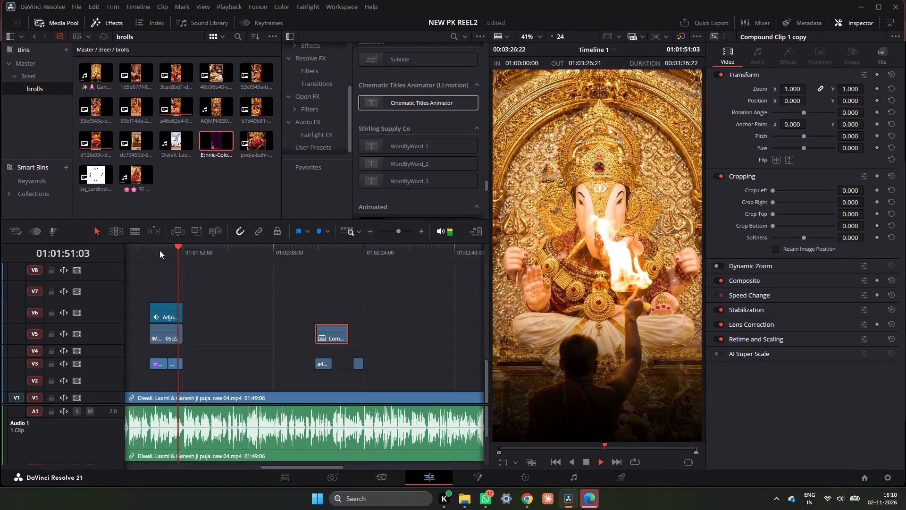
left_click(311, 252)
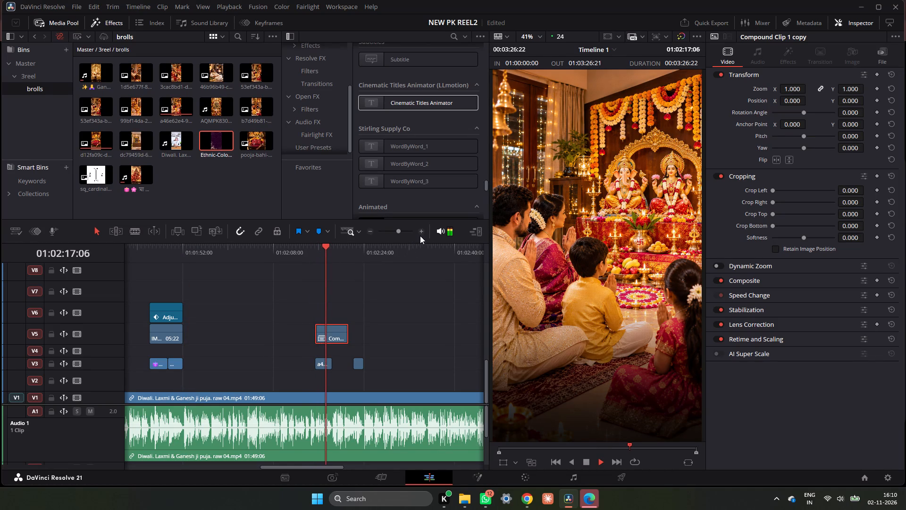
left_click(420, 233)
key("space")
left_click(318, 330)
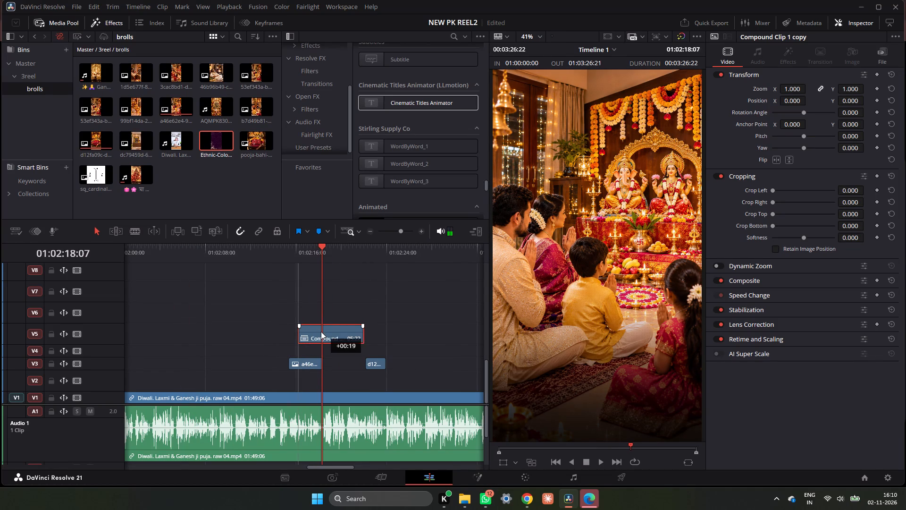
left_click_drag(355, 336, 315, 347)
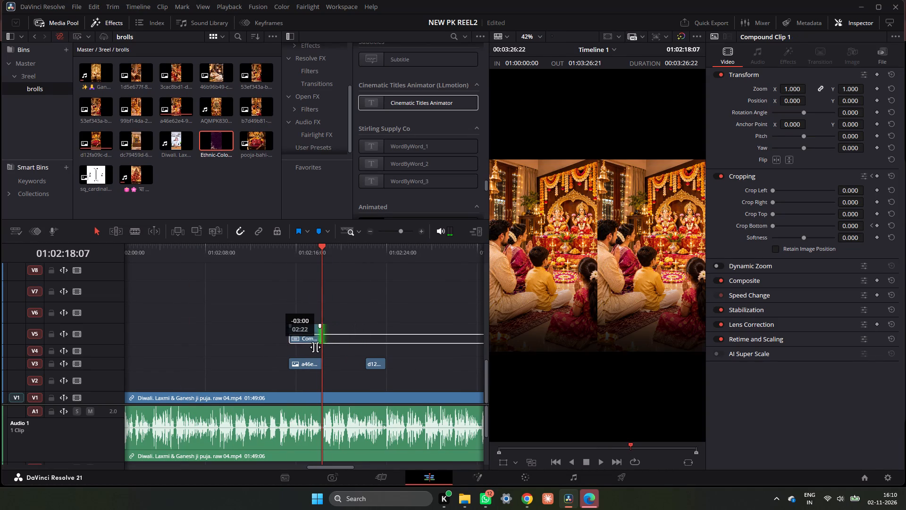
left_click_drag(315, 347, 320, 348)
left_click_drag(320, 259, 311, 268)
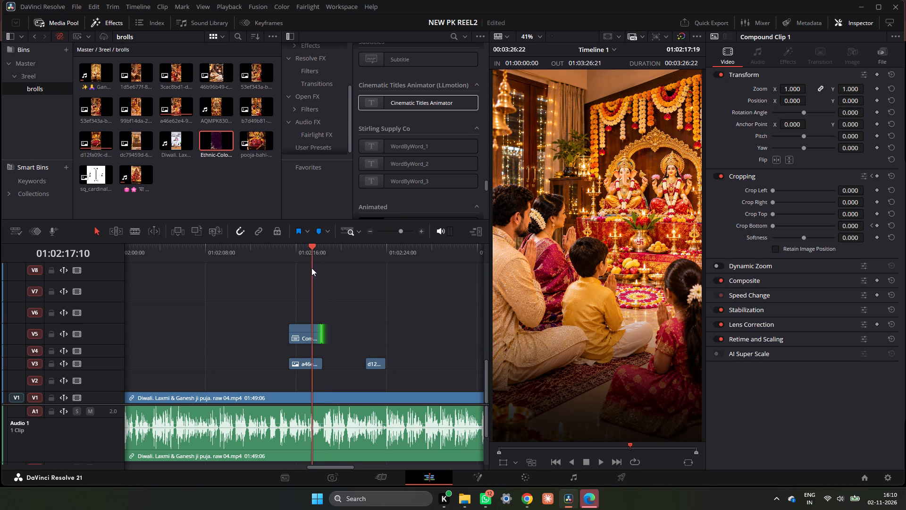
left_click_drag(311, 268, 311, 268)
left_click_drag(323, 340, 329, 341)
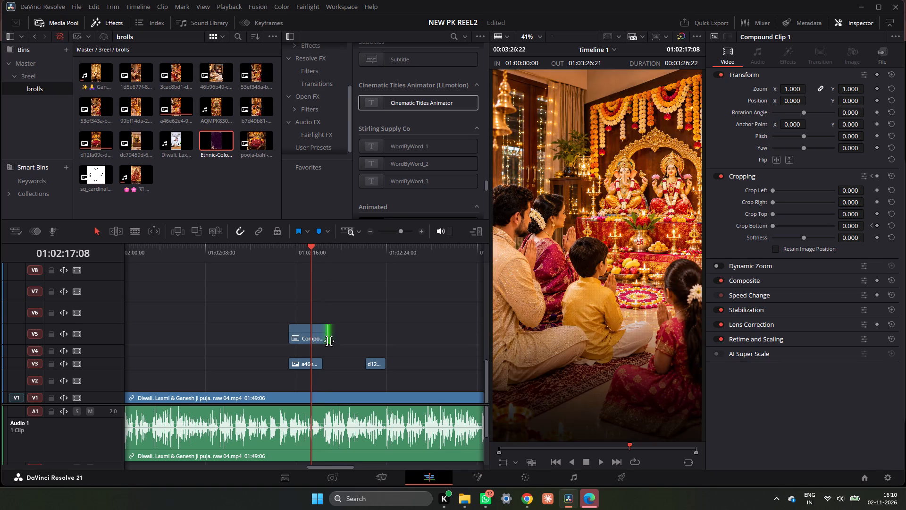
left_click_drag(329, 336, 324, 340)
Move the trimmed compound clip above the a46e62e4 b-roll from V5 up to V7.
left_click(368, 232)
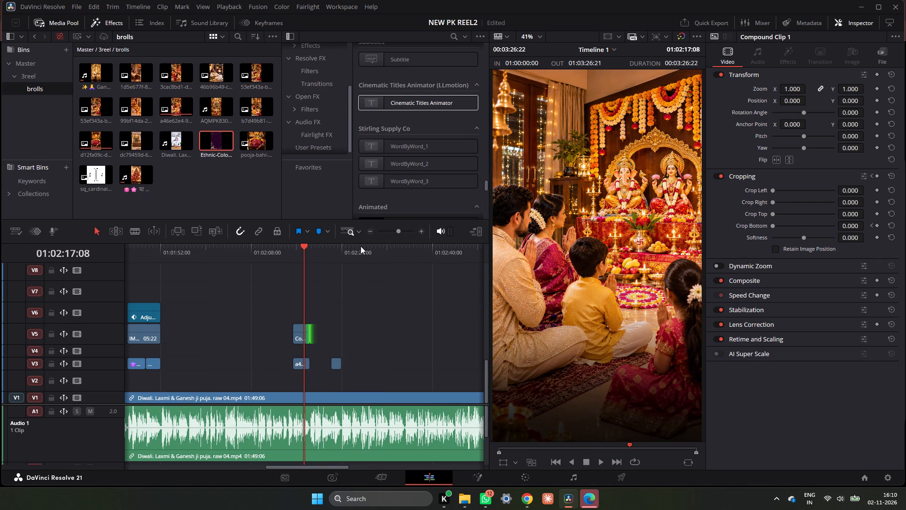
left_click_drag(303, 337, 303, 307)
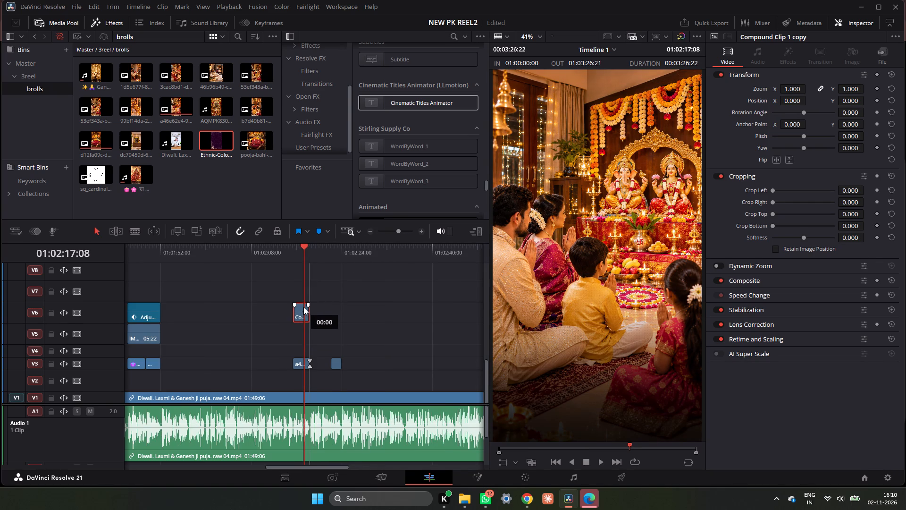
left_click_drag(303, 307, 303, 300)
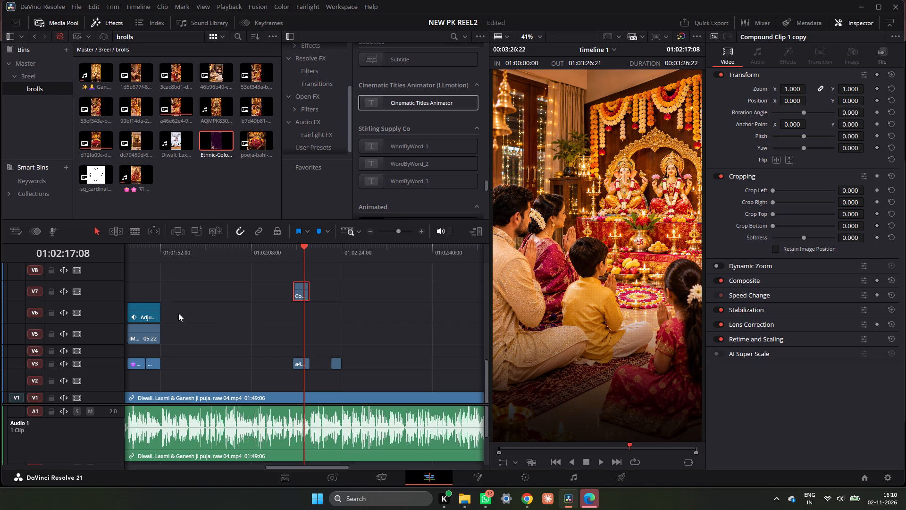
Duplicate the V6 adjustment clip and V5 IMG_8070.MP4 from the first Diwali b-rolls over the a46e62e4 b-roll, trimming both to its end.
left_click_drag(212, 310, 151, 344)
left_click_drag(148, 338, 154, 337, "alt")
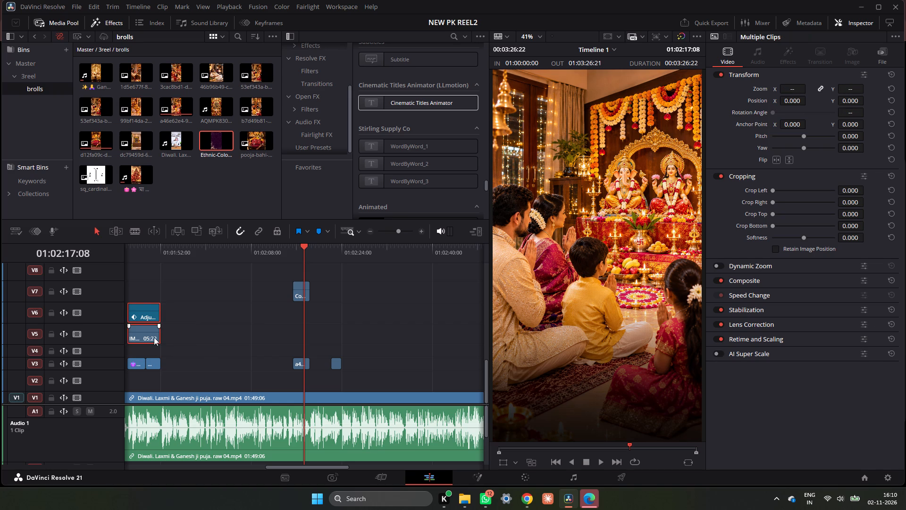
left_click_drag(154, 337, 313, 339, "alt")
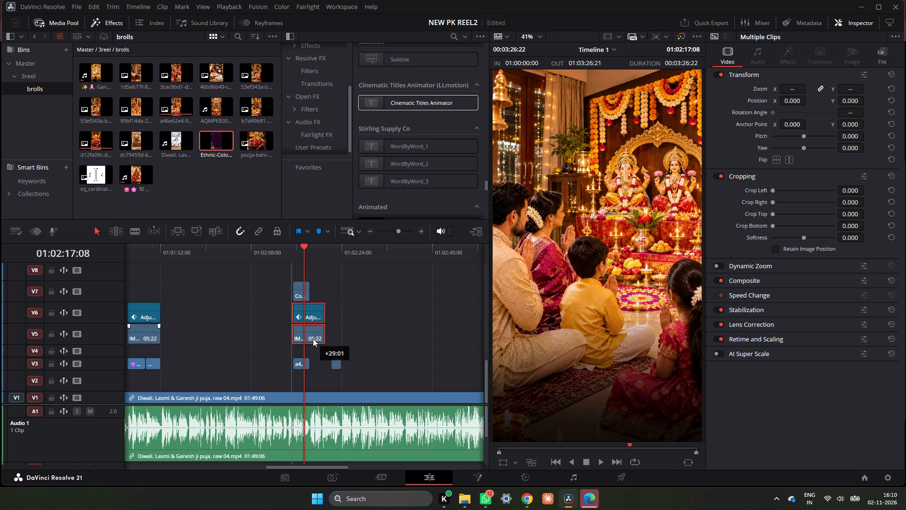
left_click_drag(313, 339, 314, 339, "alt")
left_click_drag(326, 323, 308, 330)
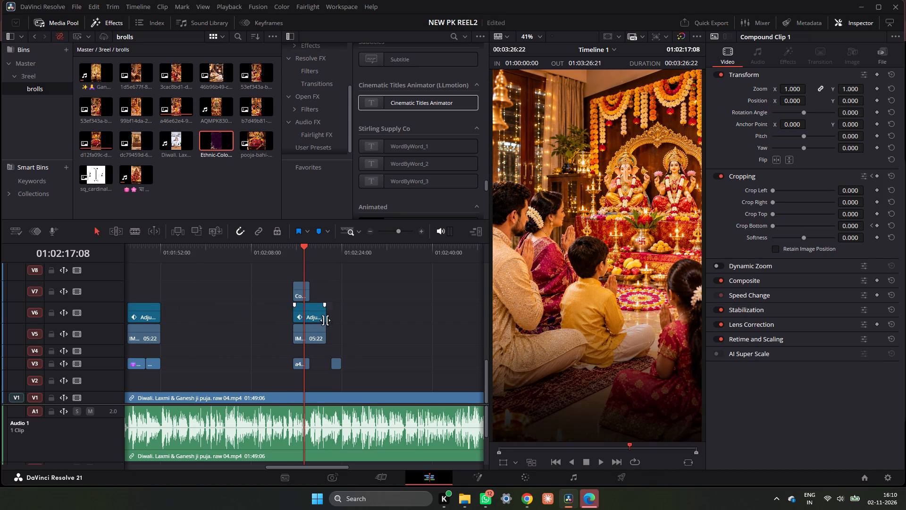
left_click_drag(327, 322, 310, 327)
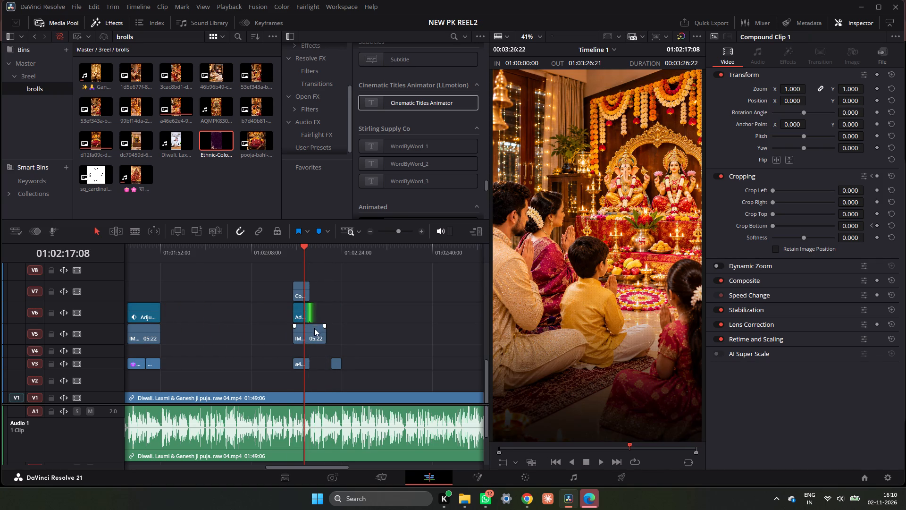
left_click_drag(327, 336, 310, 343)
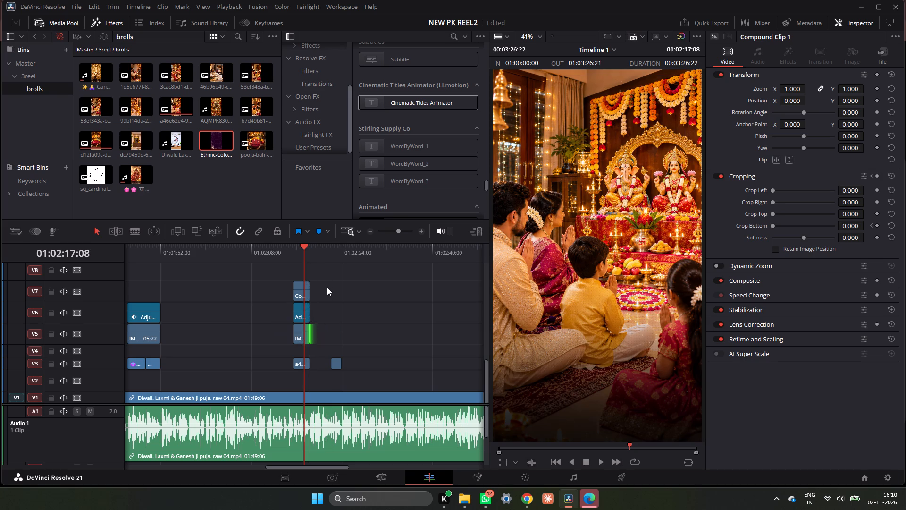
Duplicate the V5–V7 effect stack from the a46e62e4 b-roll over the next V3 b-roll around 01:02:22, trimming all three copies to its end.
left_click_drag(327, 277, 297, 341)
left_click_drag(298, 337, 326, 334, "alt")
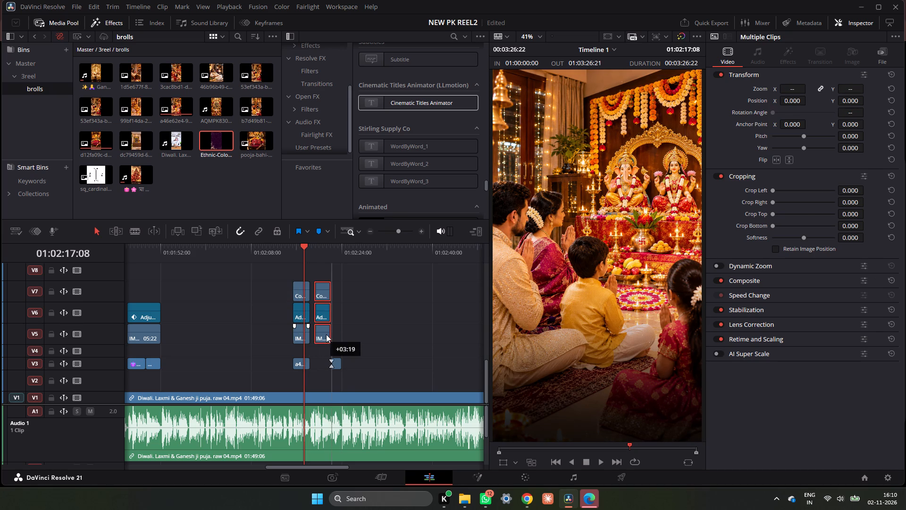
left_click_drag(326, 334, 334, 343, "alt")
left_click_drag(348, 336, 341, 341)
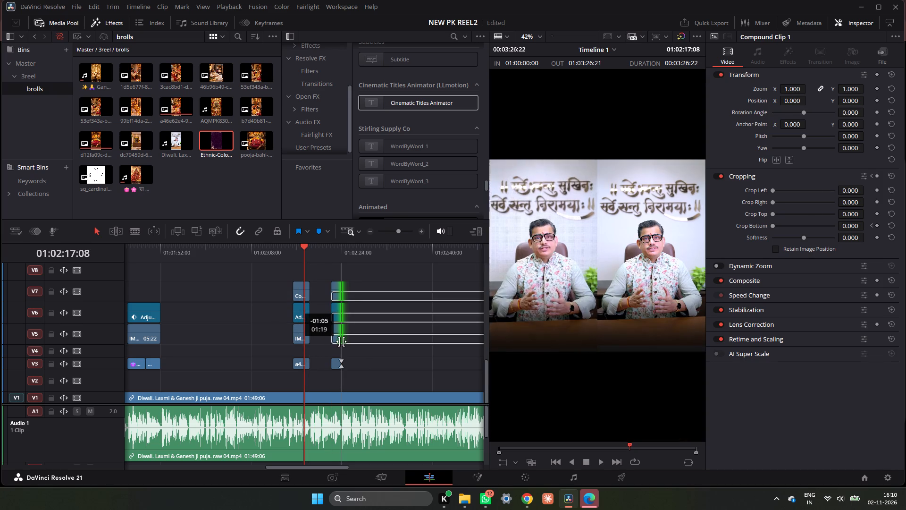
left_click_drag(341, 341, 341, 344)
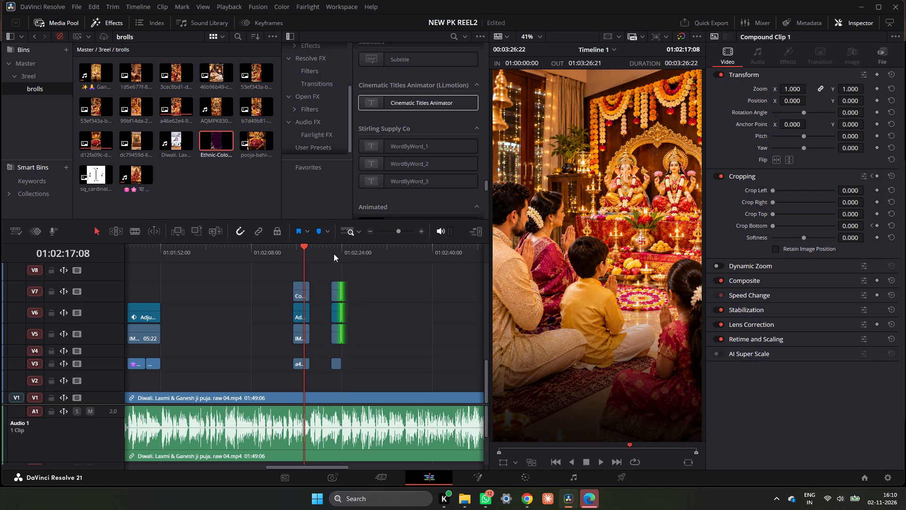
Play back the two b-rolls with effect stacks around 01:02:16 and 01:02:22 to check how the layered effects look.
left_click(331, 257)
key("space")
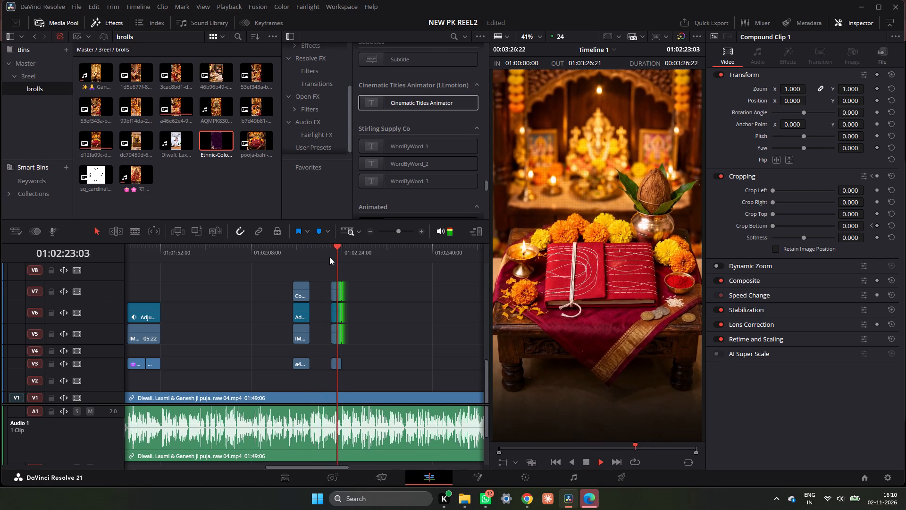
key("space")
left_click(329, 256)
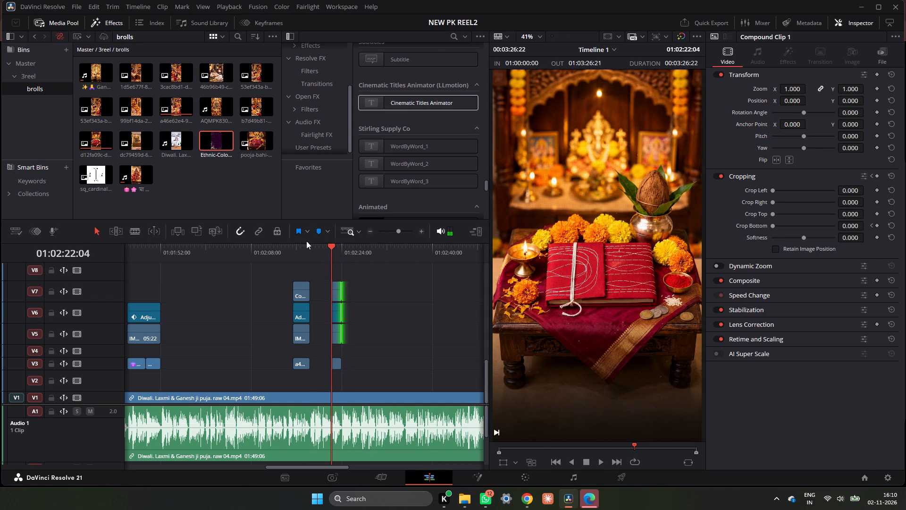
left_click(290, 267)
left_click(297, 253)
key("space")
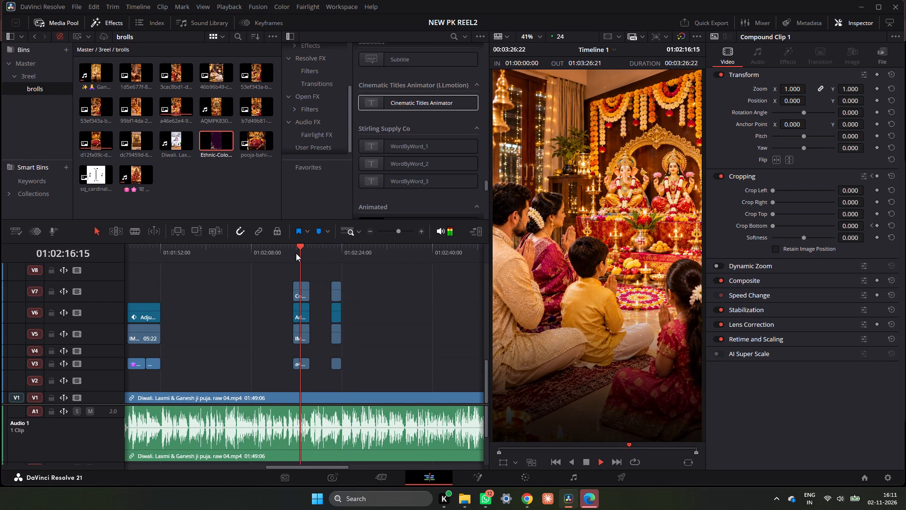
key("space")
key("space")
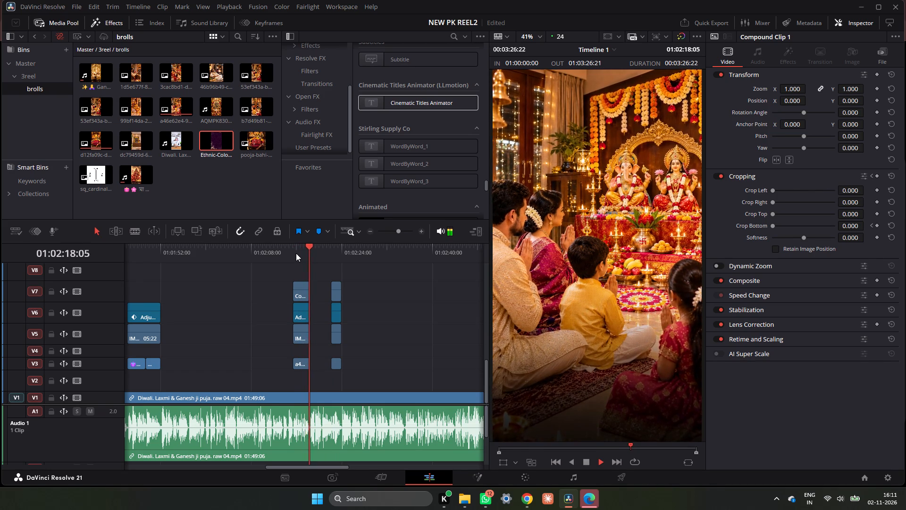
key("space")
key("space")
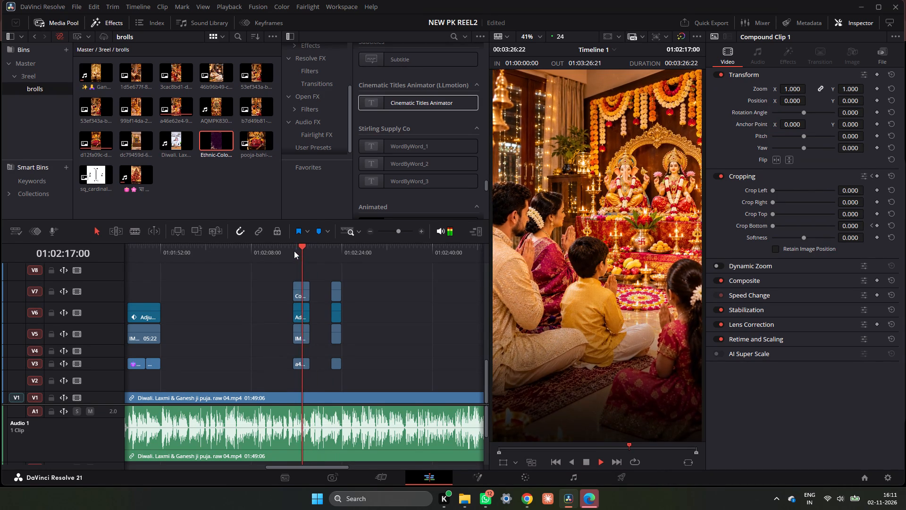
key("space")
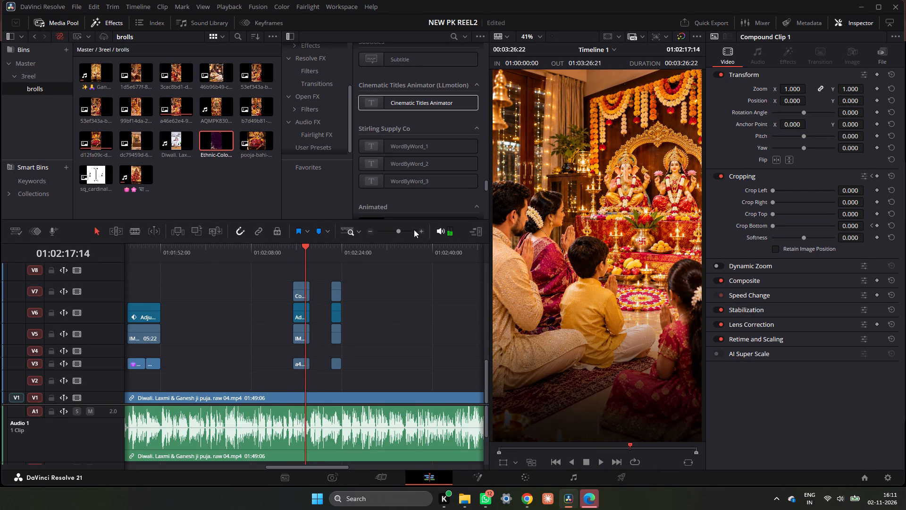
key("space")
Play the speaker's section after the last b-roll, replaying around 01:02:27 to 01:02:31, to judge which visual it needs.
left_click(292, 247)
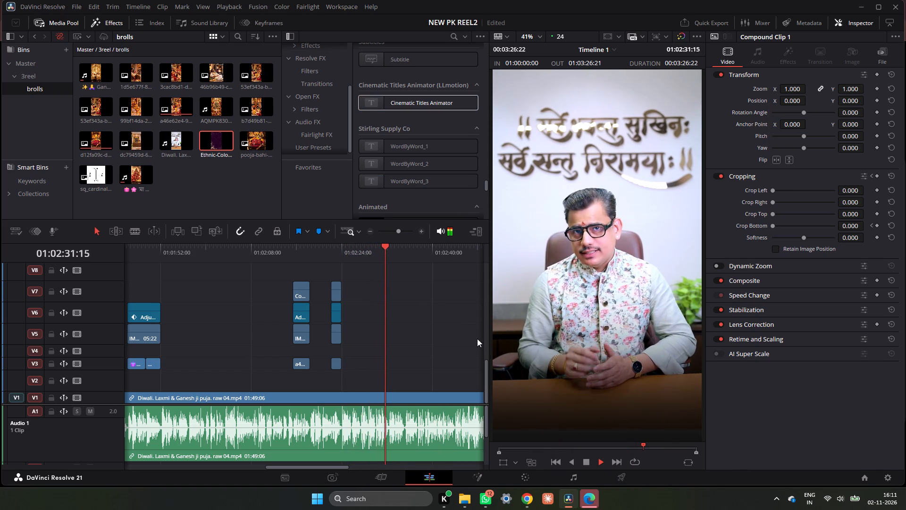
key("space")
left_click(366, 256)
key("space")
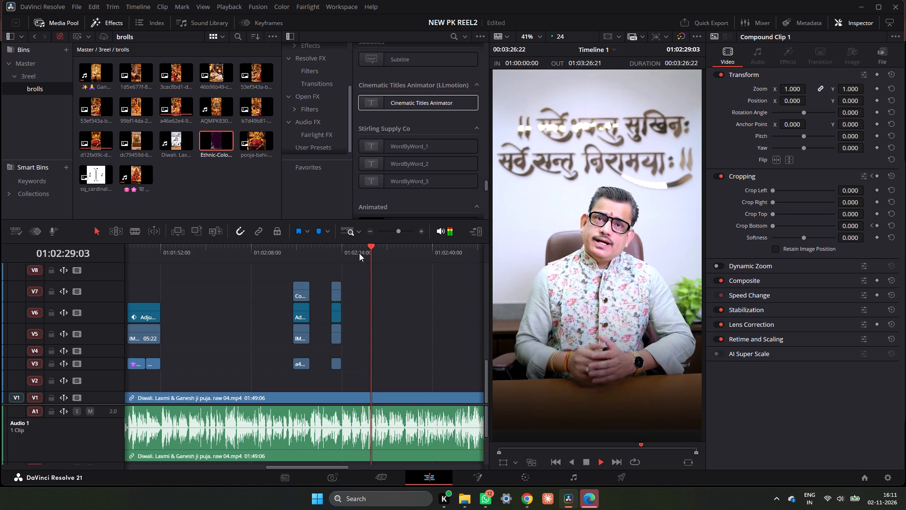
key("space")
left_click(350, 250)
key("space")
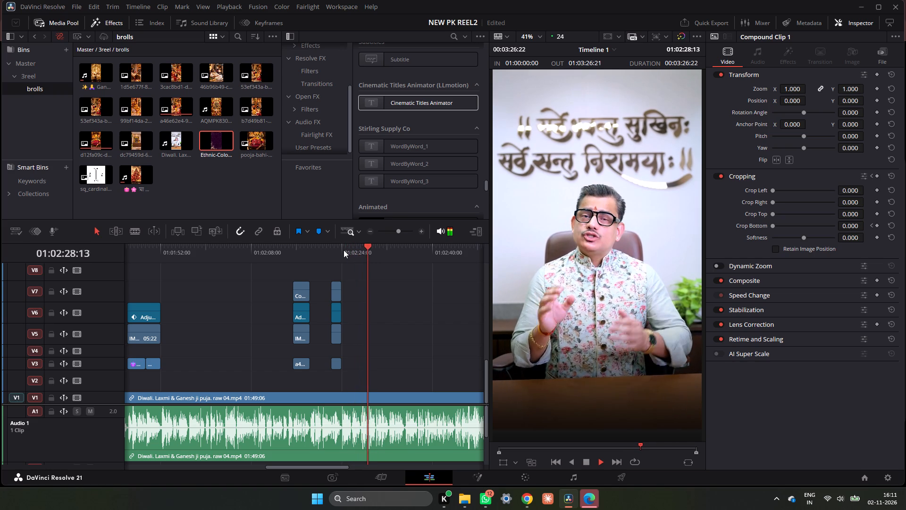
key("space")
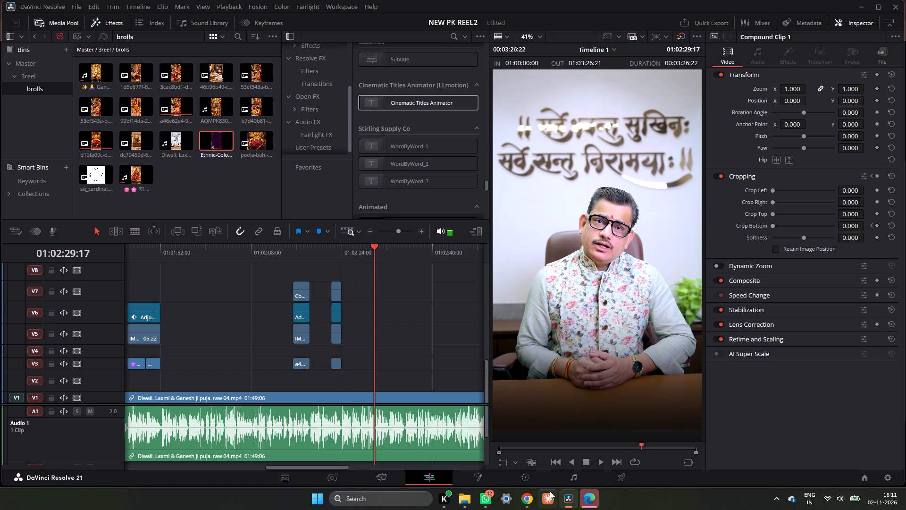
left_click(361, 251)
key("space")
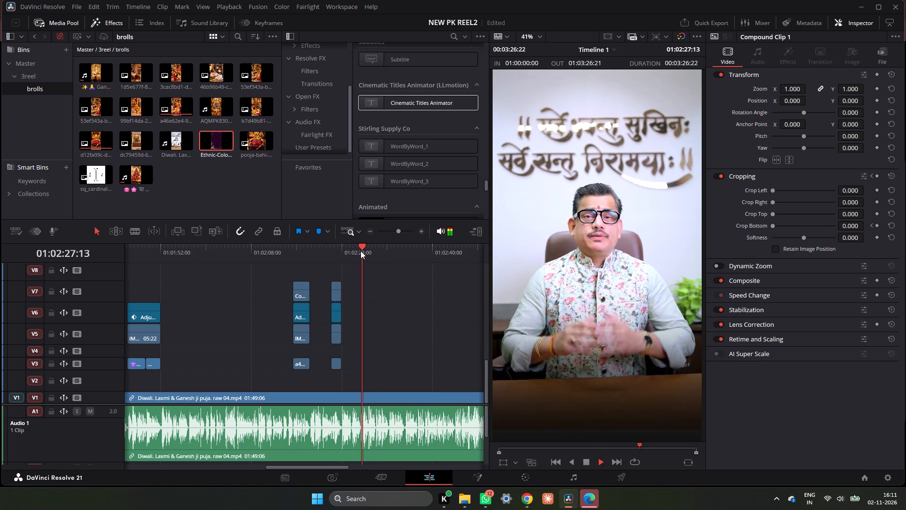
left_click(361, 251)
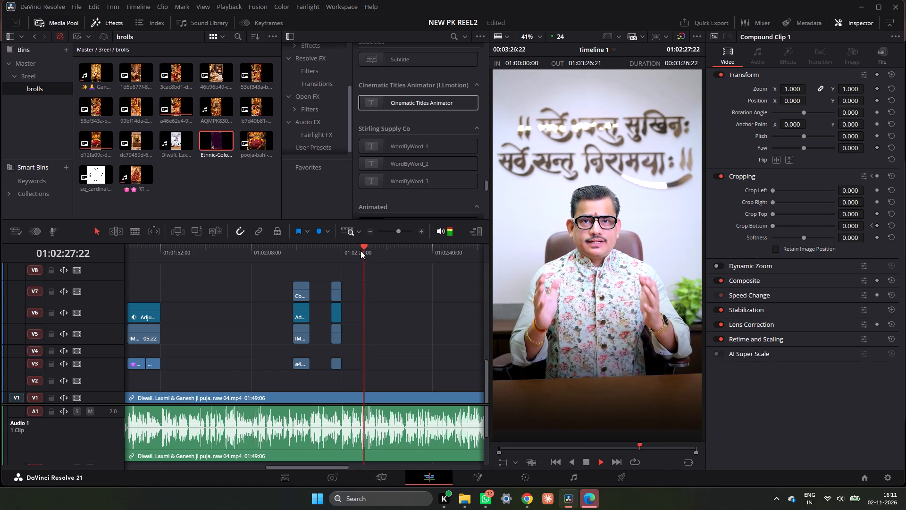
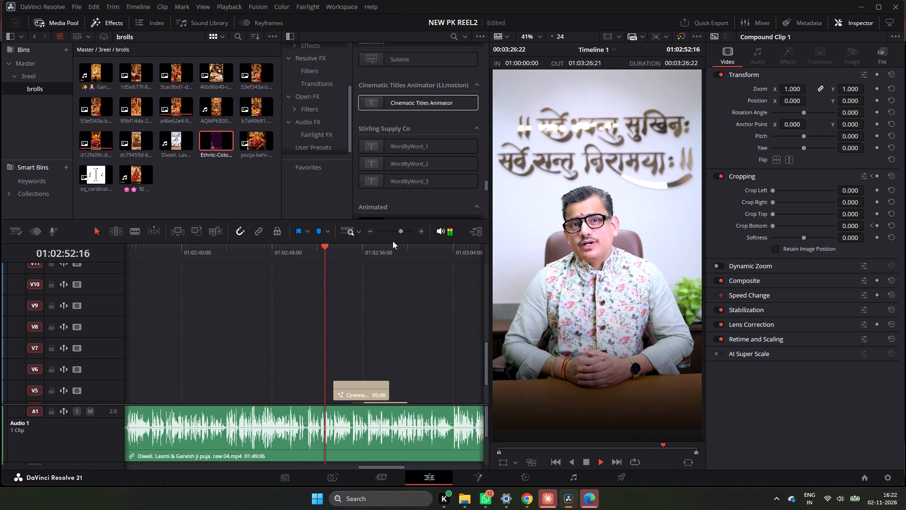
key("space")
right_click(257, 193)
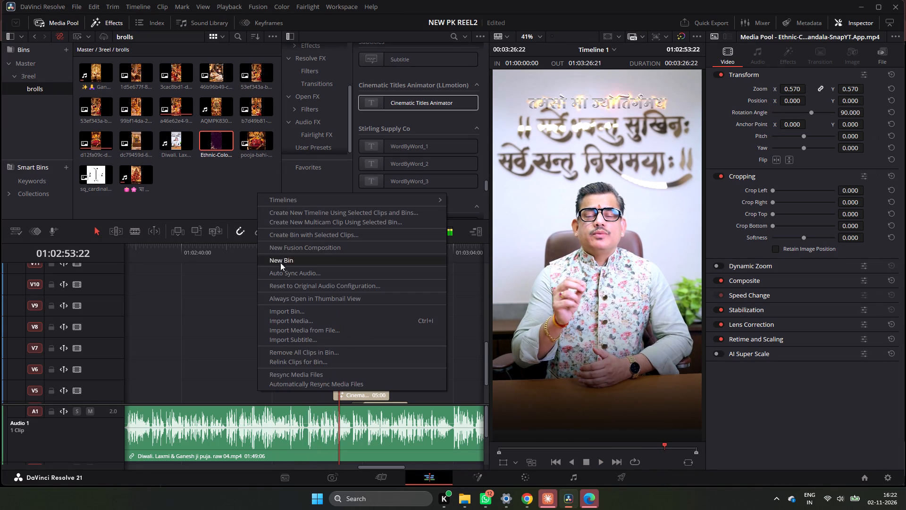
left_click(298, 322)
left_click(278, 158)
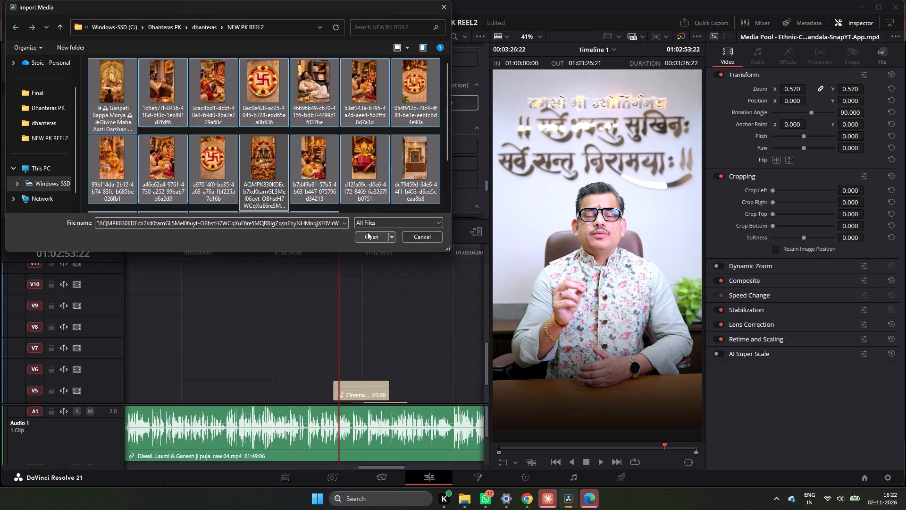
left_click(367, 232)
Place IMG_5998.PNG, the photo of the man beside a lit diya, on track V2 from about 01:02:48 to 01:02:53.
scroll(242, 174, "down", 6)
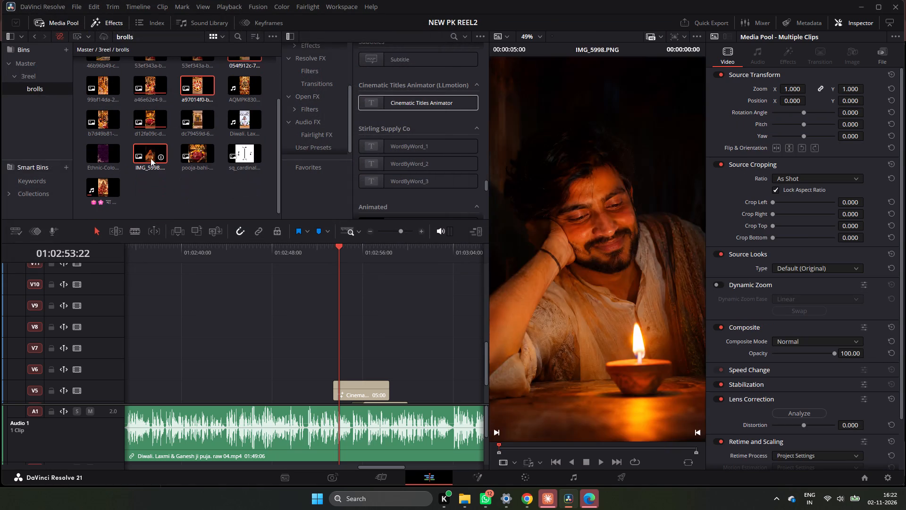
left_click(159, 183)
left_click_drag(151, 153, 404, 345)
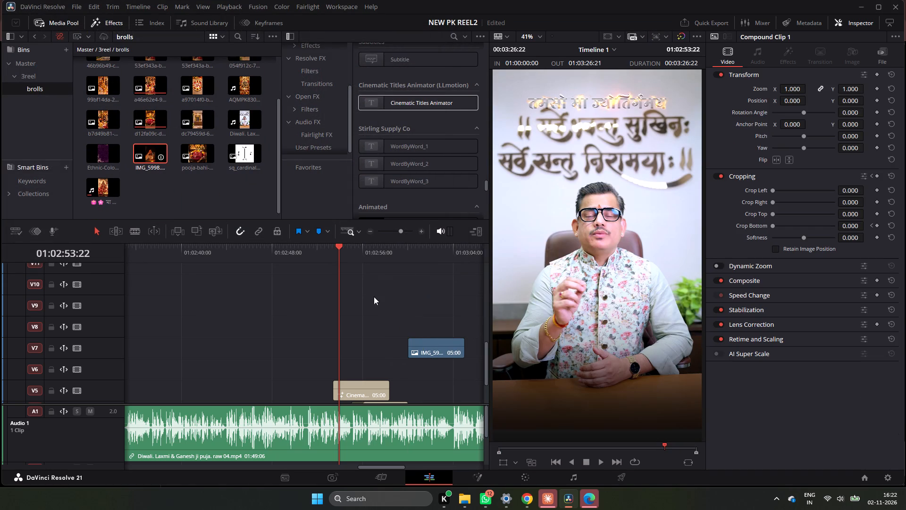
left_click(286, 251)
left_click(255, 248)
key("space")
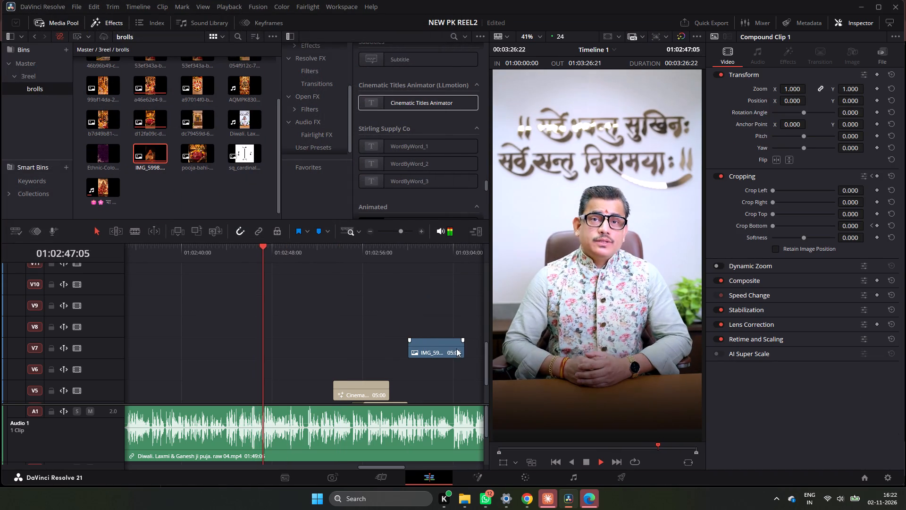
left_click_drag(456, 348, 301, 389)
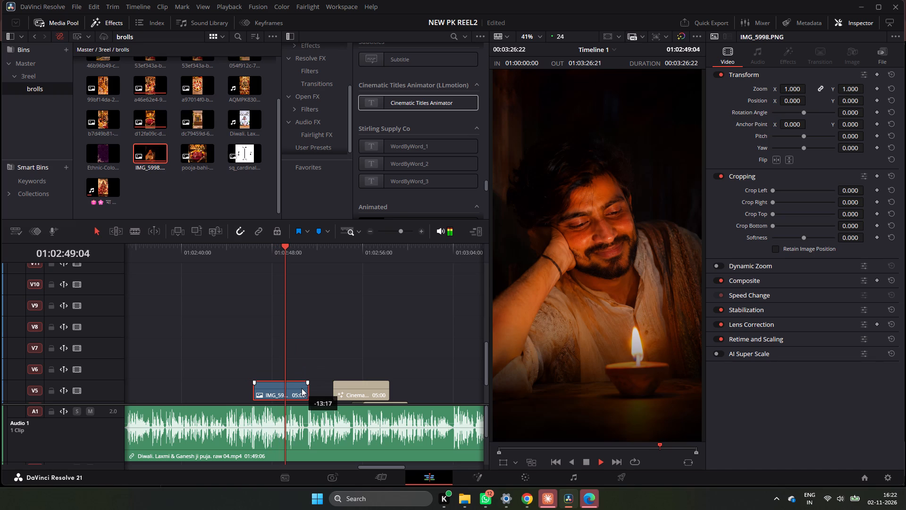
key("space")
scroll(370, 296, "down", 4)
left_click_drag(289, 331, 296, 363)
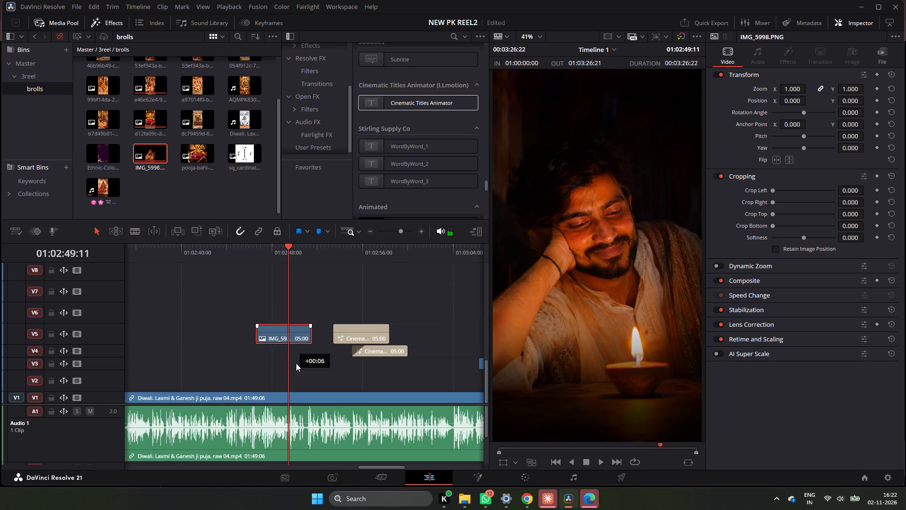
left_click_drag(296, 363, 317, 377)
Play Timeline 1 from about 01:02:48 to 01:02:56, checking the IMG_5998.PNG b-roll against the speech and the Cinematic title that follows.
left_click(276, 250)
key("space")
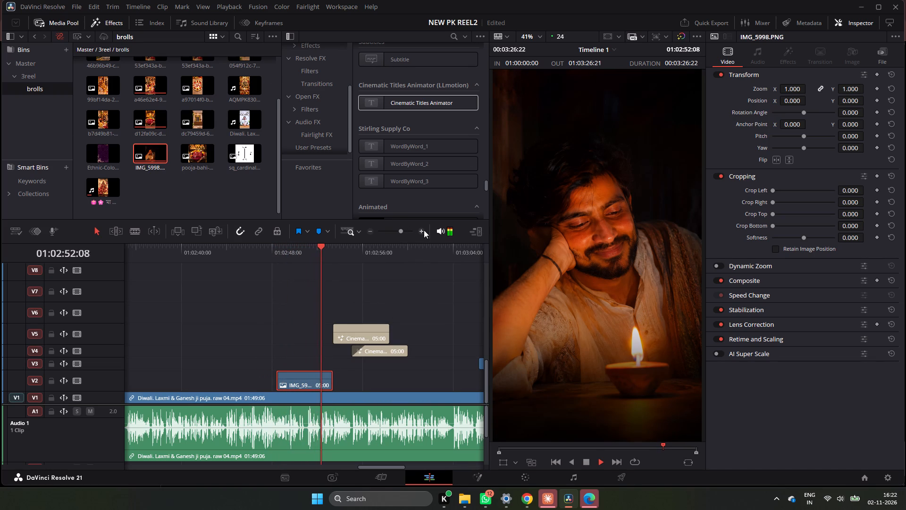
key("space")
left_click(340, 249)
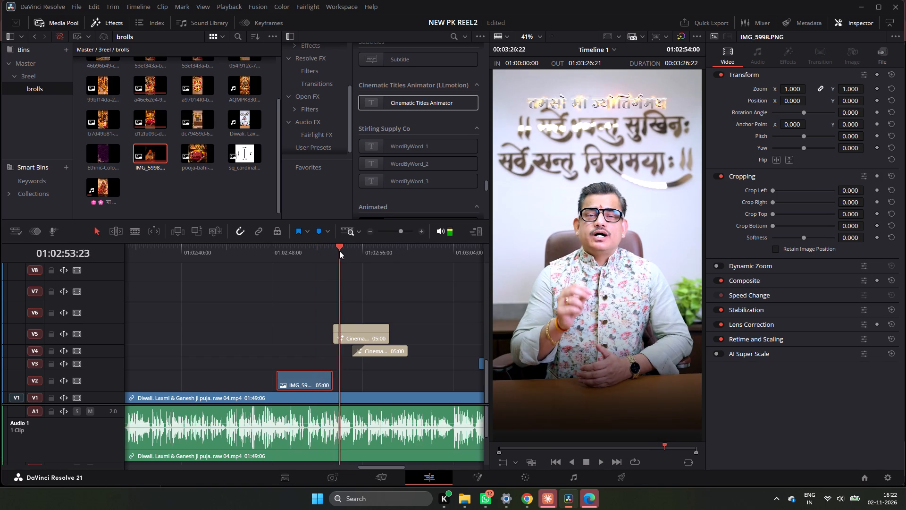
left_click(310, 389)
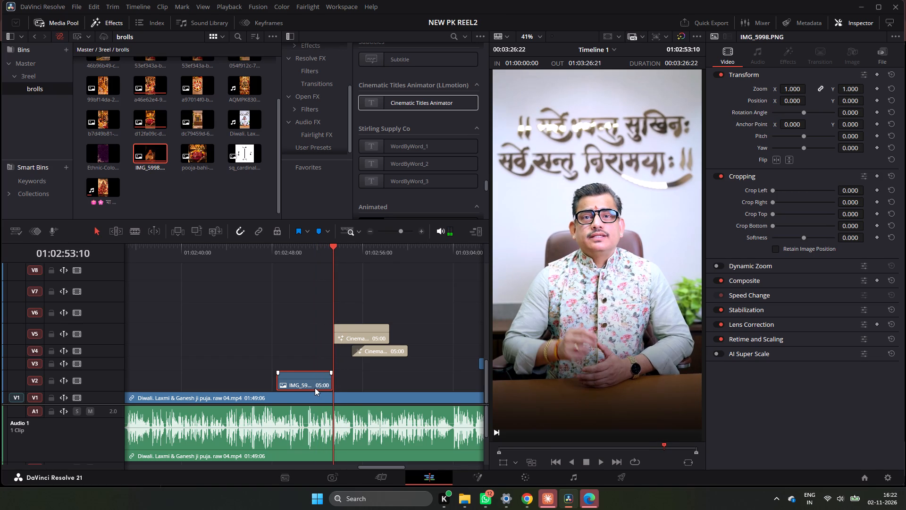
left_click(314, 246)
key("space")
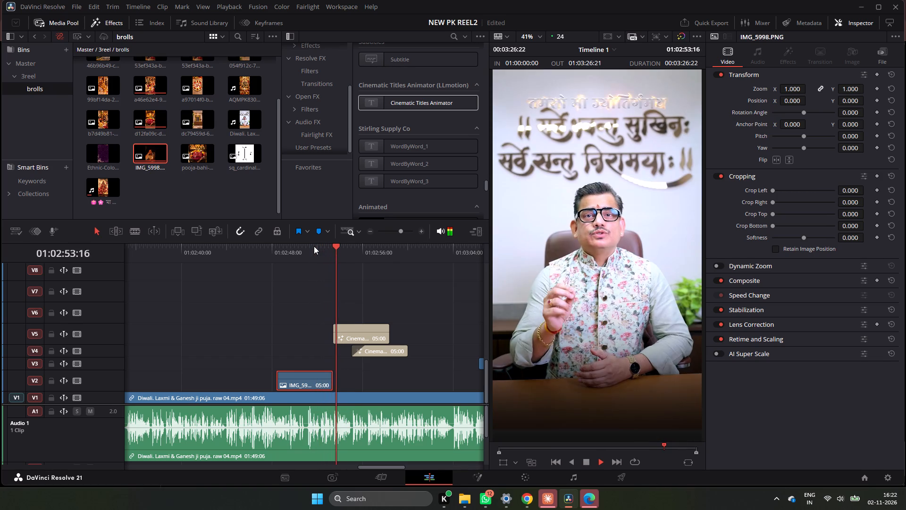
key("space")
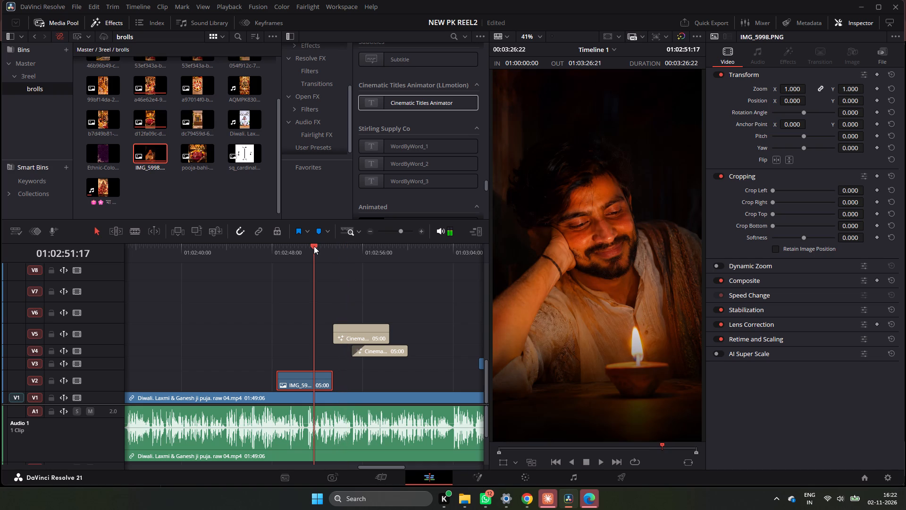
key("space")
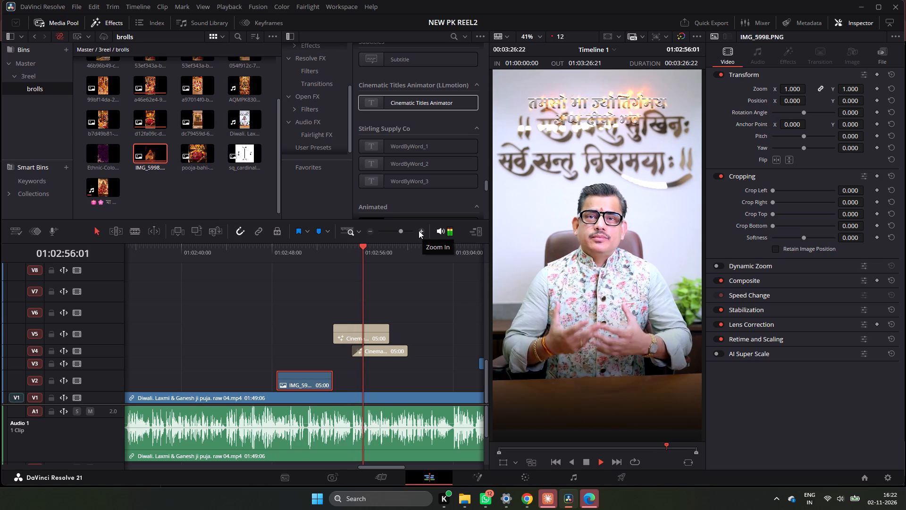
key("space")
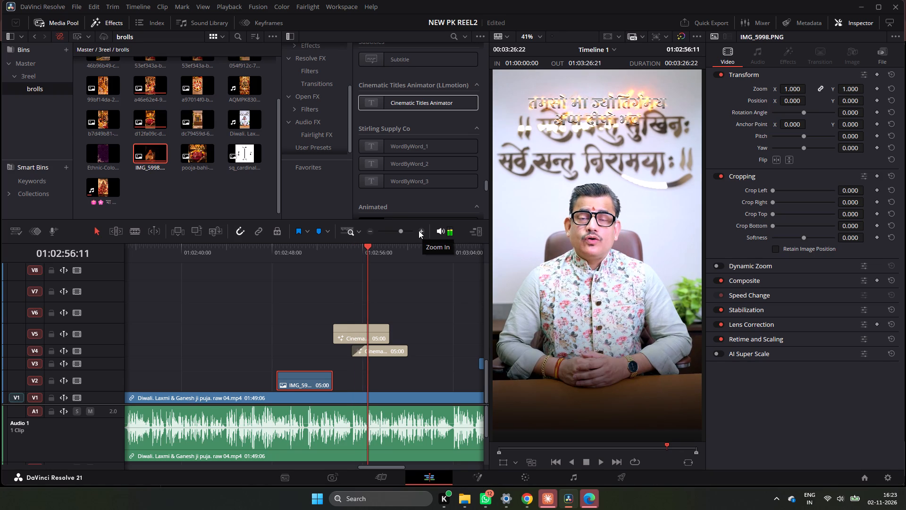
Play Timeline 1 around the start of the IMG_5998.PNG b-roll, from about 01:02:44 to 01:02:48, checking its entry against the speech.
left_click(283, 260)
left_click(281, 259)
key("space")
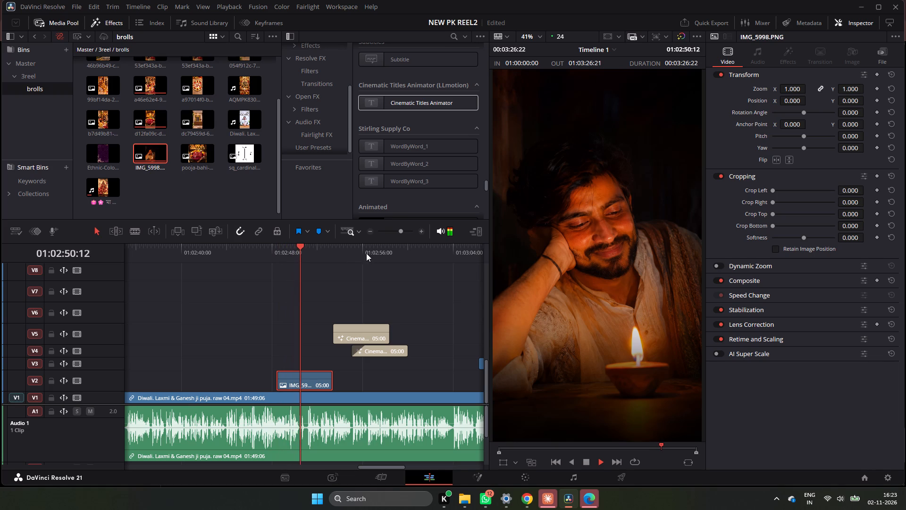
left_click(221, 261)
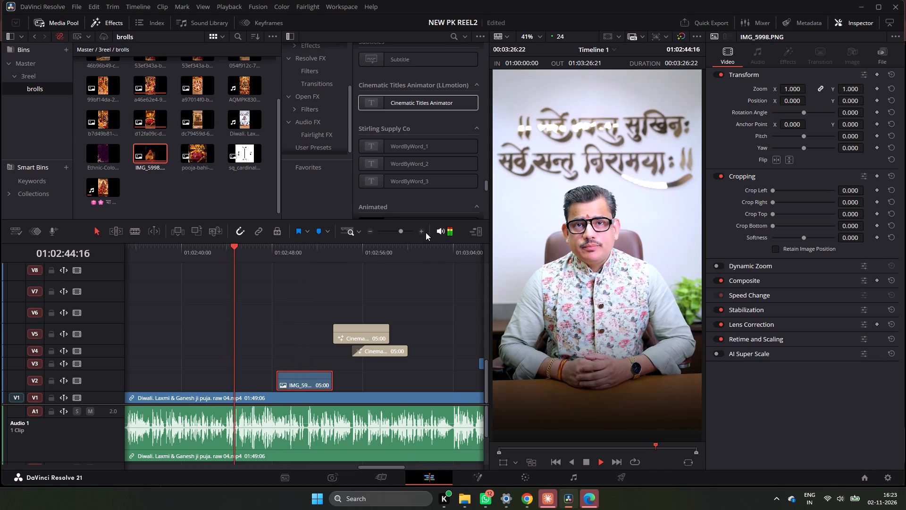
left_click(424, 232)
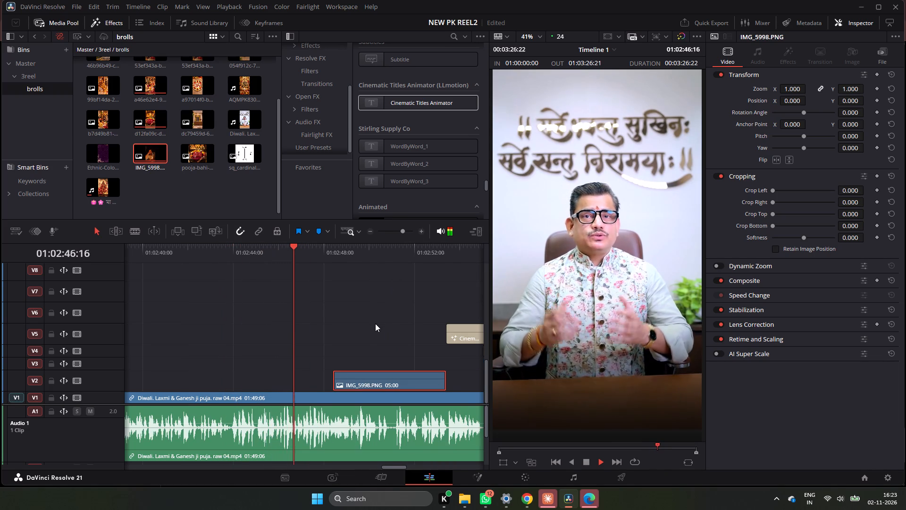
left_click(421, 230)
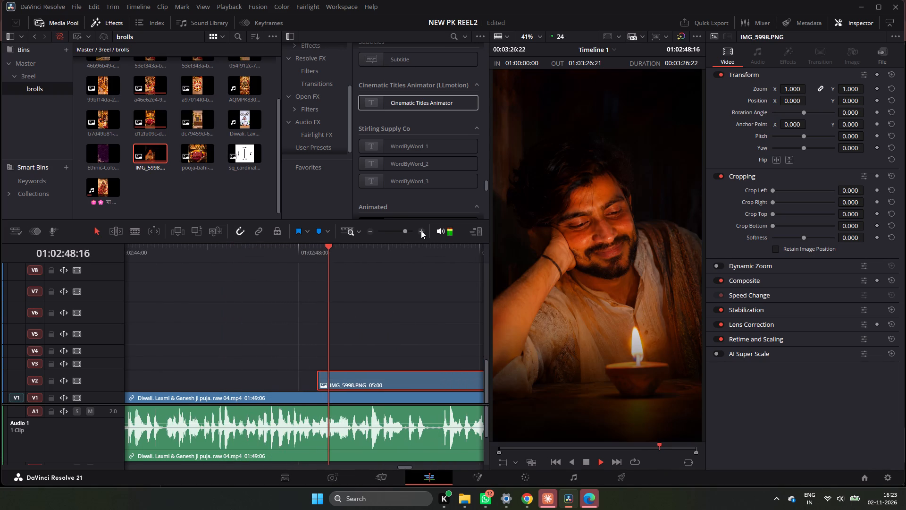
key("space")
Find the speech cue near 01:02:48 and extend the start of IMG_5998.PNG on V2 three frames earlier, for a 05:03 duration.
left_click_drag(349, 252, 309, 266)
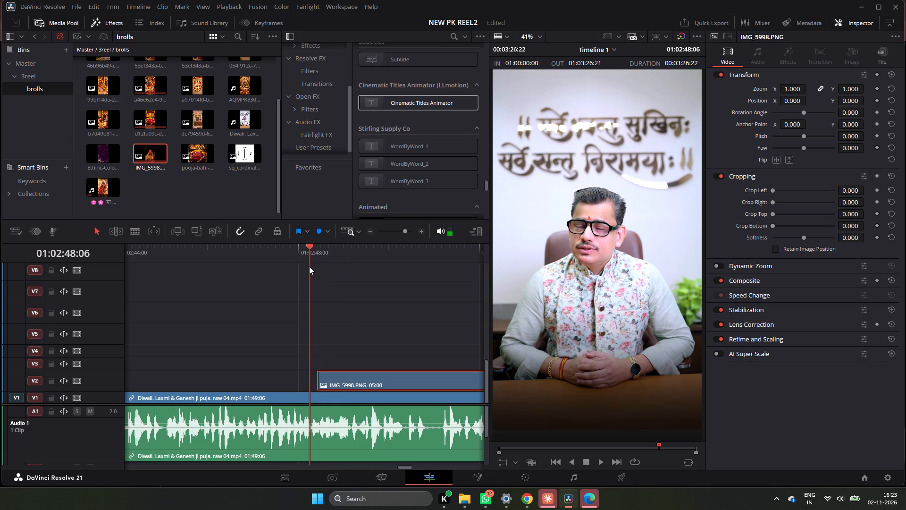
left_click_drag(309, 266, 312, 267)
key("space")
key("space")
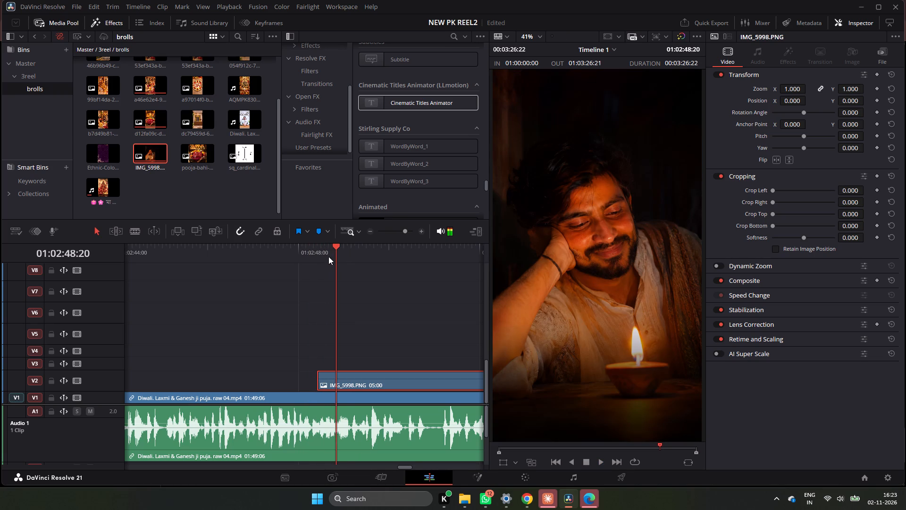
left_click_drag(328, 256, 314, 269)
key("space")
key("space")
left_click_drag(332, 260, 323, 269)
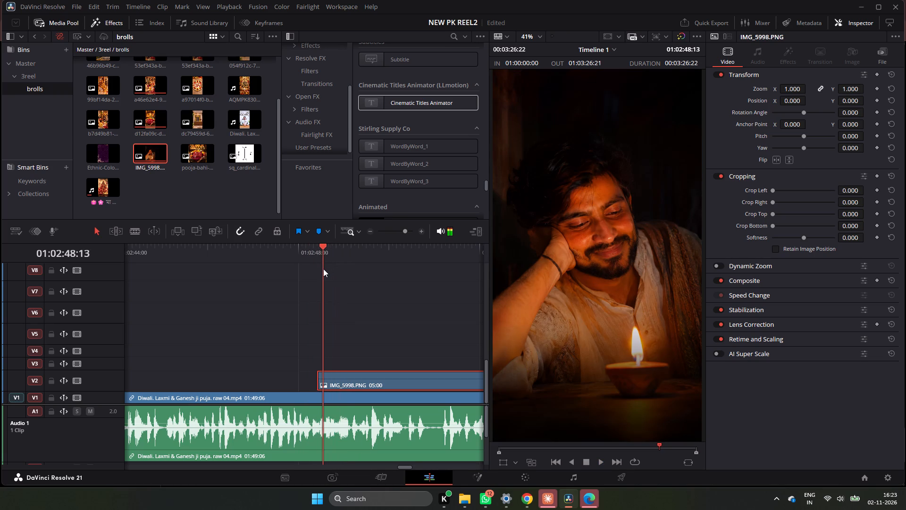
left_click_drag(323, 269, 321, 271)
key("space")
key("space")
left_click_drag(335, 259, 319, 272)
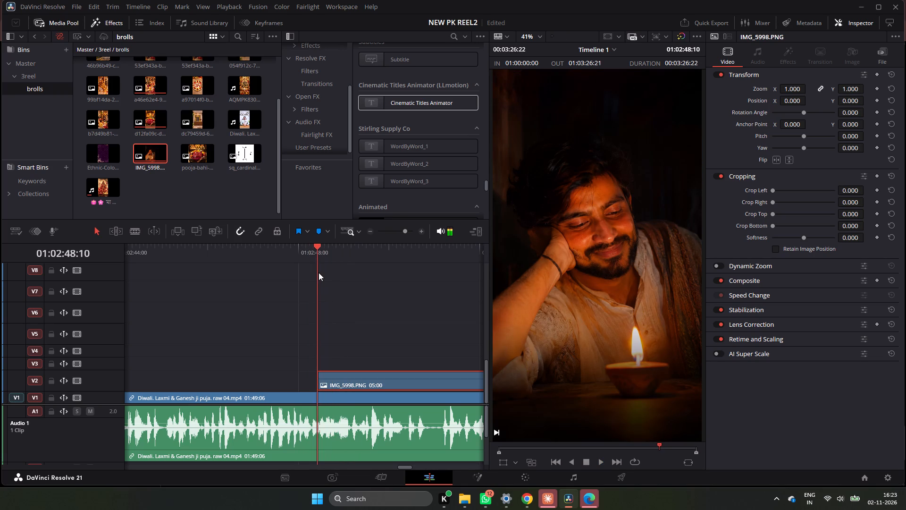
key("space")
key("space")
left_click_drag(334, 260, 313, 276)
left_click_drag(313, 276, 311, 276)
key("space")
key("space")
left_click_drag(335, 265, 317, 276)
left_click_drag(317, 276, 311, 280)
left_click_drag(321, 384, 310, 384)
Play from the IMG_5998.PNG b-roll through both Cinematic Titles Animator clips, checking where the spoken mantra ends near 01:02:56.
key("space")
left_click(370, 233)
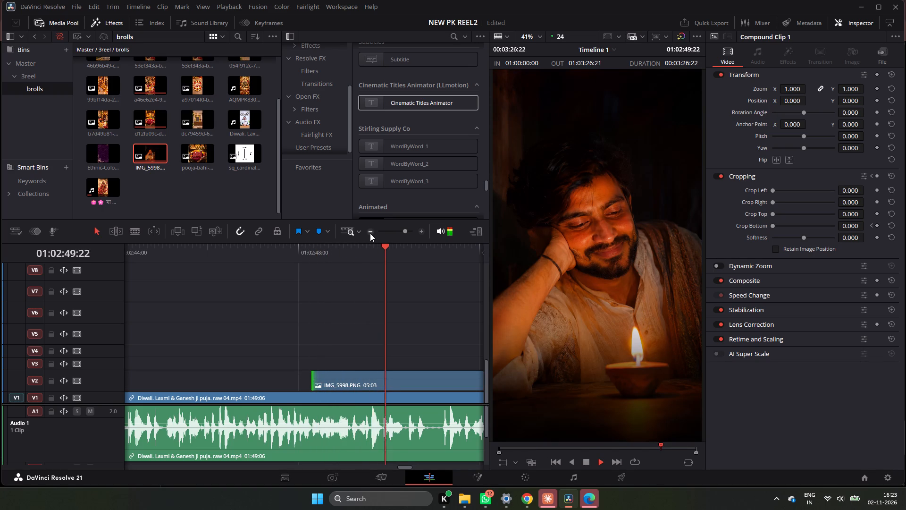
left_click(370, 233)
left_click(367, 238)
left_click(372, 230)
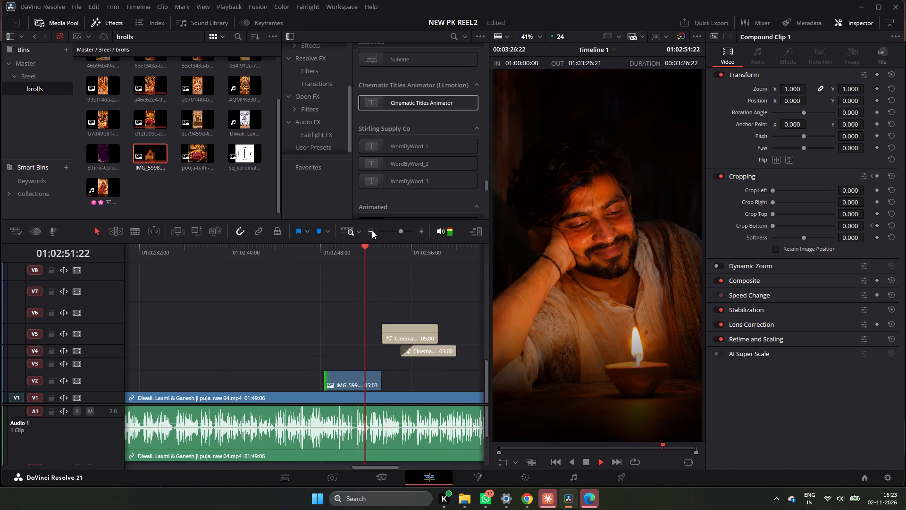
left_click(372, 230)
key("space")
key("space")
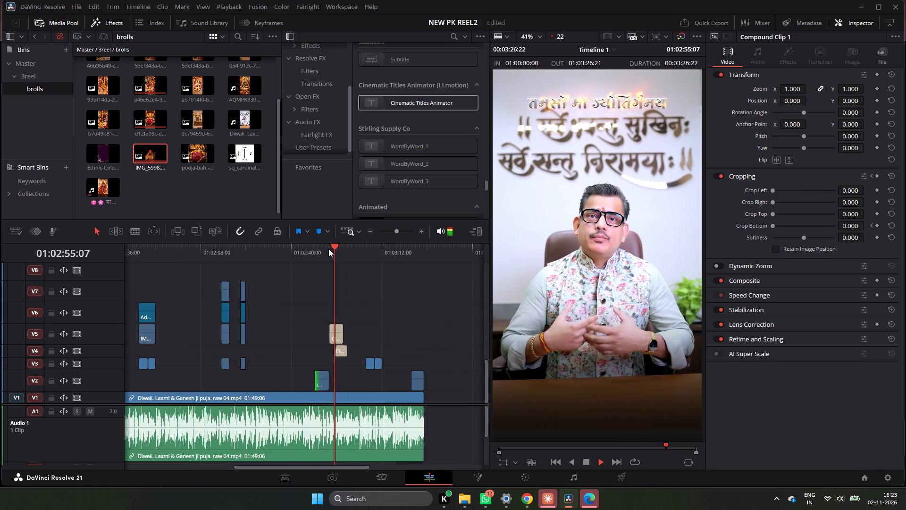
key("space")
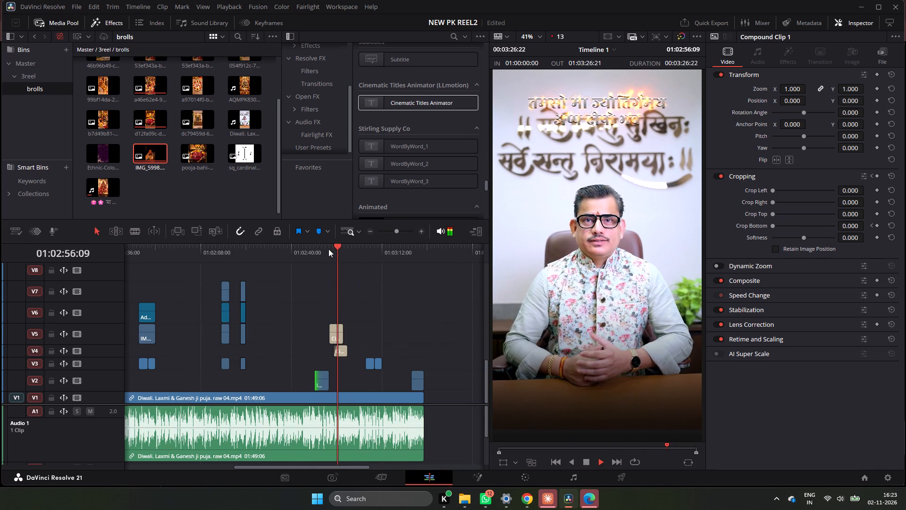
key("space")
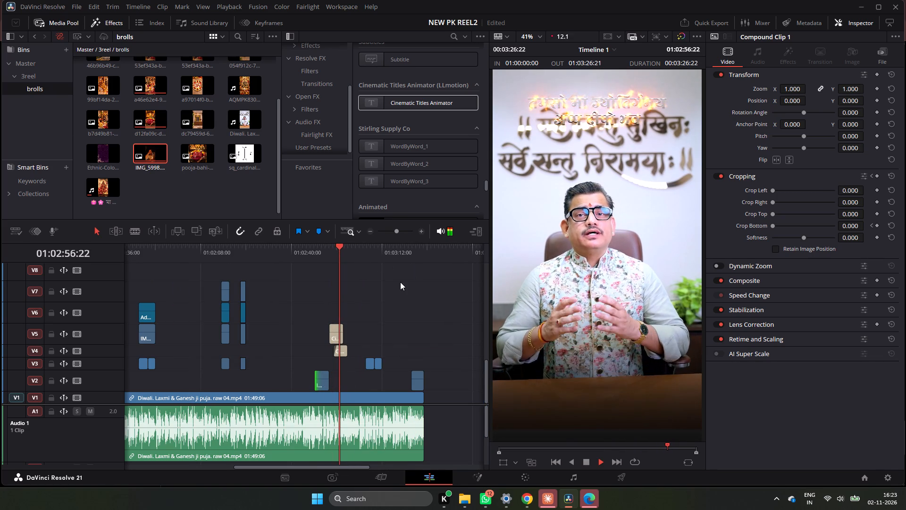
double_click(421, 233)
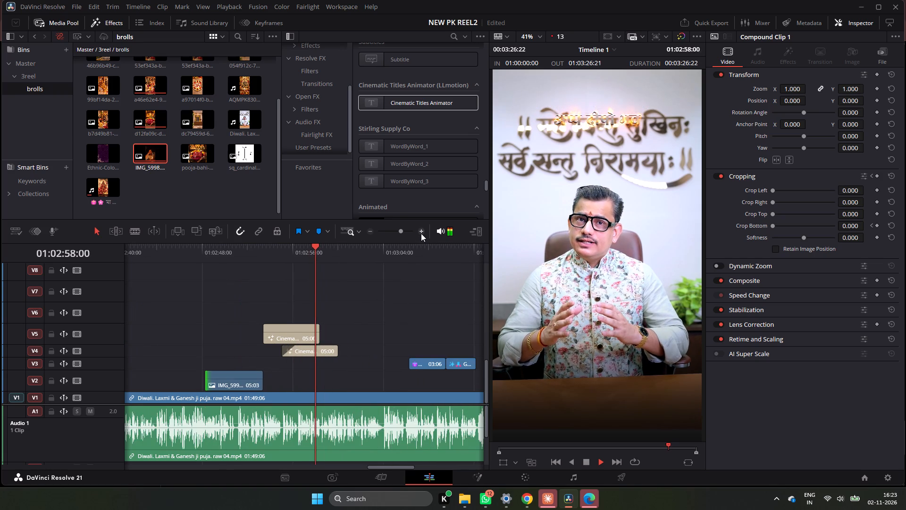
left_click(421, 233)
key("space")
left_click(232, 257)
key("space")
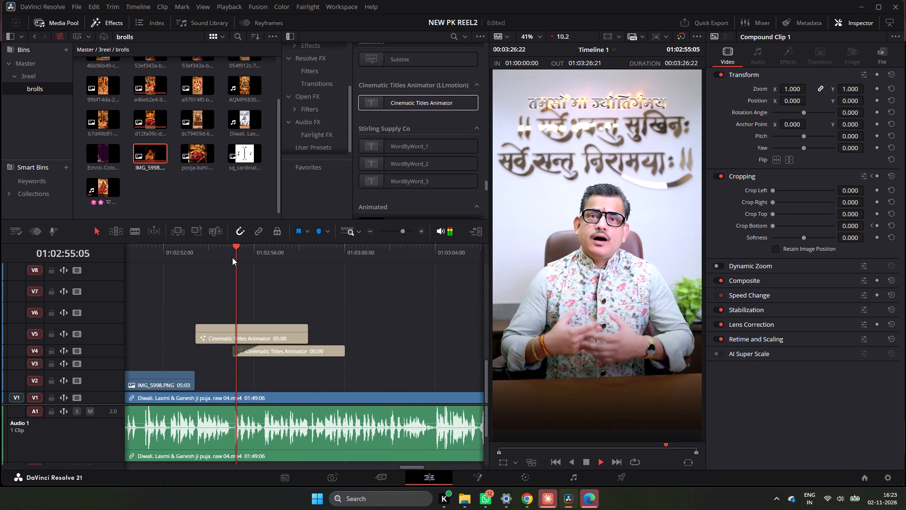
key("space")
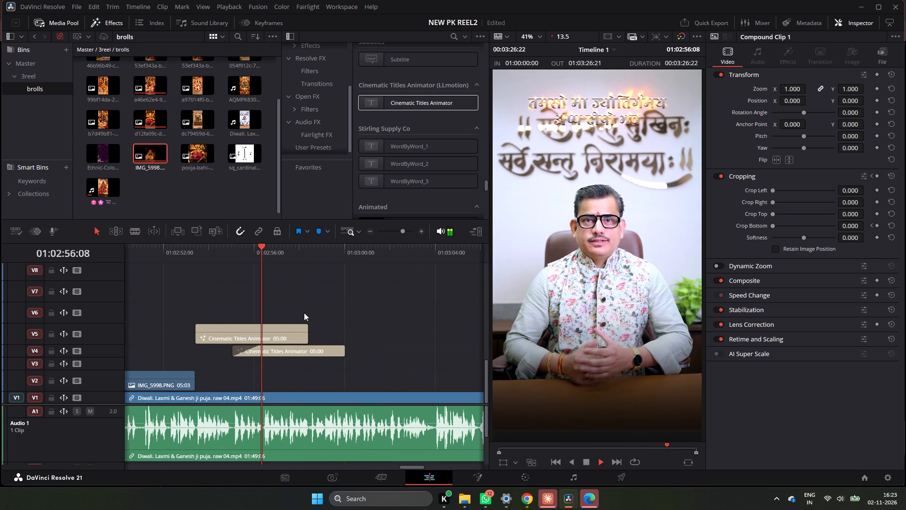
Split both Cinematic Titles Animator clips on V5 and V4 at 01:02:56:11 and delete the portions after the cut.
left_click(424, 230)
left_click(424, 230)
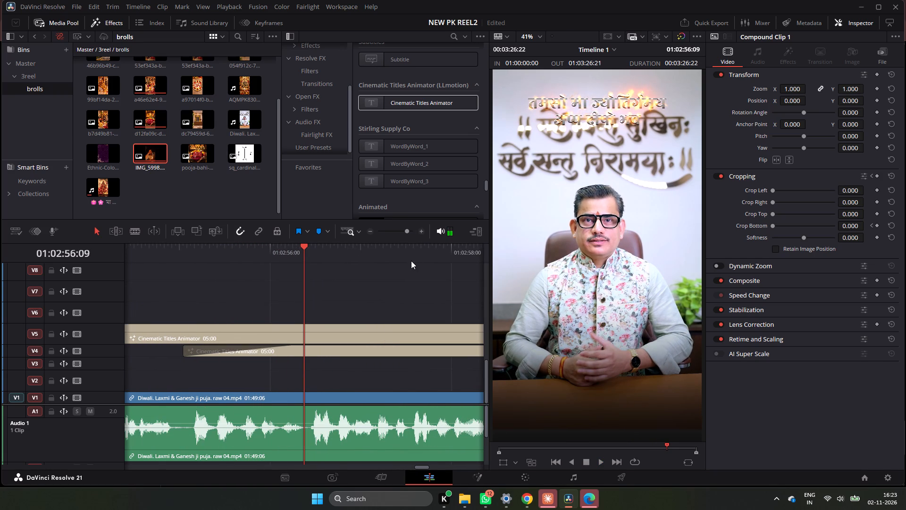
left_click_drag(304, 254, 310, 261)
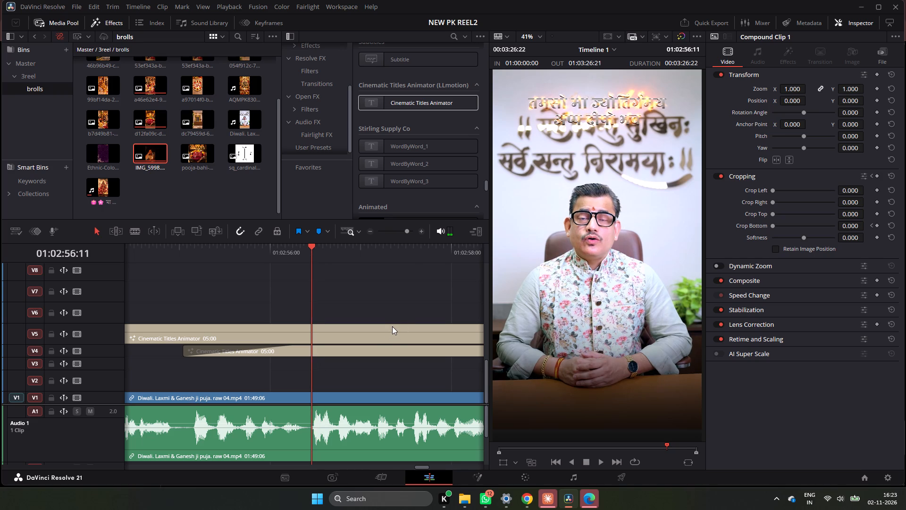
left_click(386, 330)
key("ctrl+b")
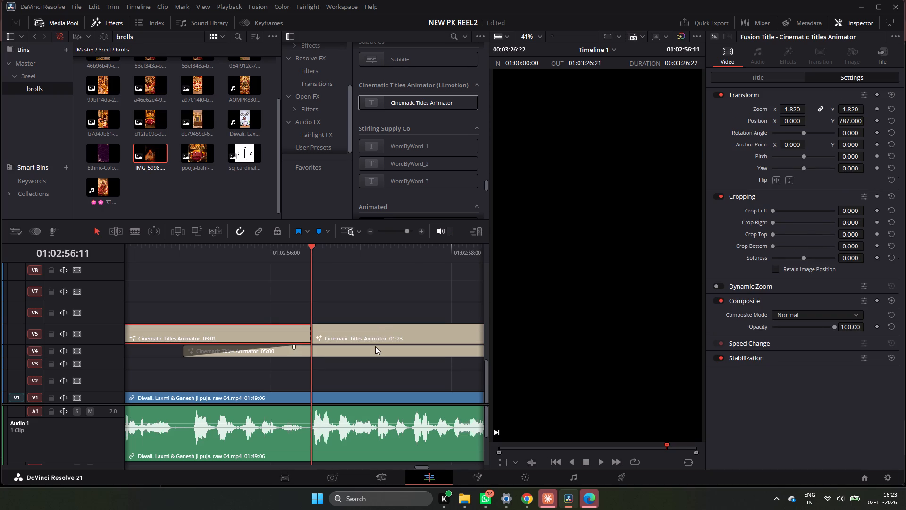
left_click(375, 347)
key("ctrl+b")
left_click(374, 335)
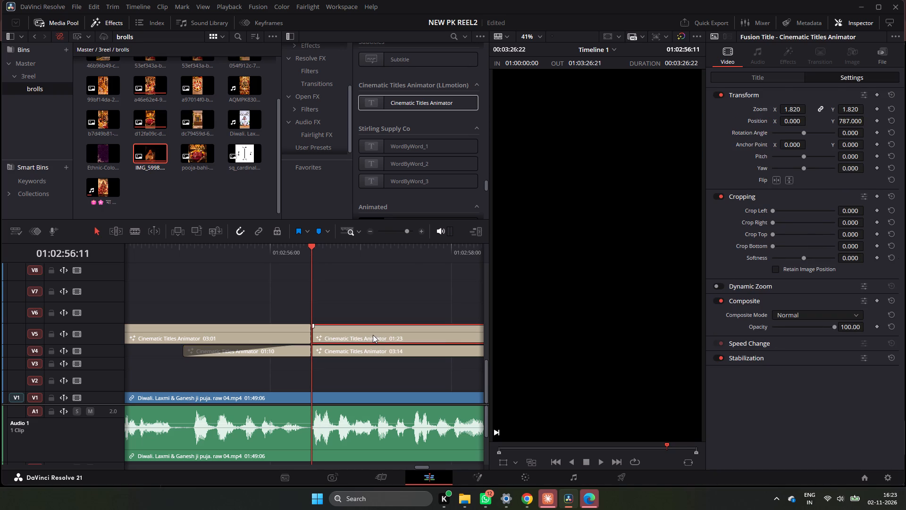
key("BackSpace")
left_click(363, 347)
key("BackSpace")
Play the shortened Cinematic Titles Animator clips up to about 01:02:56, checking the title animation and timing against the speech.
left_click(242, 254)
key("space")
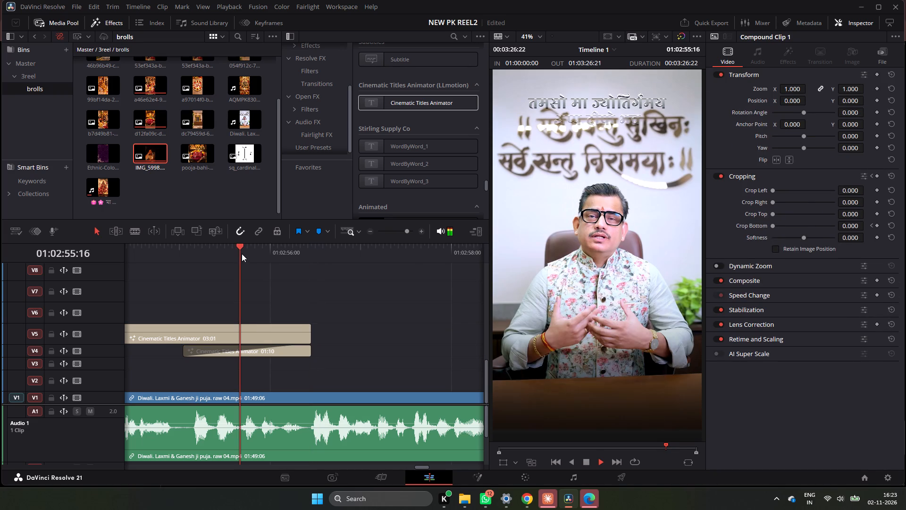
key("space")
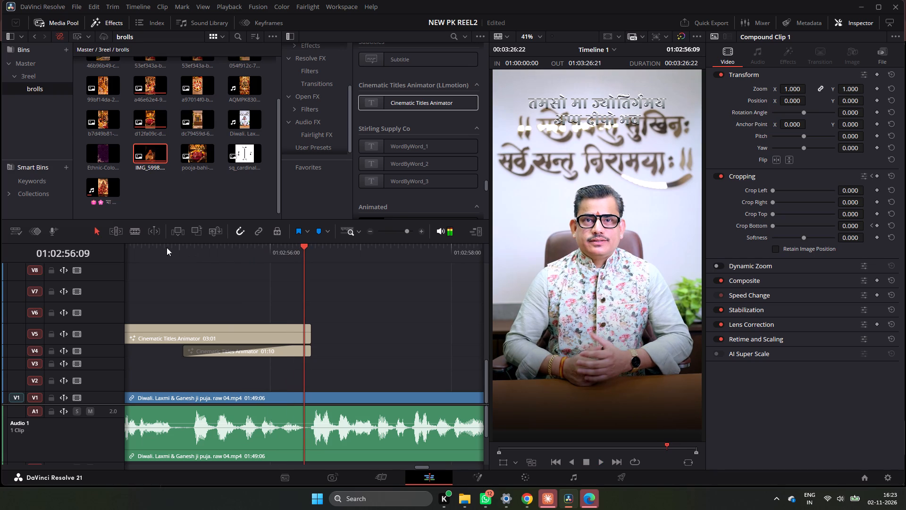
left_click(141, 247)
key("space")
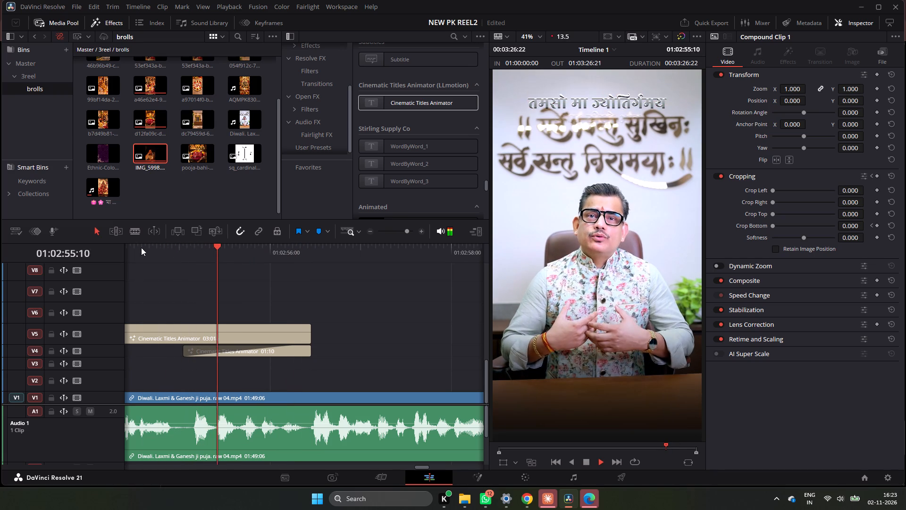
key("space")
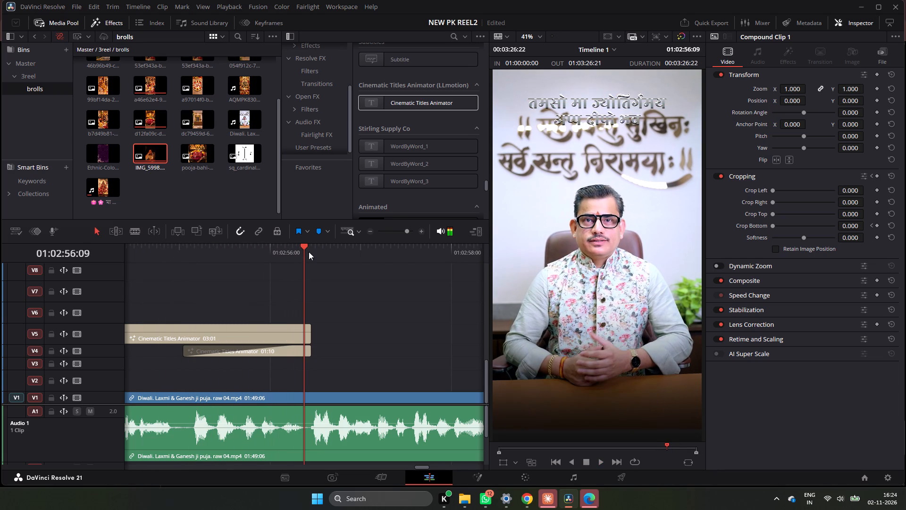
double_click(369, 231)
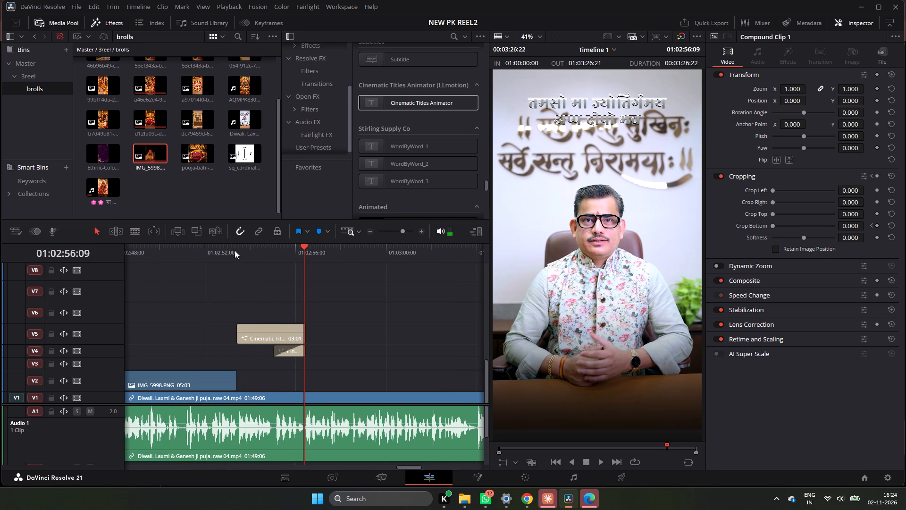
left_click(234, 250)
key("space")
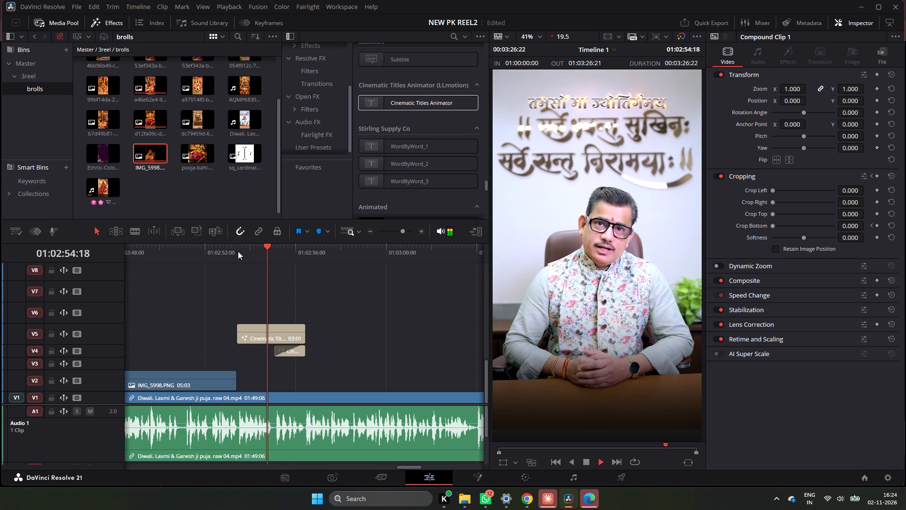
key("space")
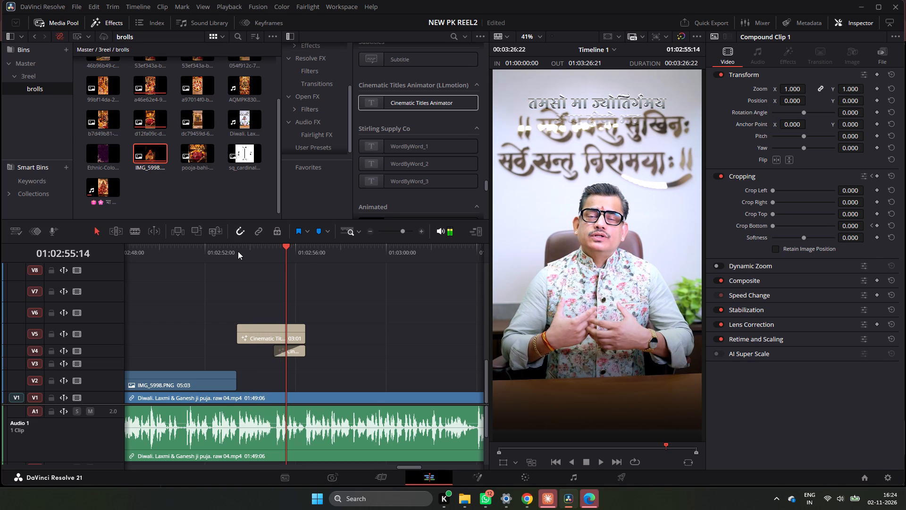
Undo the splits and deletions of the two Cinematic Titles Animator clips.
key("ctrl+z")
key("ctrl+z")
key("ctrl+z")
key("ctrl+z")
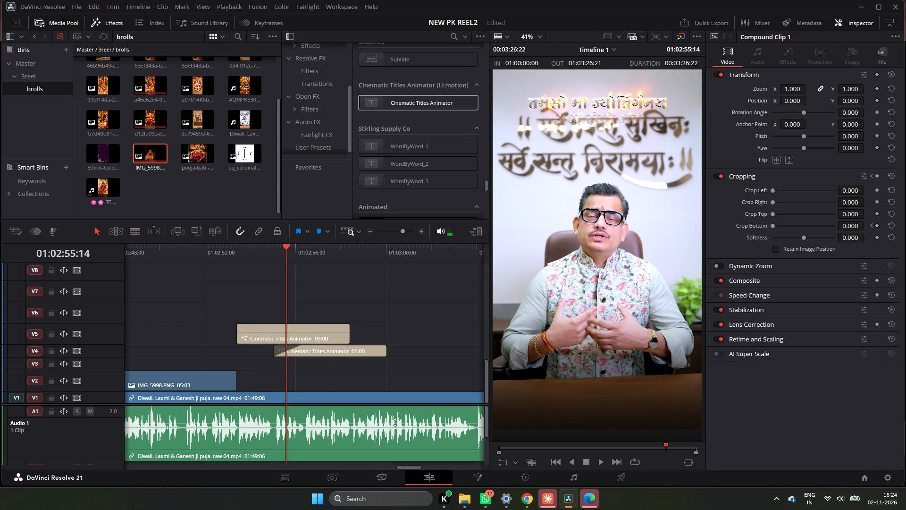
Trim the ends of the Cinematic Titles Animator clips on V5 and V4 back to about 01:02:56:10, leaving the V5 title 03:00 long.
left_click(306, 255)
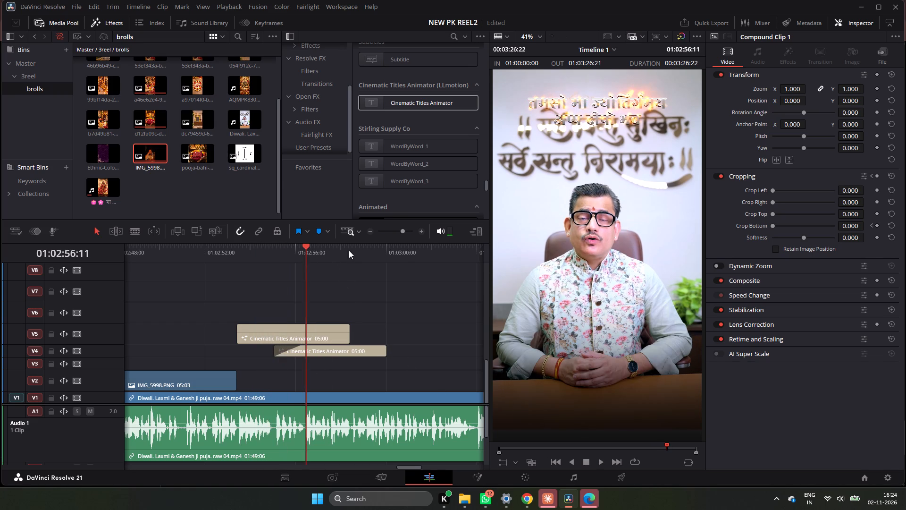
double_click(420, 231)
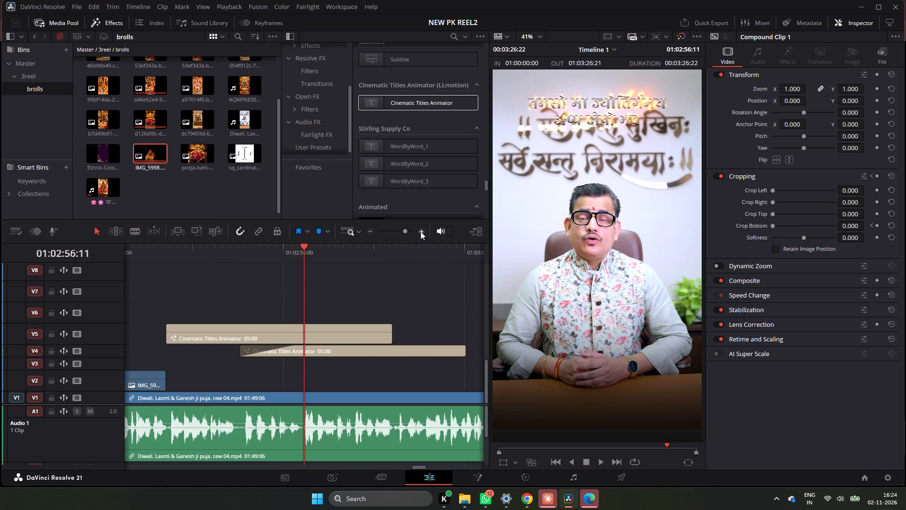
left_click_drag(308, 254, 301, 263)
double_click(367, 231)
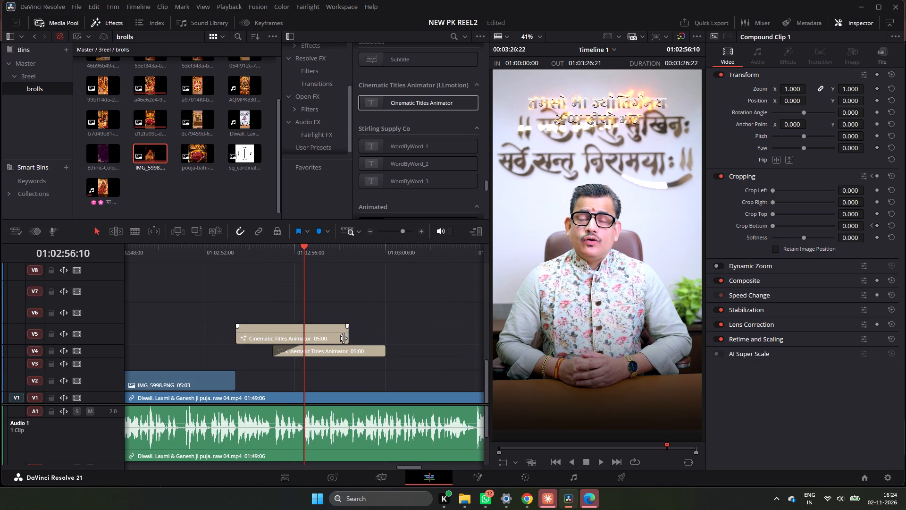
left_click_drag(344, 338, 301, 347)
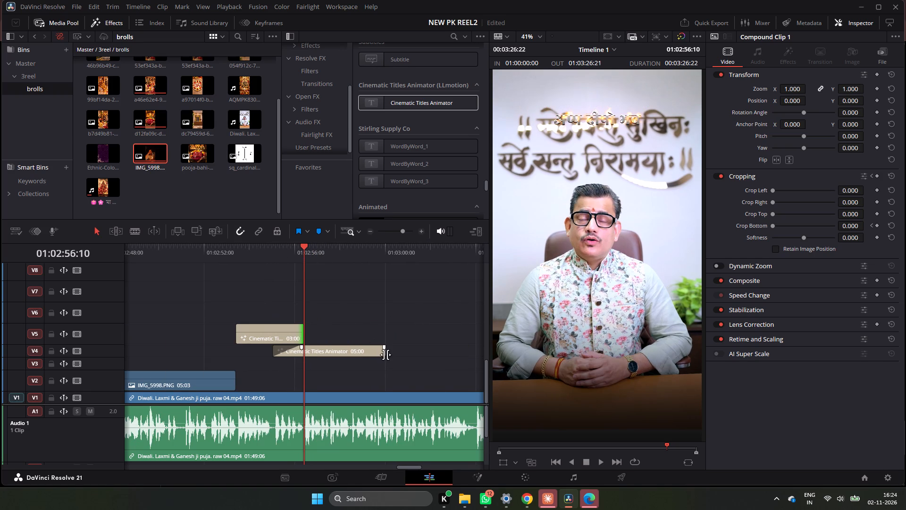
left_click_drag(386, 355, 302, 362)
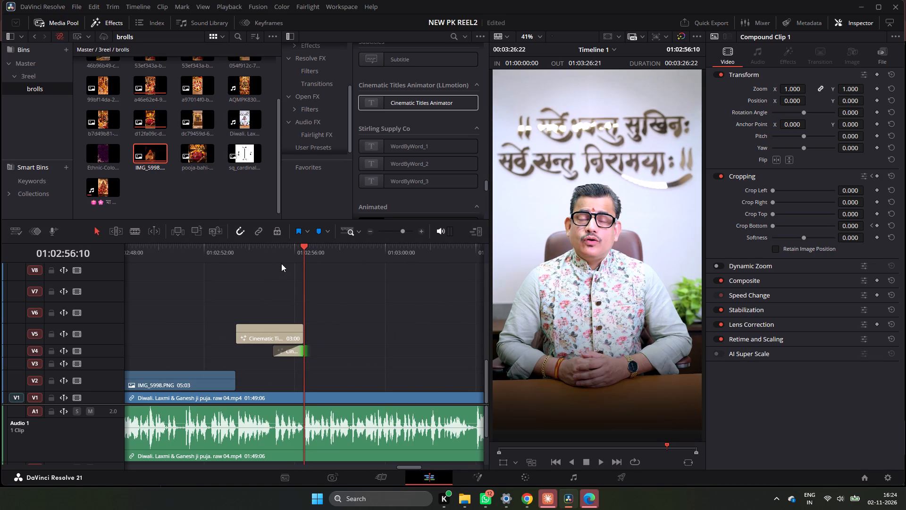
Play the mantra titles repeatedly from about 01:02:53 to 01:02:57, checking when each line appears against the speech.
left_click(272, 253)
key("space")
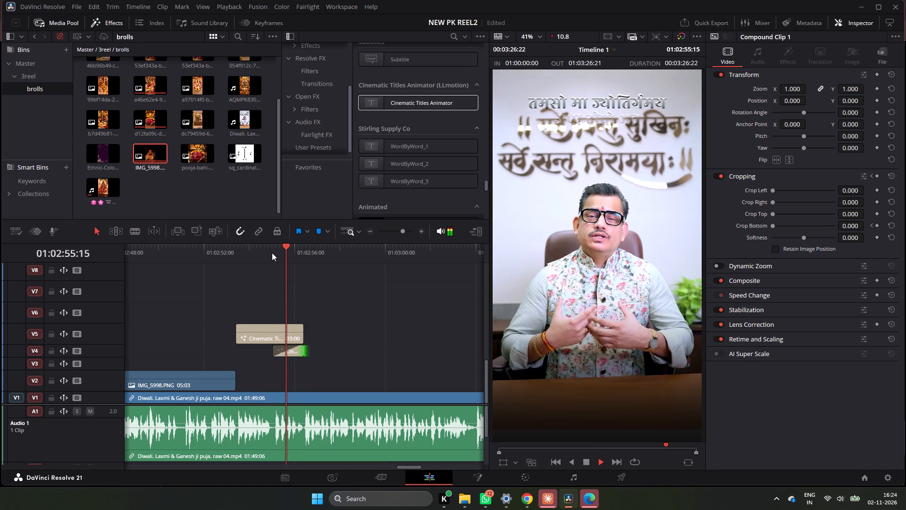
key("space")
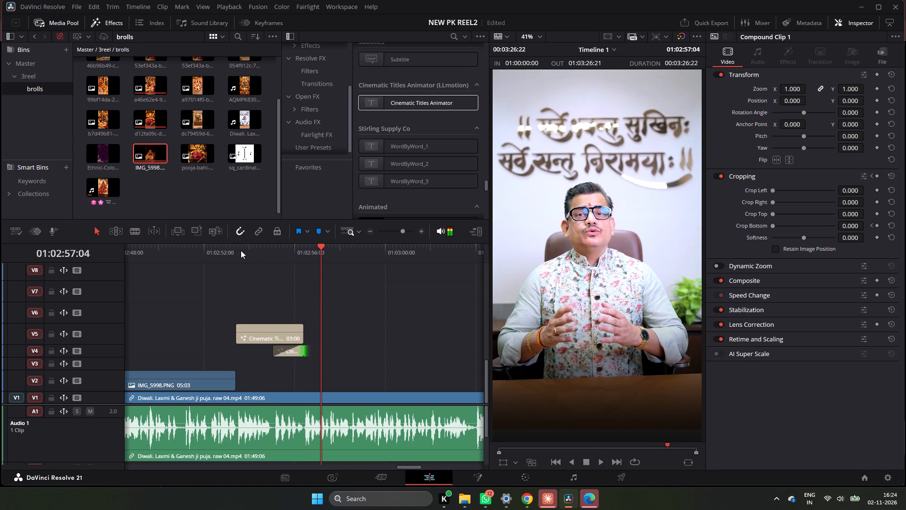
left_click(234, 254)
key("space")
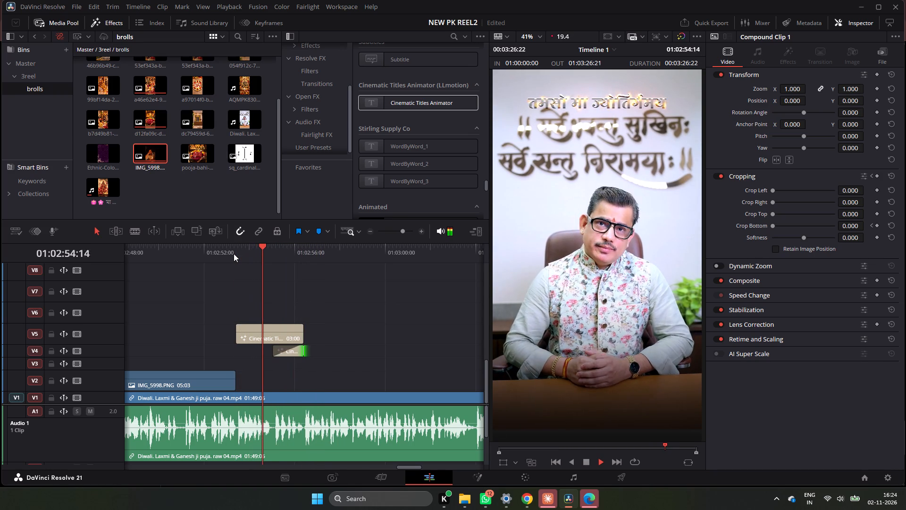
key("space")
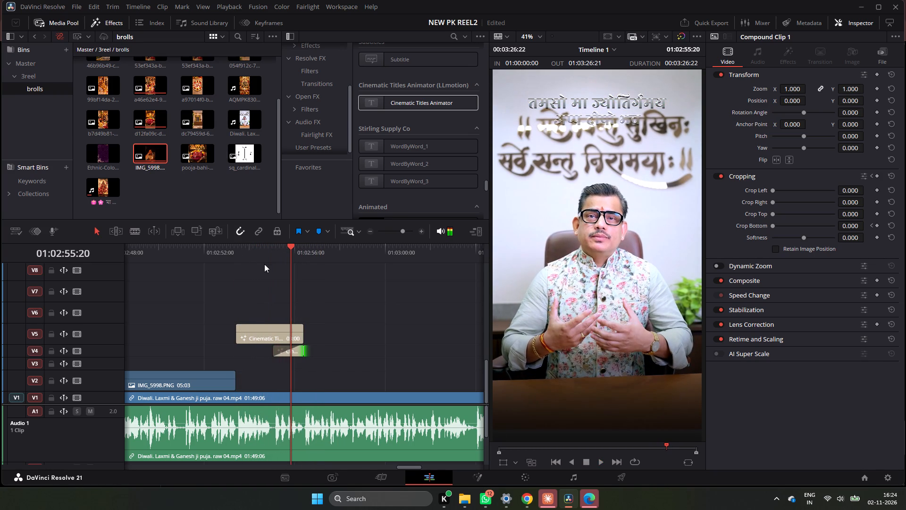
scroll(271, 276, "up", 8)
scroll(271, 284, "down", 6)
left_click(260, 261)
key("space")
key("space")
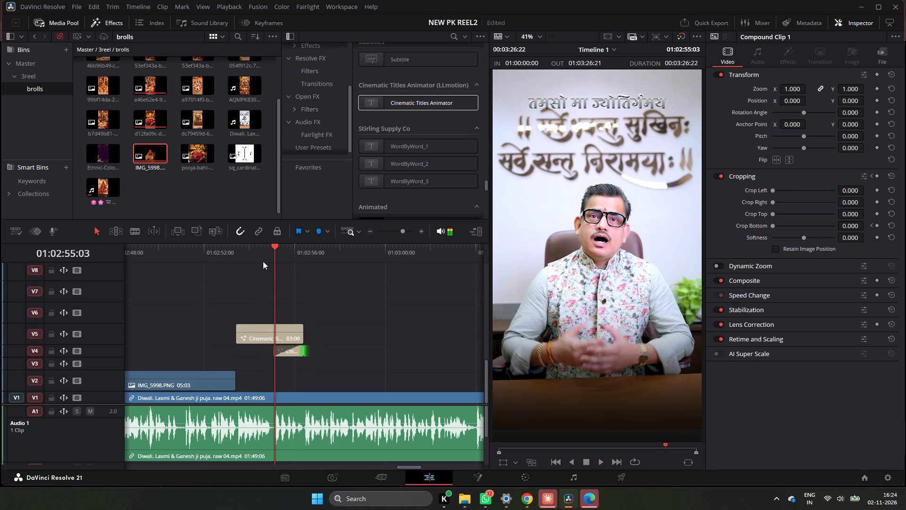
Scrub between about 01:02:55 and 01:02:56, then replay the titles to judge the second line's entry timing.
left_click_drag(276, 262, 287, 274)
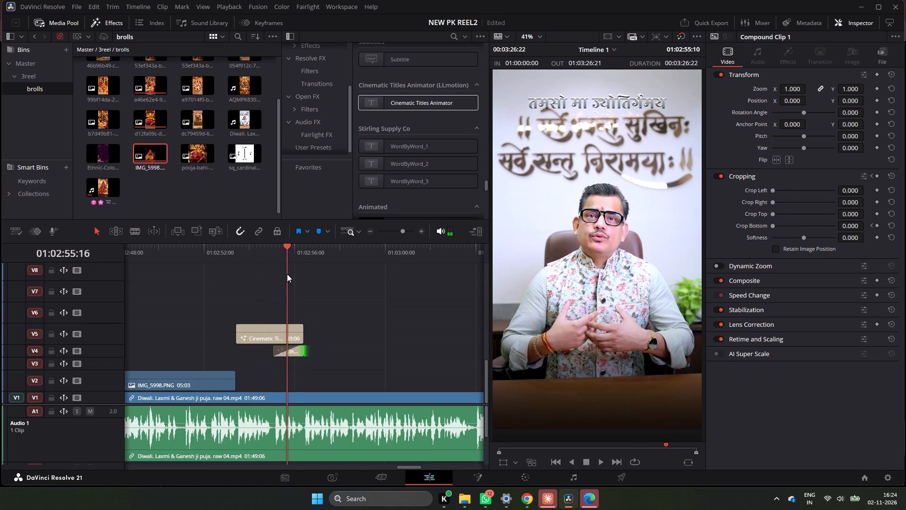
left_click_drag(287, 274, 284, 280)
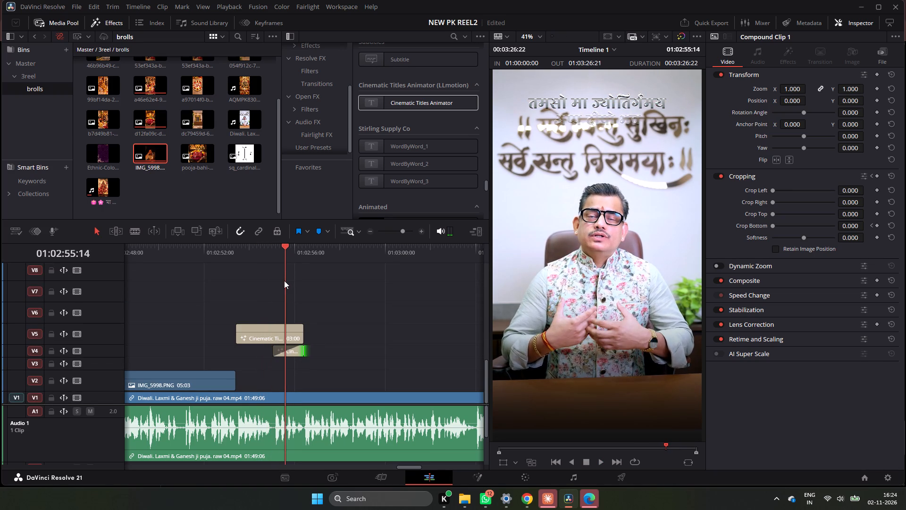
left_click_drag(284, 280, 295, 280)
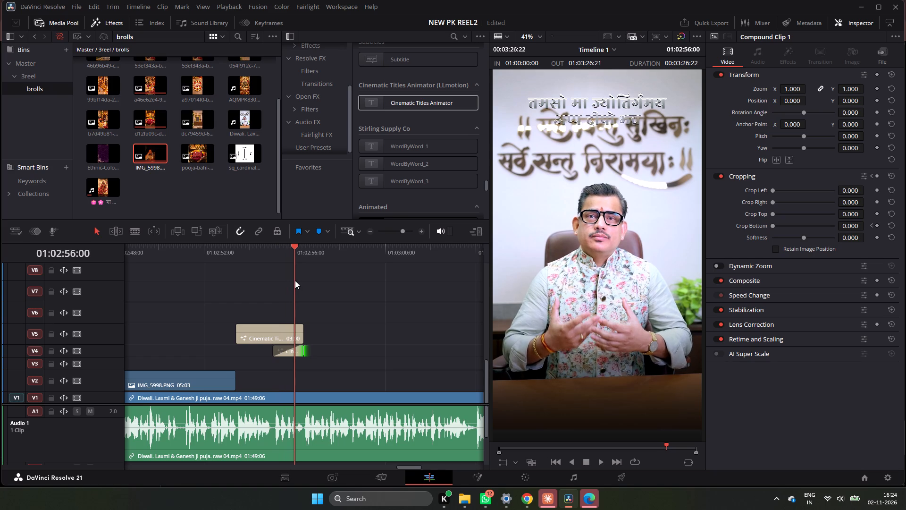
left_click_drag(295, 280, 274, 281)
left_click(293, 338)
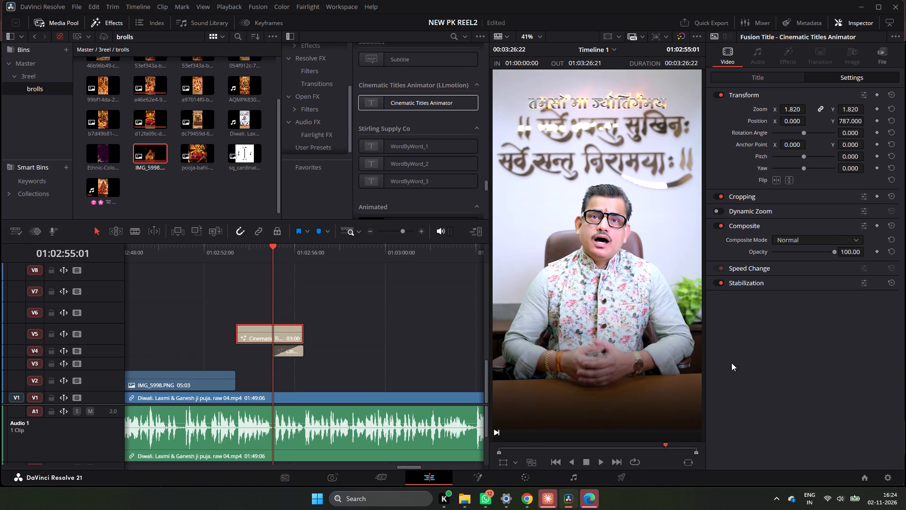
left_click(251, 251)
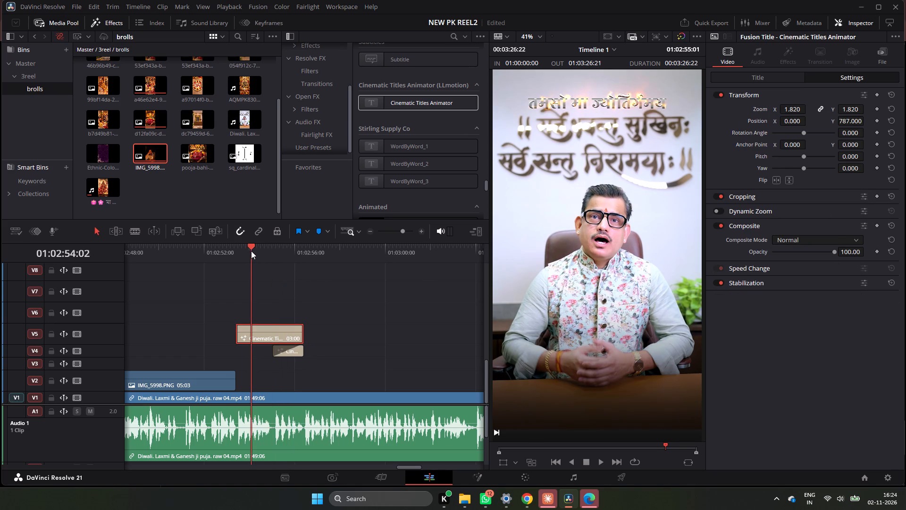
key("space")
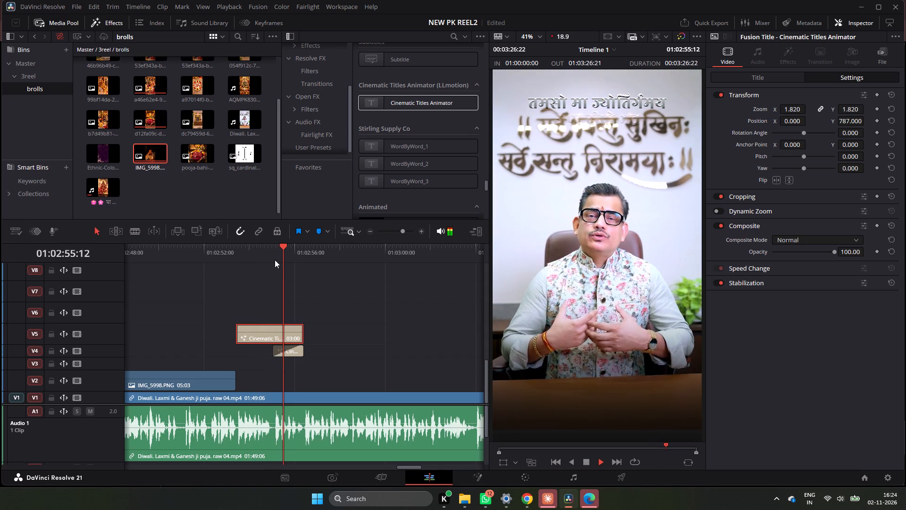
key("space")
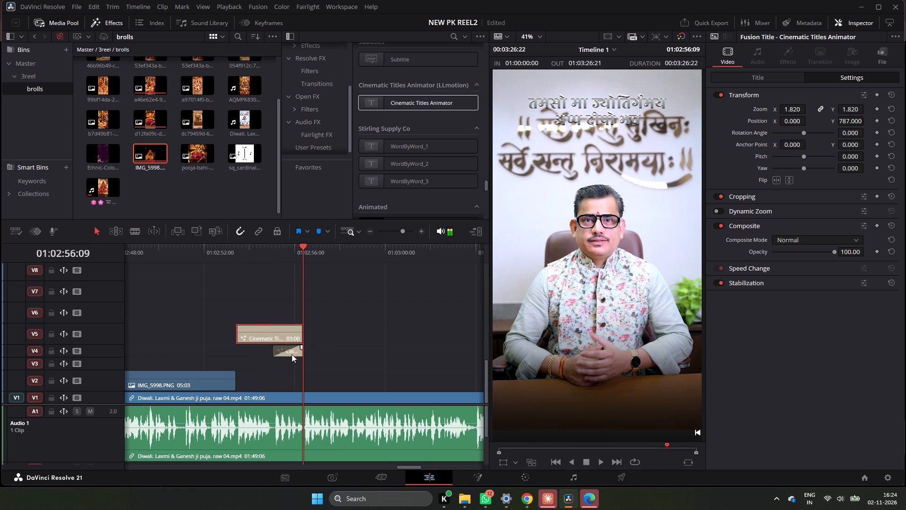
Move the V4 Cinematic Titles Animator clip earlier and extend its end 00:12 to match the V5 title, making it 01:21 long; play the result.
left_click(292, 354)
left_click_drag(292, 353, 270, 353)
left_click_drag(286, 353, 275, 354)
left_click_drag(289, 354, 303, 358)
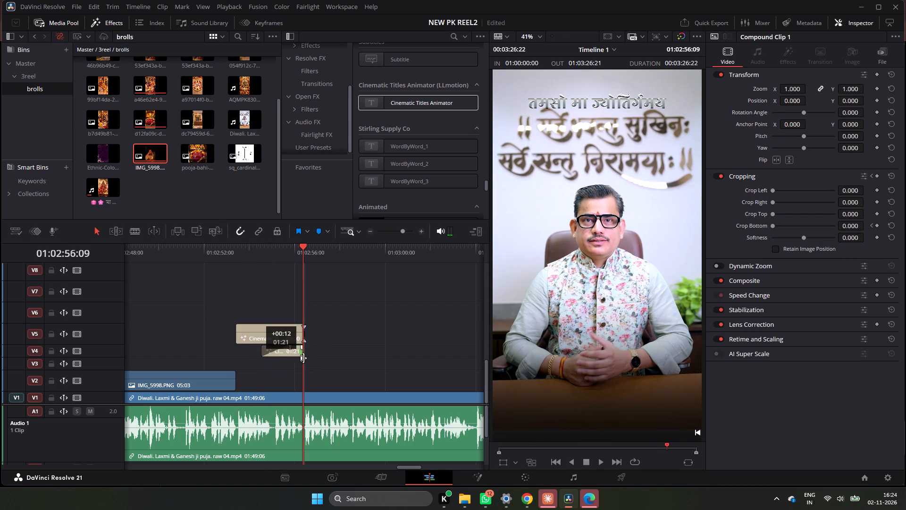
left_click_drag(303, 358, 300, 360)
left_click(255, 257)
key("space")
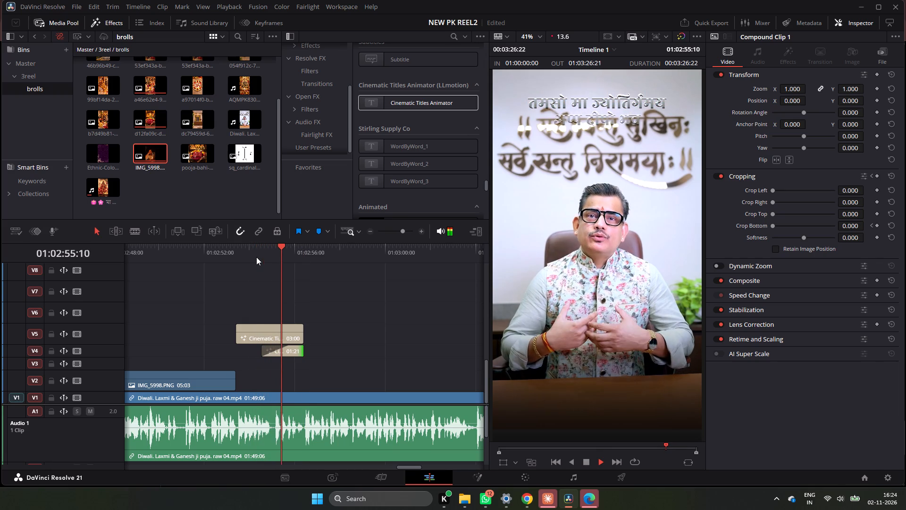
key("space")
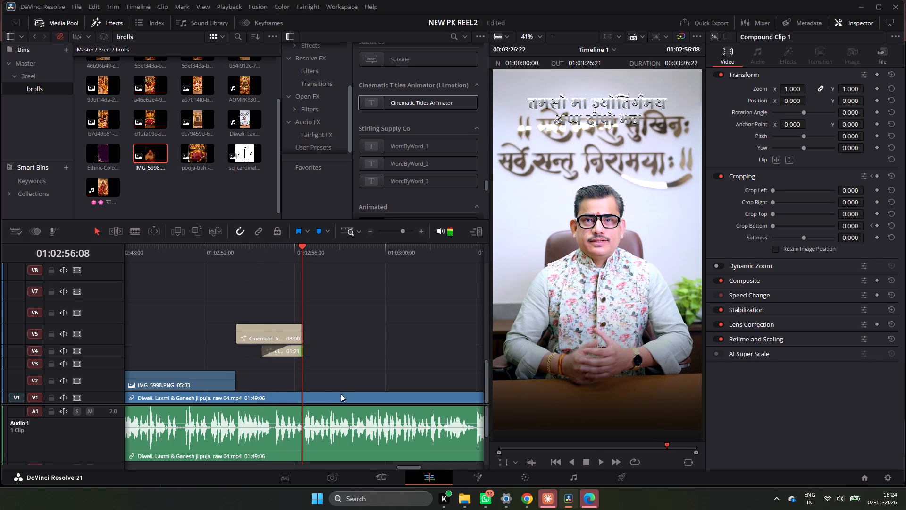
Examine the V4 title's text, animation and fire controls, and inspect the title display around 01:02:54.
left_click(291, 352)
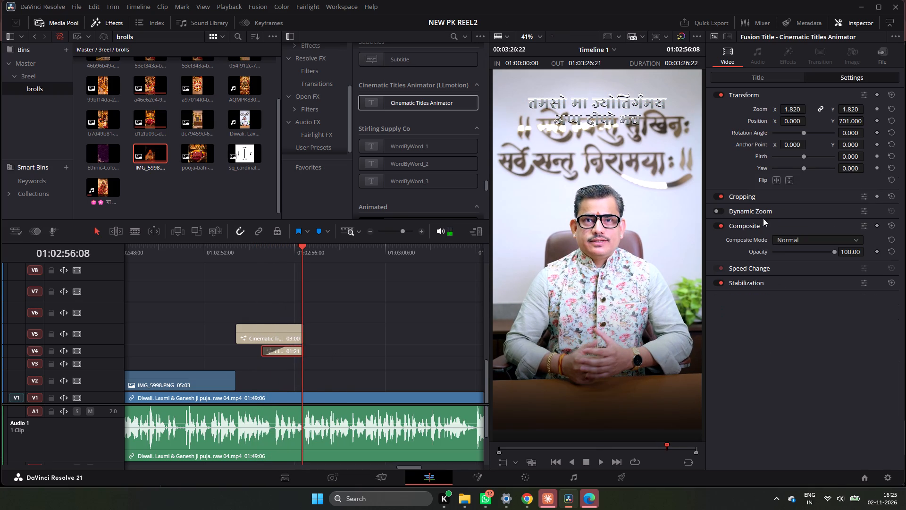
left_click(850, 75)
left_click(771, 77)
left_click(783, 111)
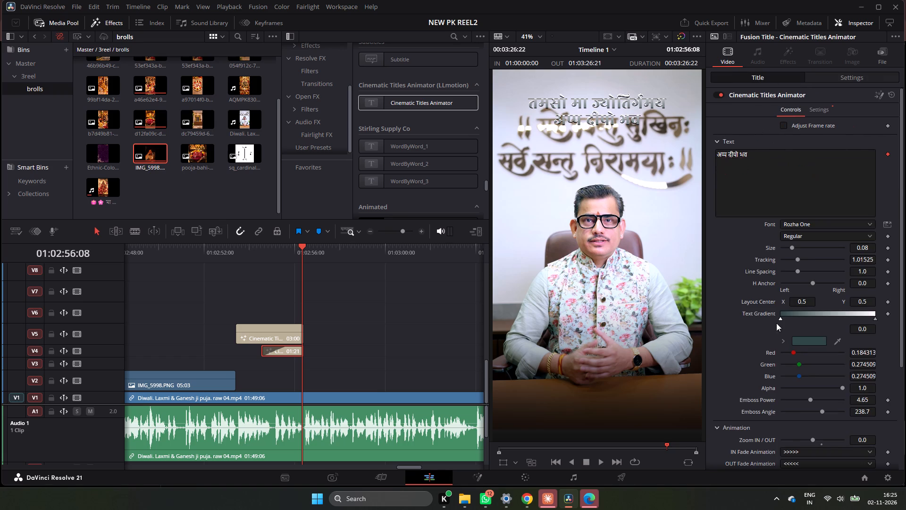
scroll(774, 331, "down", 15)
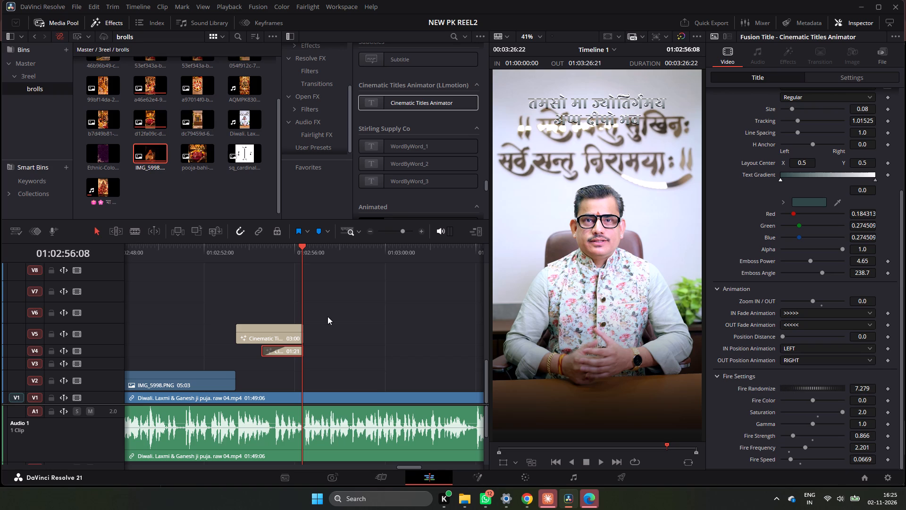
left_click_drag(302, 262, 251, 272)
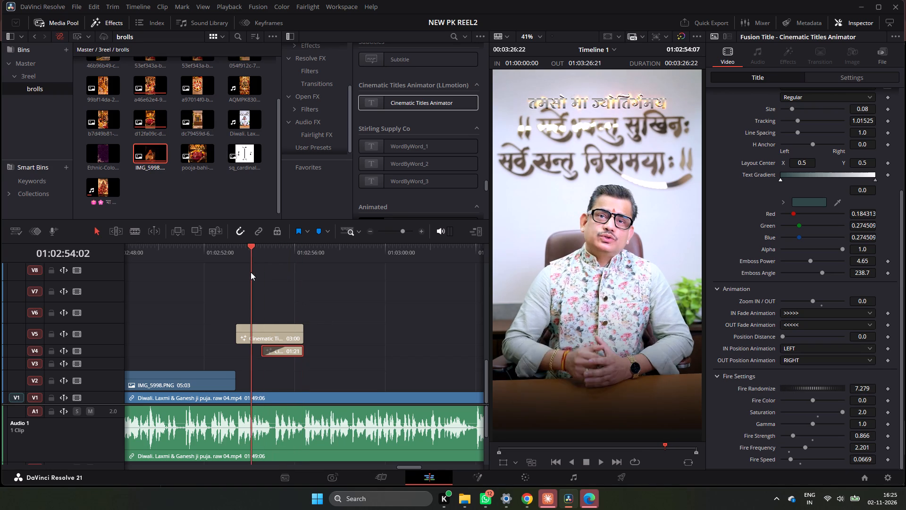
left_click_drag(251, 272, 250, 273)
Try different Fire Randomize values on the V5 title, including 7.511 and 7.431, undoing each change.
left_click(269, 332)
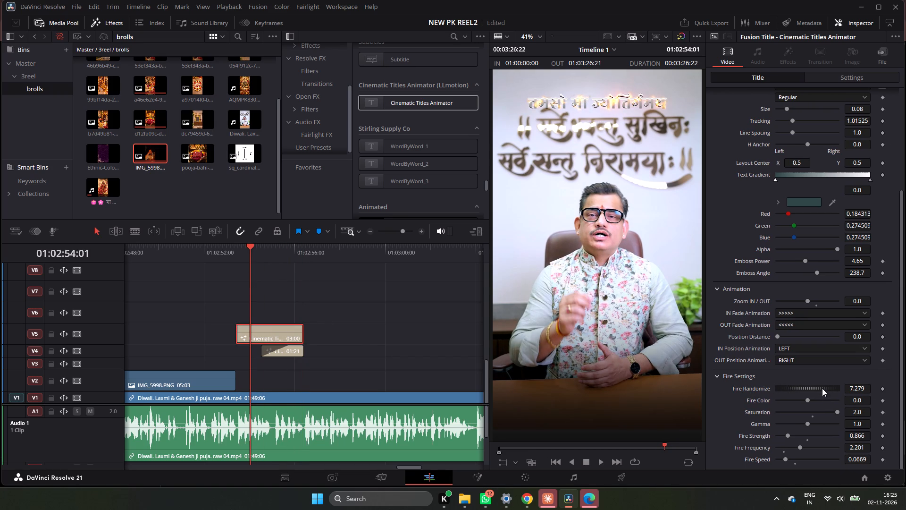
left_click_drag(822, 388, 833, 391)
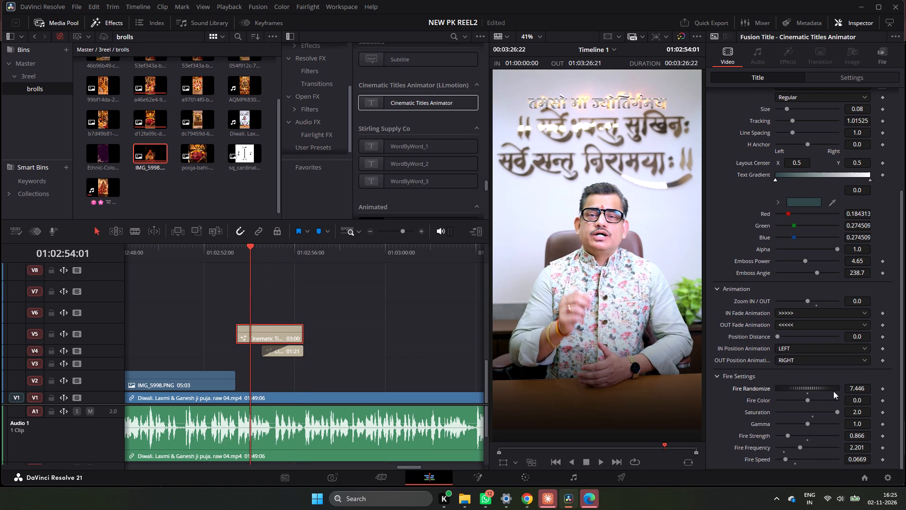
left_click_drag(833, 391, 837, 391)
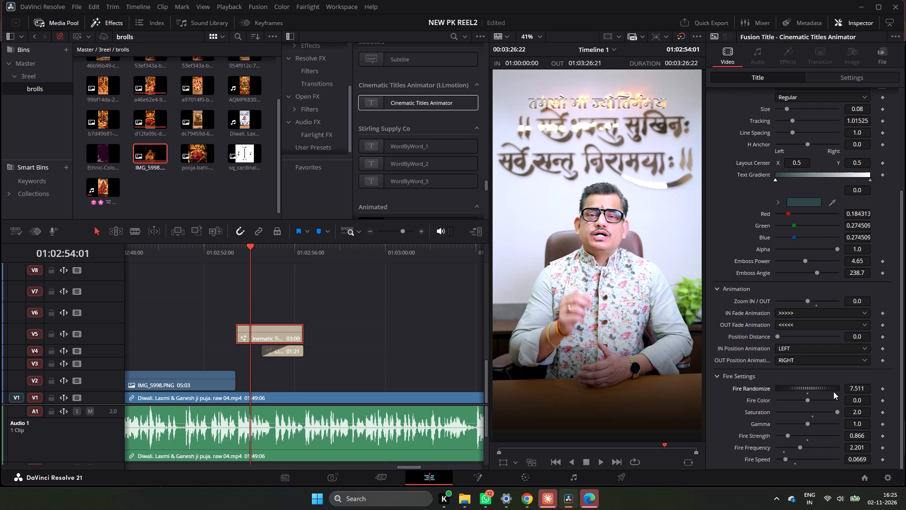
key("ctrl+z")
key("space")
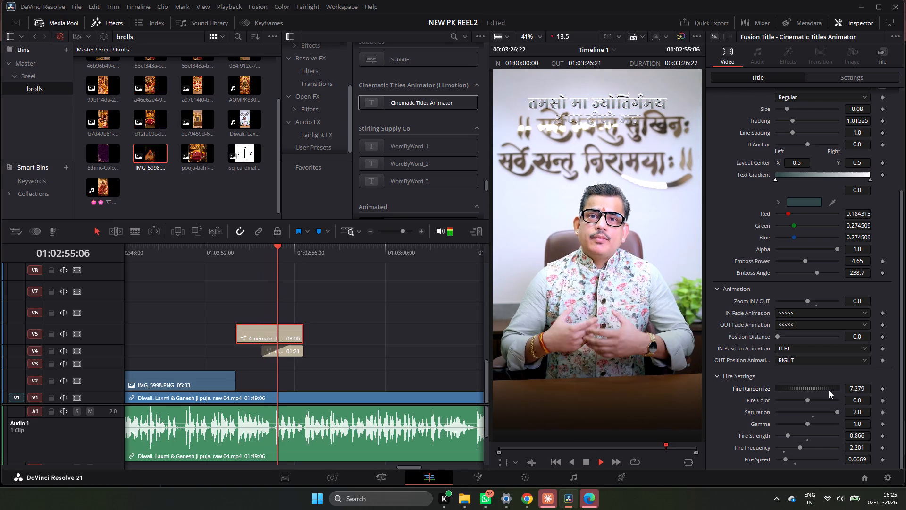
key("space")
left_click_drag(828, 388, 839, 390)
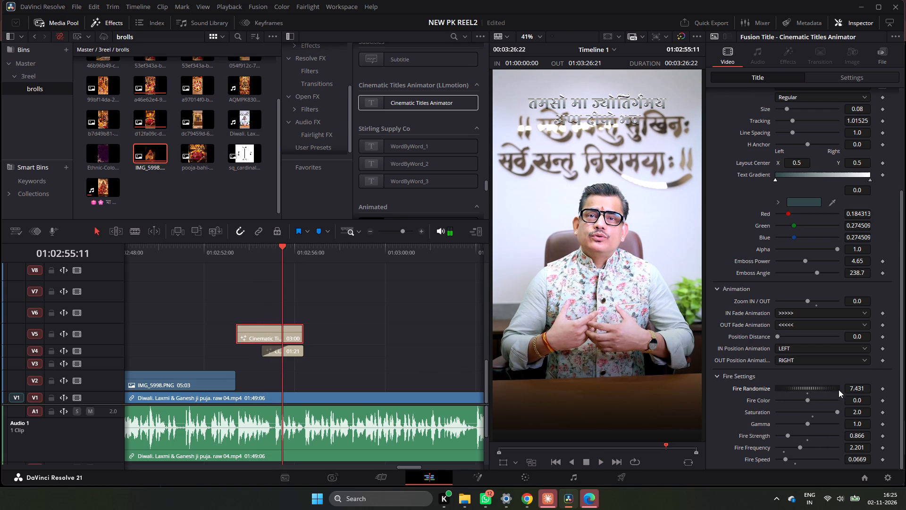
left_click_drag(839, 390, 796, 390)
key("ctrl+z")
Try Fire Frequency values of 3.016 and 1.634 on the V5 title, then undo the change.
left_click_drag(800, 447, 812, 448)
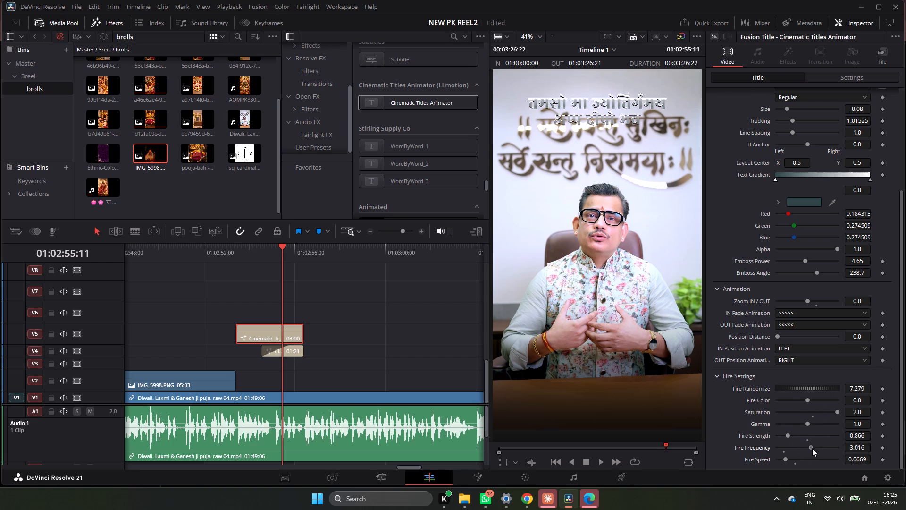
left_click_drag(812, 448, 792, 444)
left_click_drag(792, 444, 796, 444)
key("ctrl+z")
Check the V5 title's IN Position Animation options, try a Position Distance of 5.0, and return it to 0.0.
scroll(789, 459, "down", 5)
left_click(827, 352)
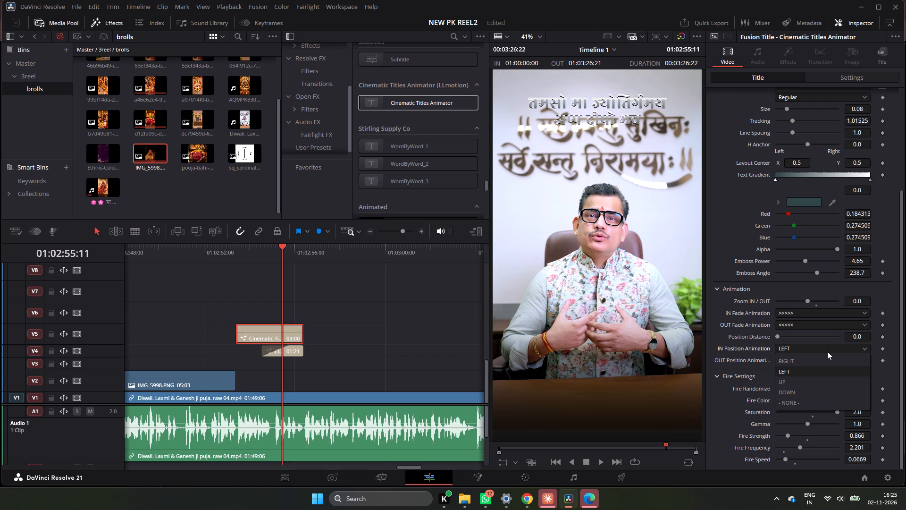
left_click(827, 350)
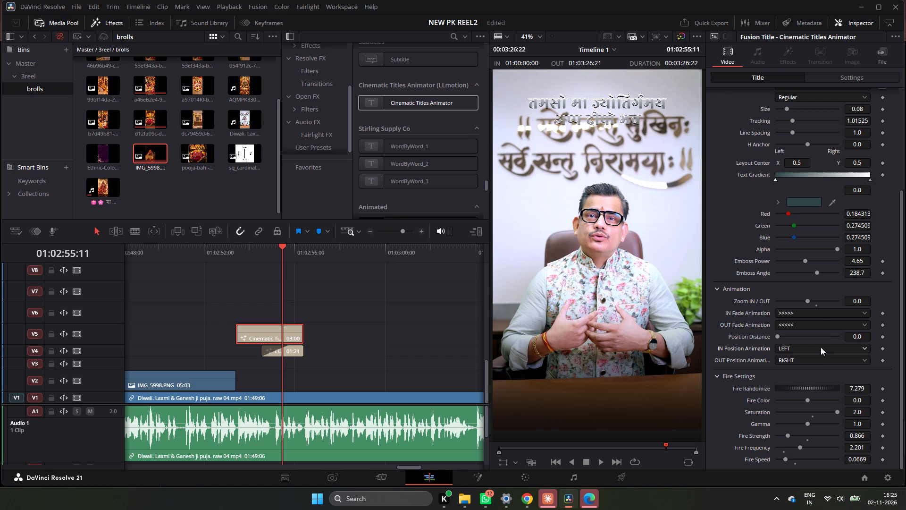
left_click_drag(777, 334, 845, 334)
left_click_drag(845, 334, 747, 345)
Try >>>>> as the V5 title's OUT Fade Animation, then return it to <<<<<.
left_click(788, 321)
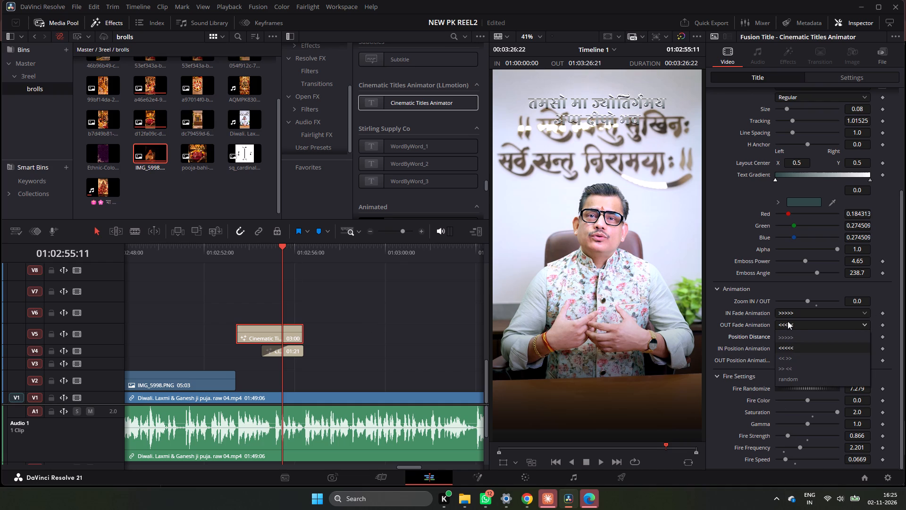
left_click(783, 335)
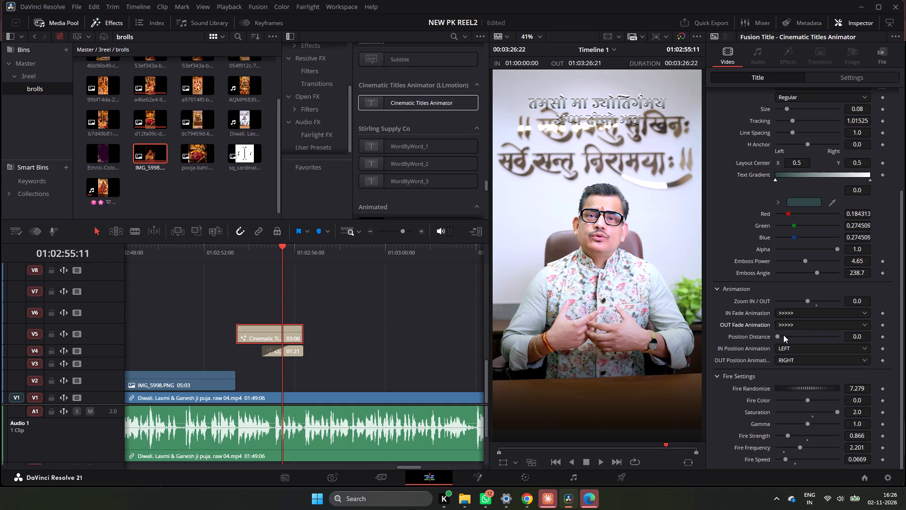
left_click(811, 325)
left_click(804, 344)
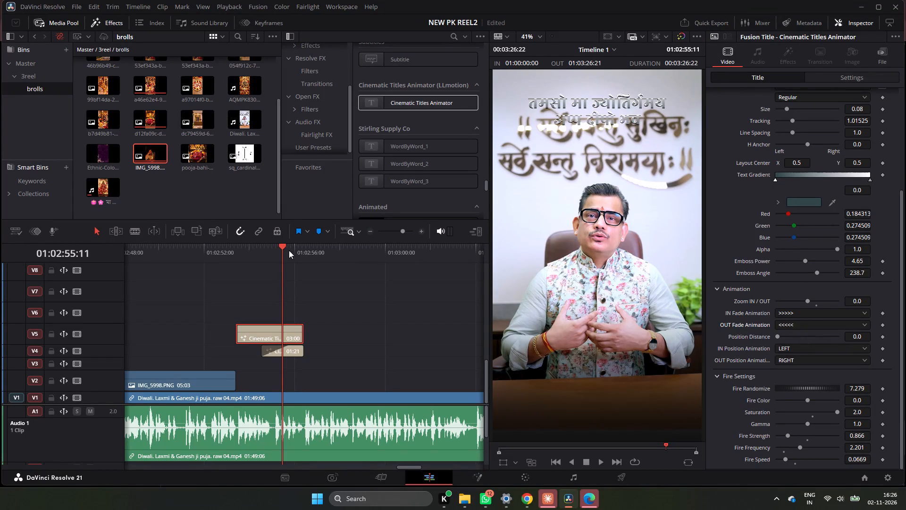
Copy the earlier stack of Compound Clip 1 copy, Adjustment Clip and IMG_8070.MP4 onto V7, V6 and V5, aligned with the start of IMG_5998.PNG.
double_click(369, 230)
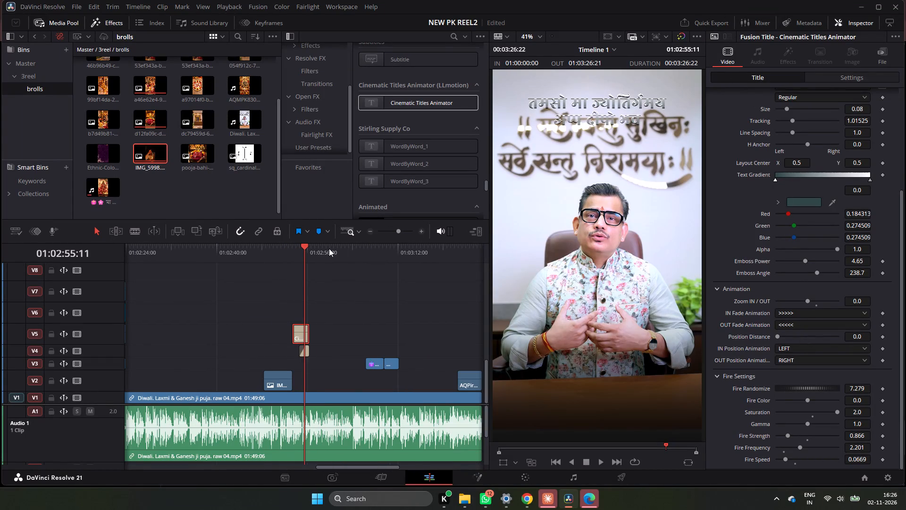
left_click(265, 247)
key("space")
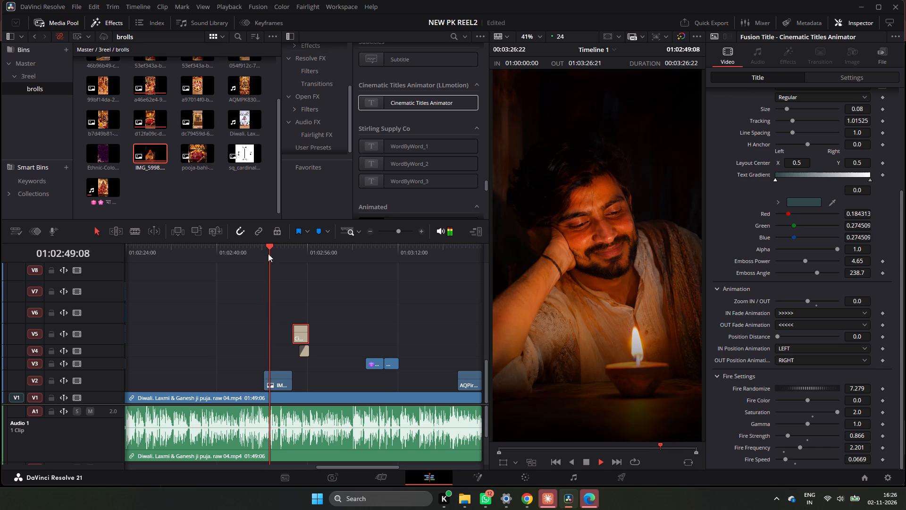
key("space")
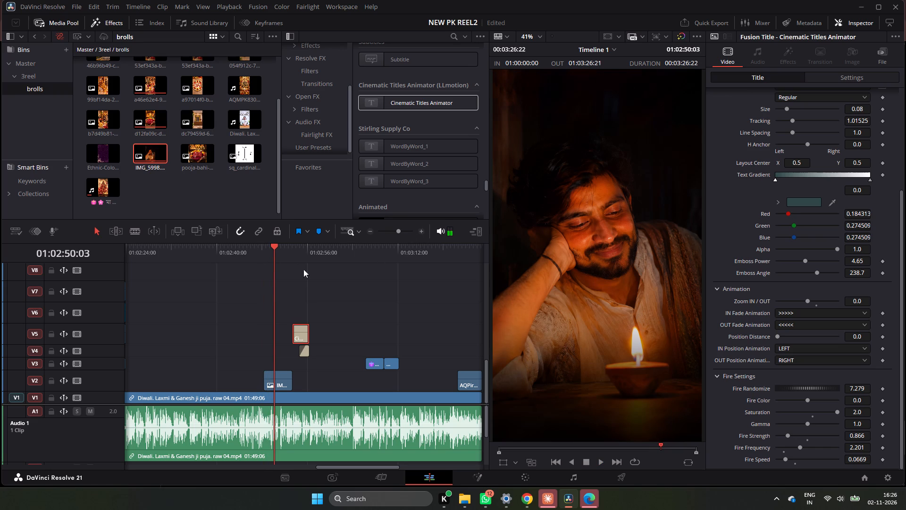
double_click(369, 228)
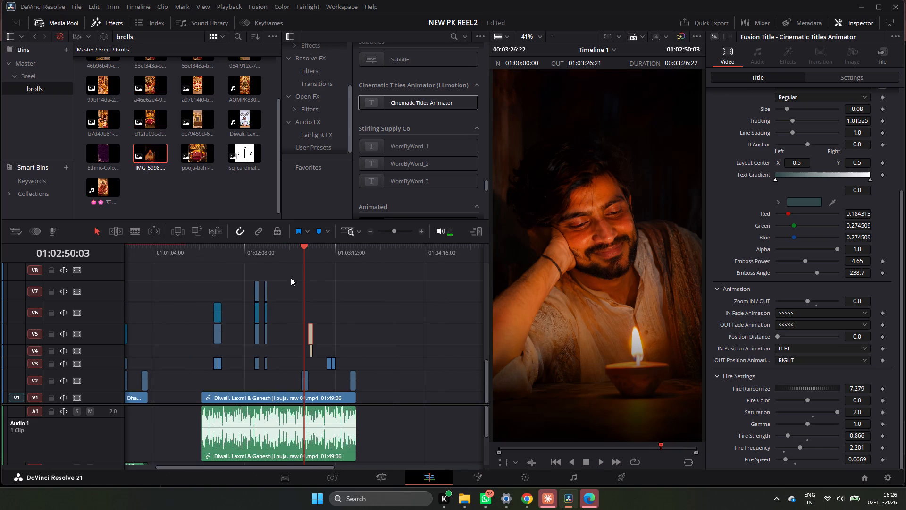
left_click_drag(288, 272, 255, 332)
left_click(274, 325)
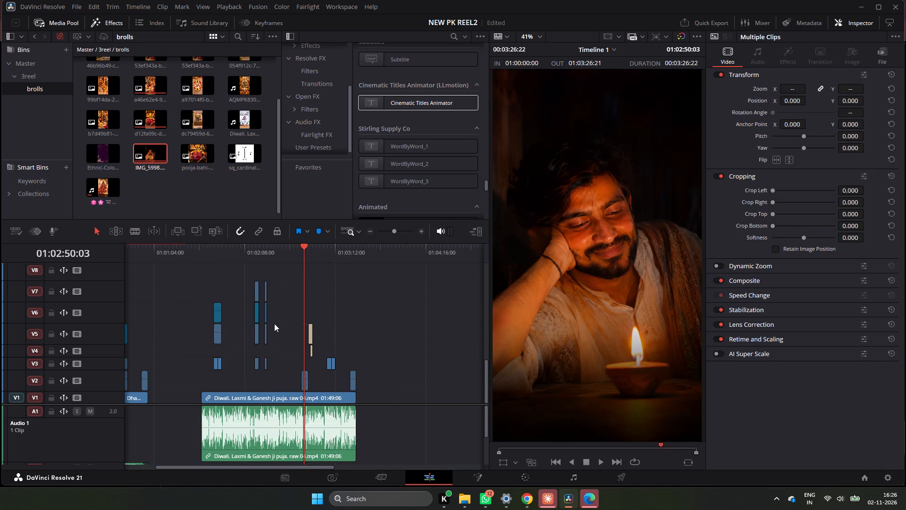
left_click_drag(274, 273, 264, 333)
left_click_drag(264, 333, 286, 336)
left_click_drag(289, 275, 274, 312)
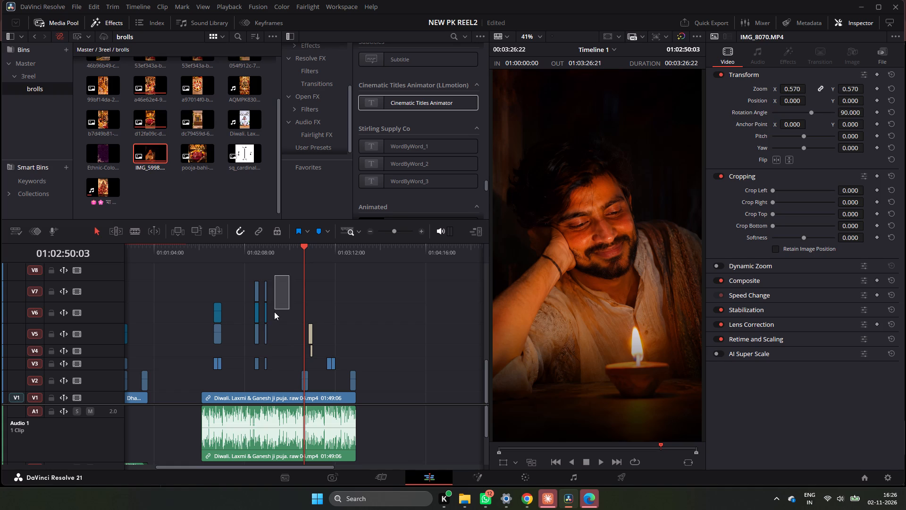
left_click_drag(274, 312, 266, 338)
left_click_drag(266, 336, 285, 344, "alt")
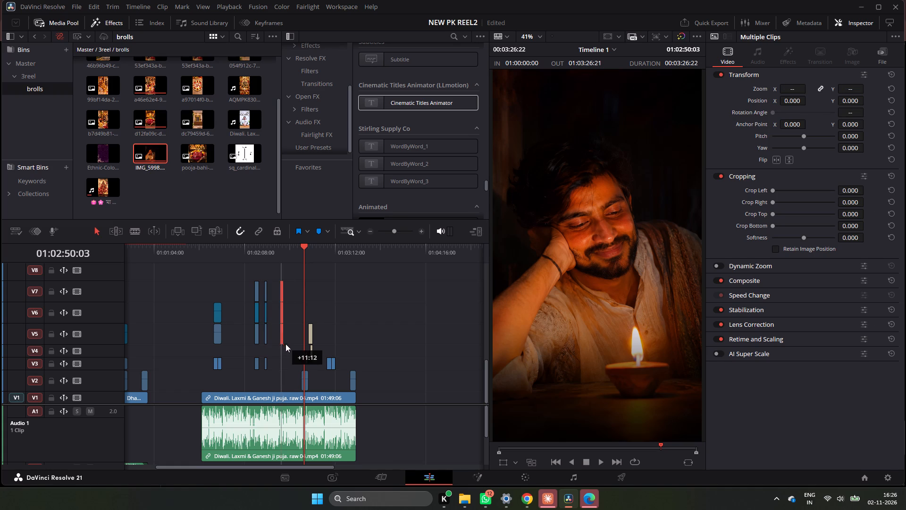
left_click_drag(285, 344, 302, 360, "alt")
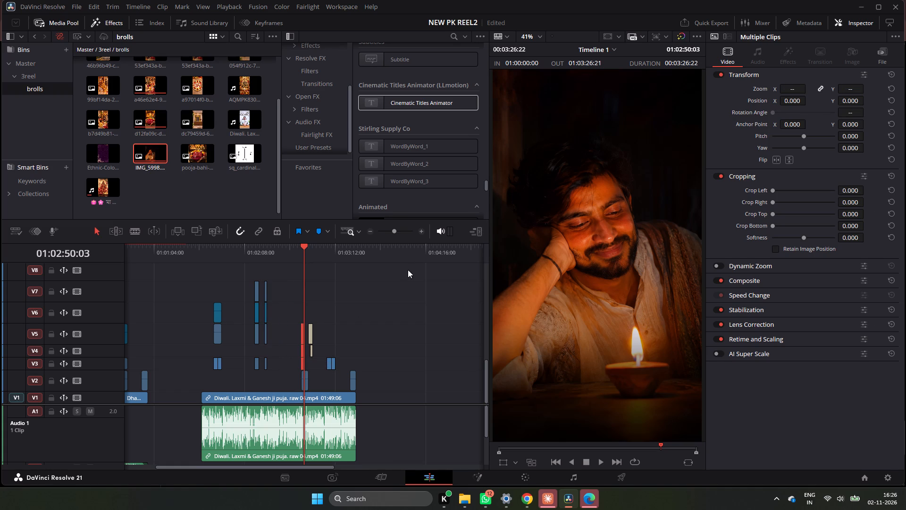
left_click(422, 228)
left_click(423, 229)
triple_click(421, 231)
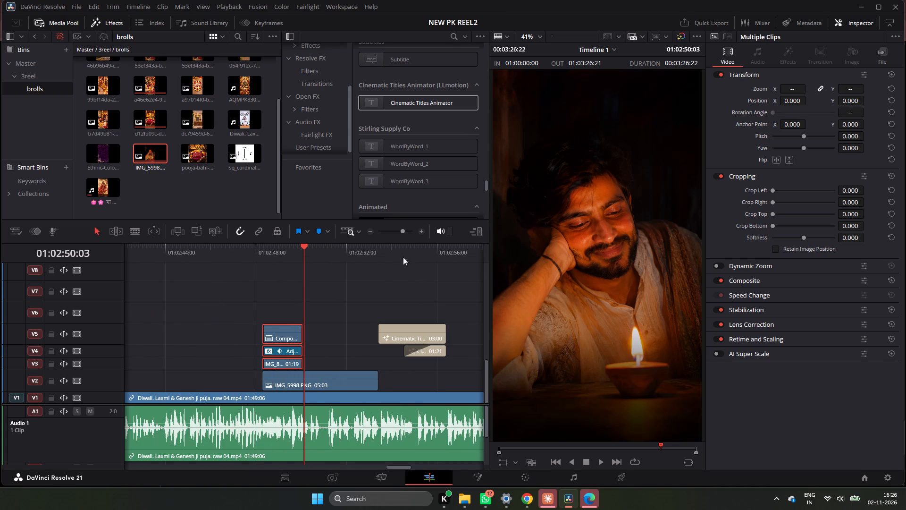
left_click_drag(286, 335, 286, 296)
Extend the three copied overlay clips to 05:03, matching the end of IMG_5998.PNG, and play back the section.
left_click_drag(301, 313, 369, 326)
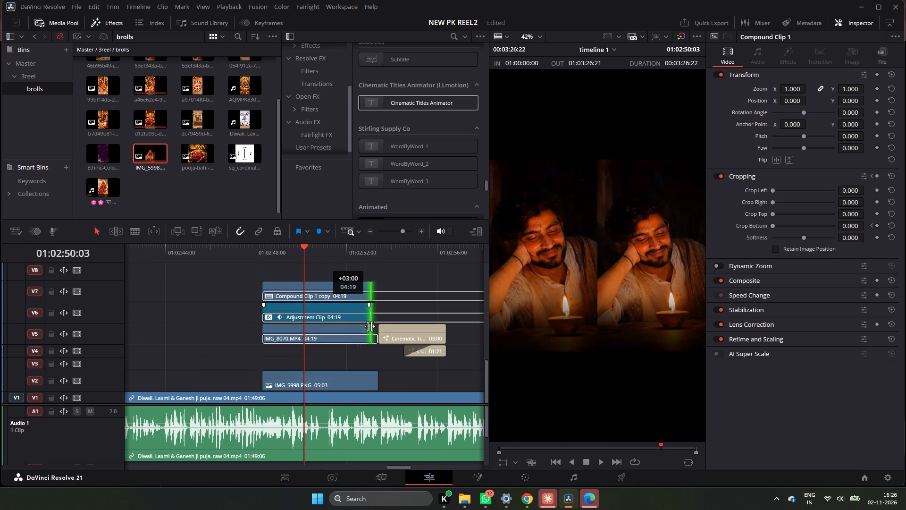
left_click_drag(369, 326, 377, 328)
left_click(280, 254)
key("space")
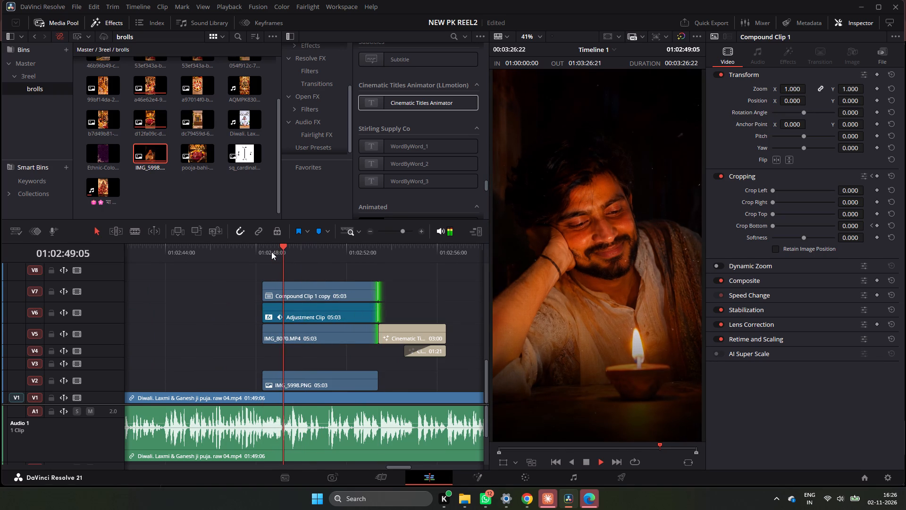
key("space")
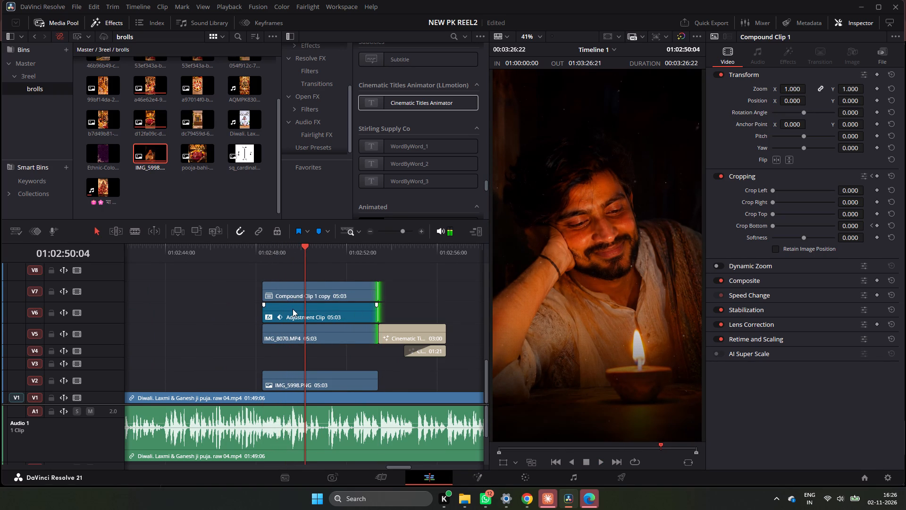
Disable the Compound Clip 1 copy on V7 above IMG_5998.PNG and play back the section to check the look.
left_click(301, 289)
left_click(237, 298)
left_click(317, 297)
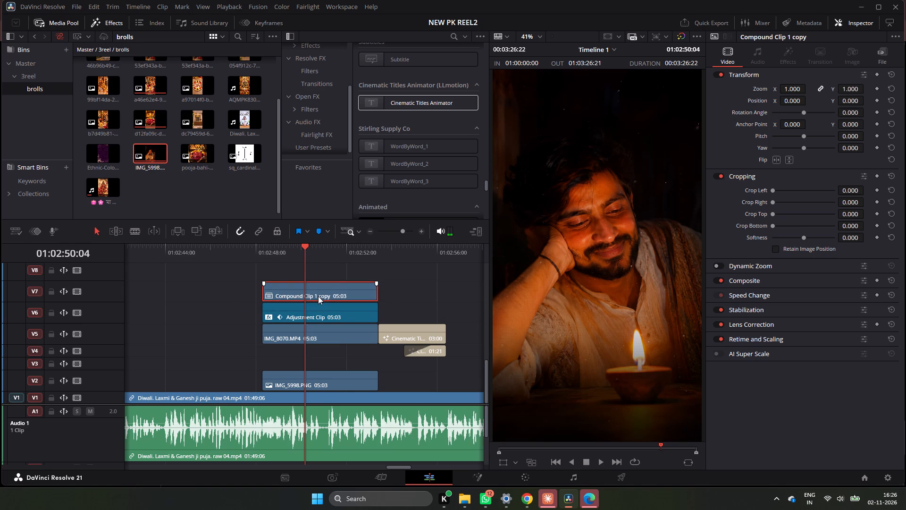
key("d")
left_click(266, 257)
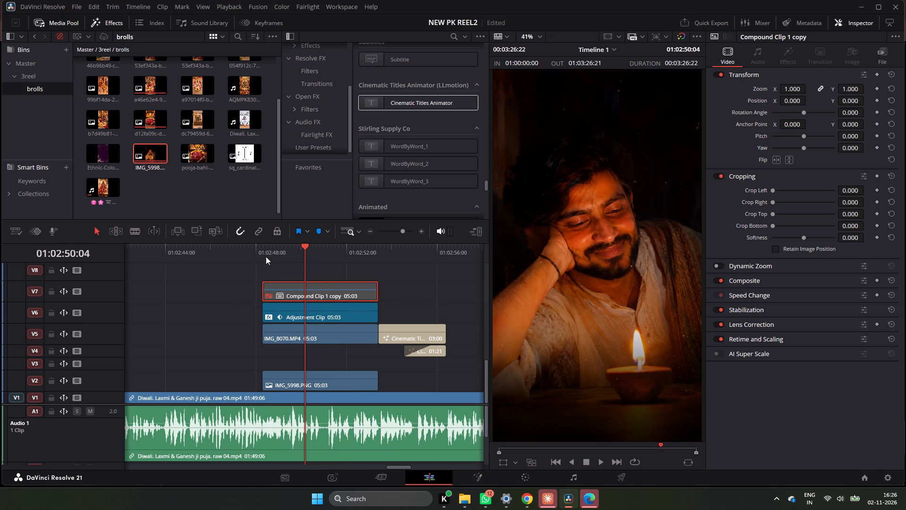
key("space")
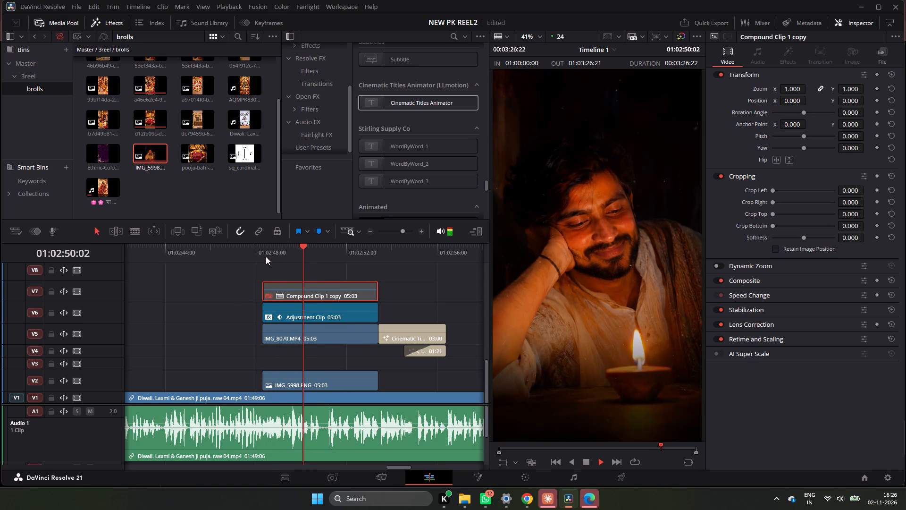
key("space")
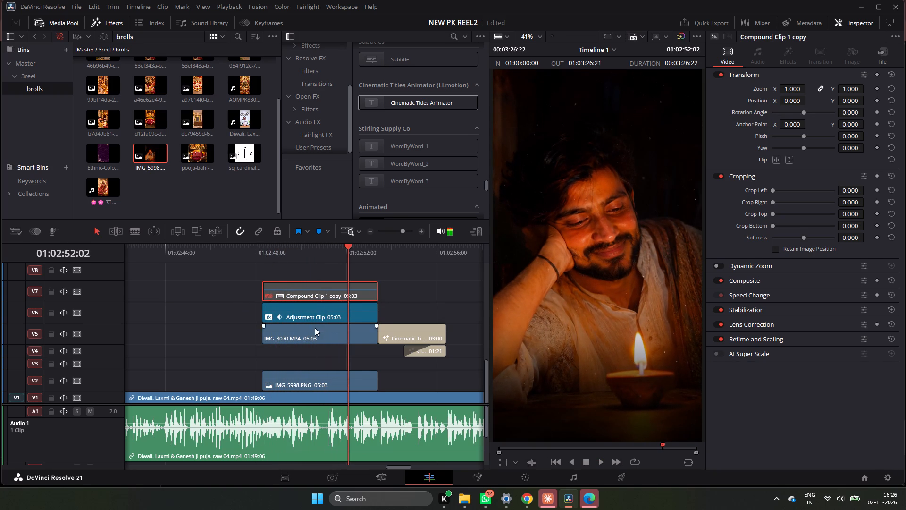
left_click(265, 250)
key("space")
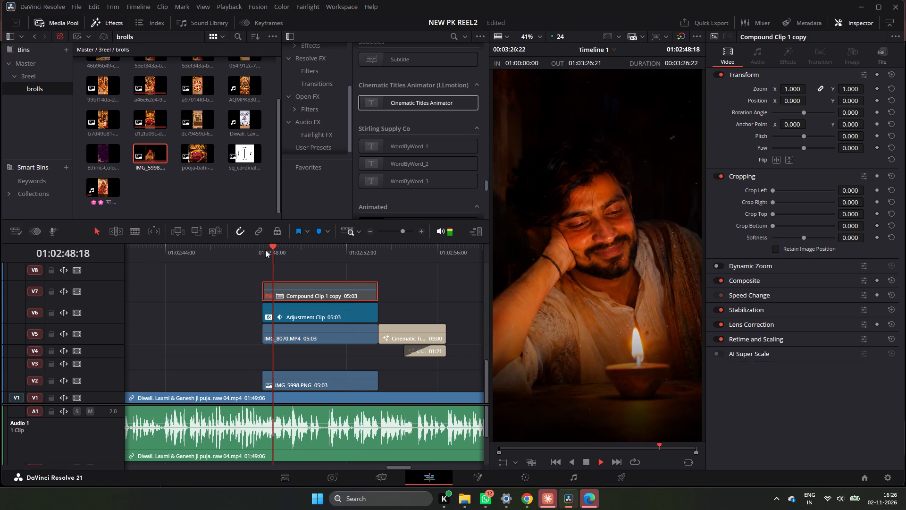
key("space")
Duplicate the IMG_5998.PNG clip from V2 onto V3 directly above the original.
left_click(302, 388)
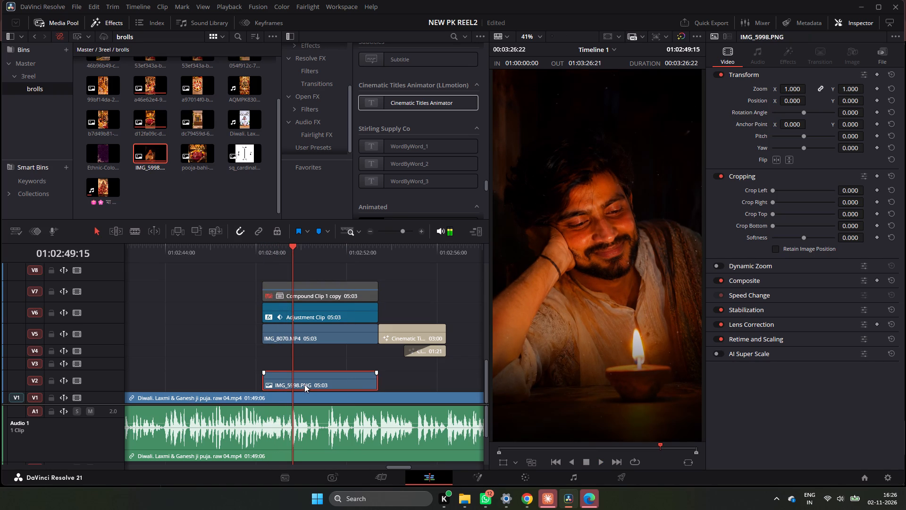
left_click_drag(305, 384, 306, 365, "alt")
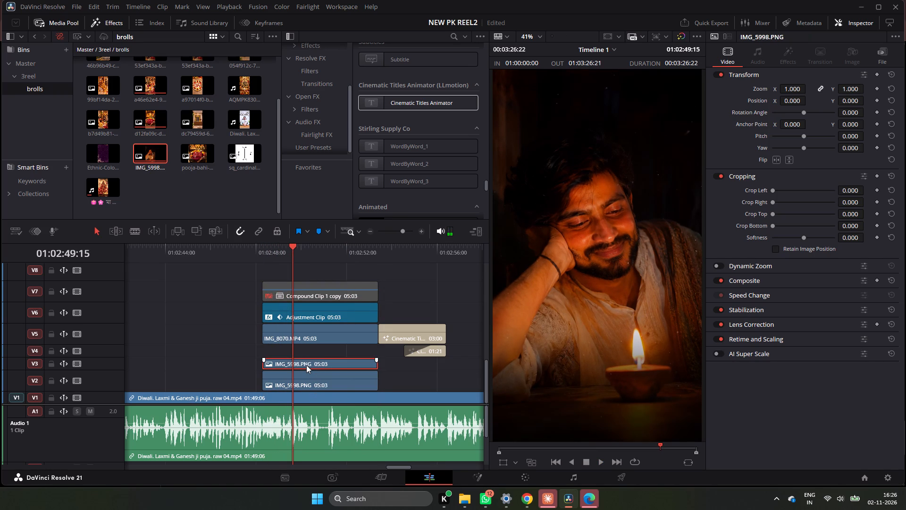
Open the V3 copy of IMG_5998.PNG in the Fusion page and add an inverted Polygon mask to its media node.
right_click(306, 365)
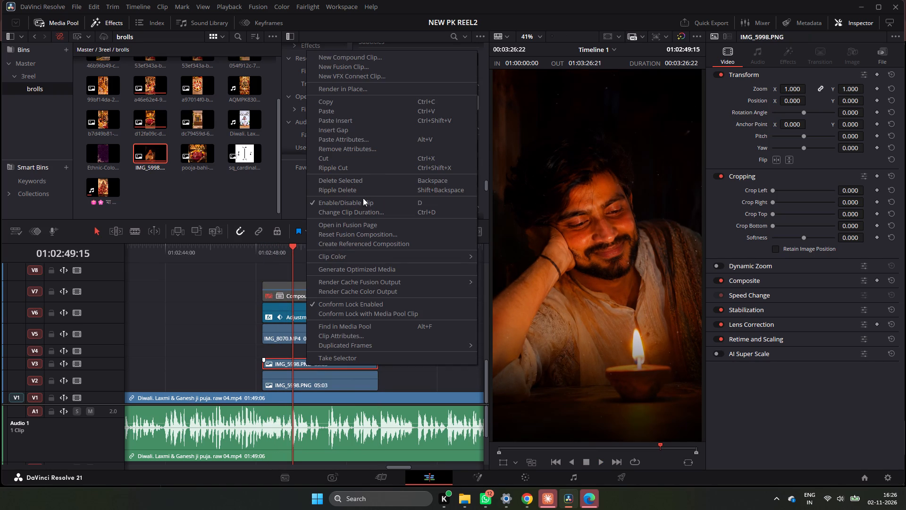
left_click(352, 220)
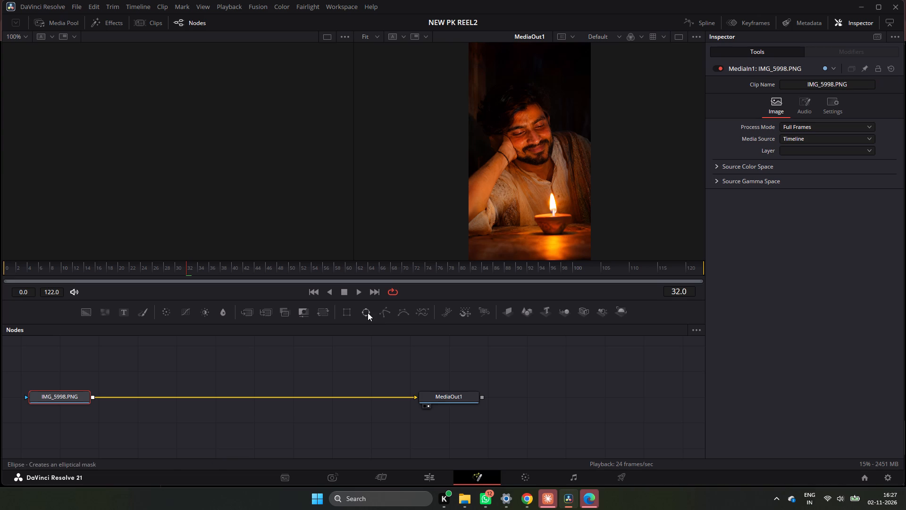
left_click(384, 315)
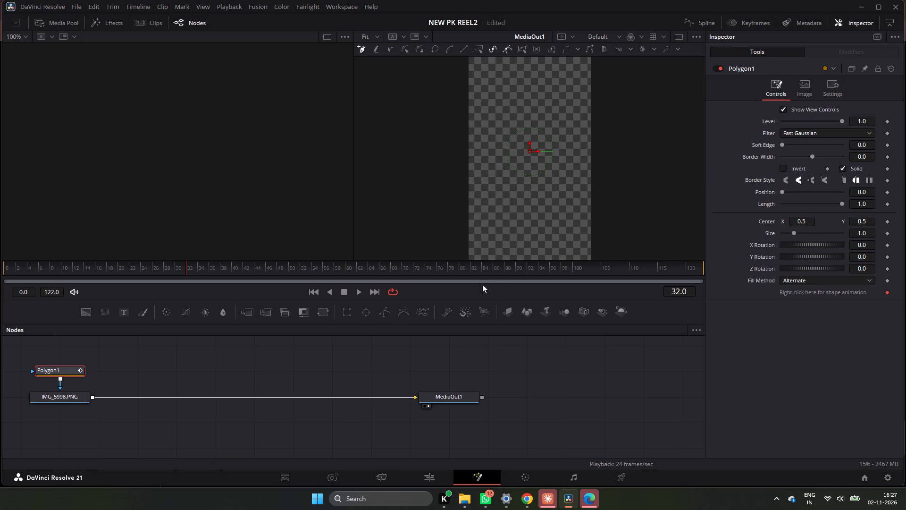
left_click(781, 166)
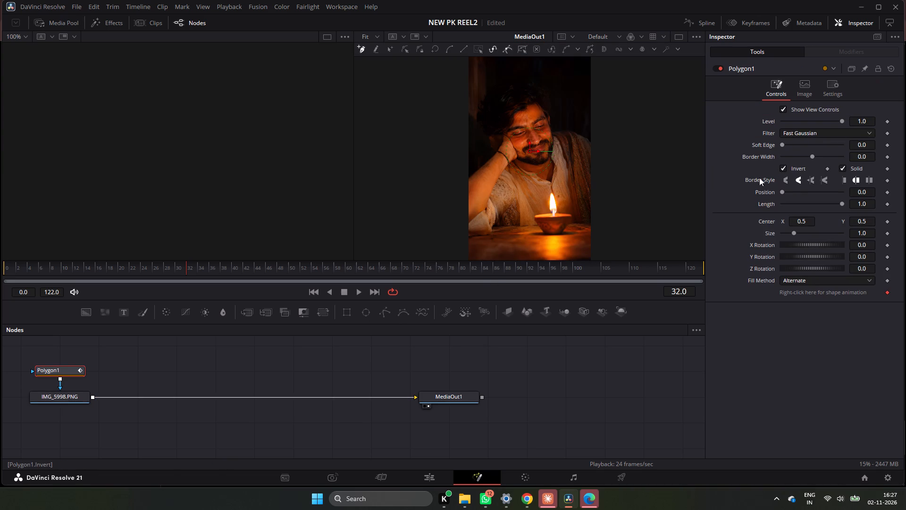
Trace the polygon mask from the flame's tip down its right edge, along the diya's rim and down the bowl's right side.
scroll(551, 231, "up", 3, "ctrl")
scroll(550, 231, "down", 1, "ctrl")
scroll(549, 231, "up", 1, "ctrl")
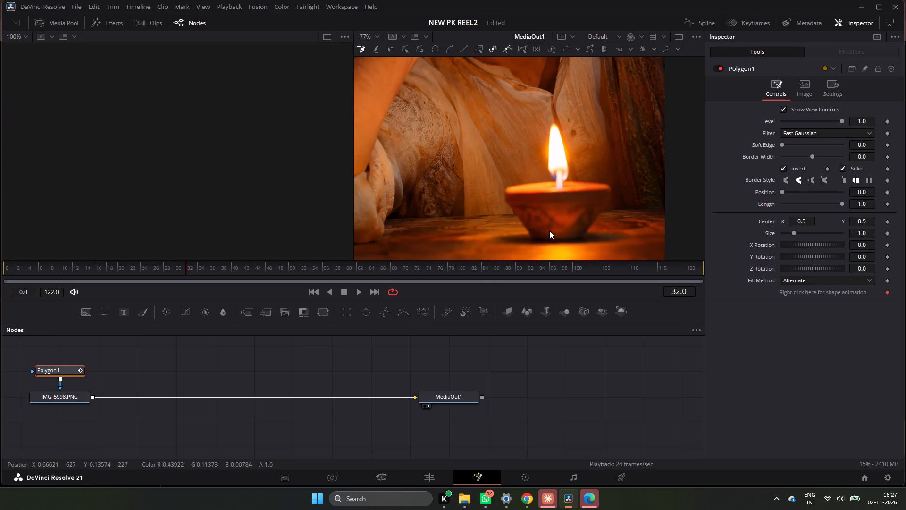
scroll(549, 230, "down", 2, "ctrl")
scroll(549, 229, "up", 3, "ctrl")
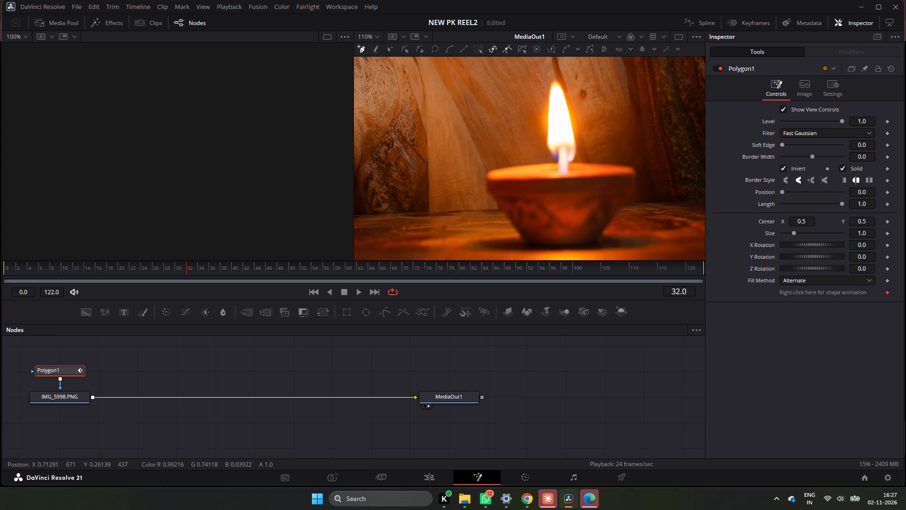
left_click(556, 76)
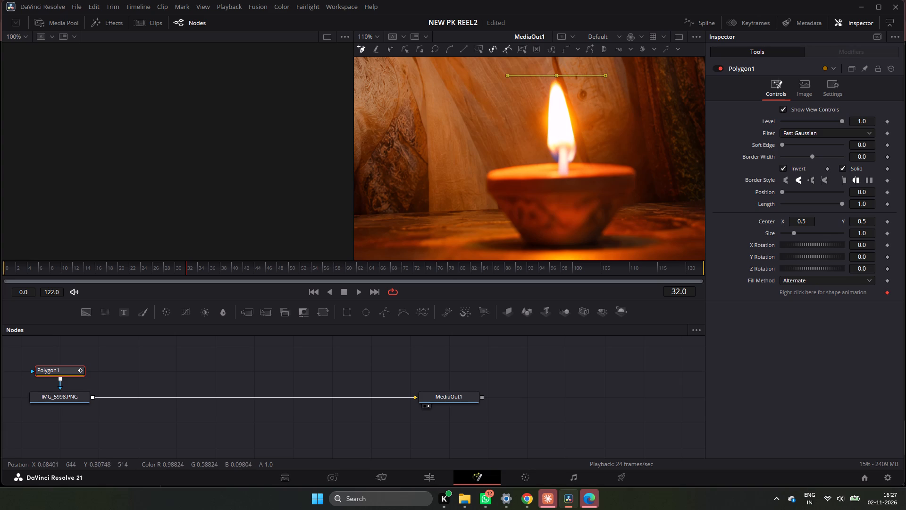
left_click(578, 143)
left_click(575, 158)
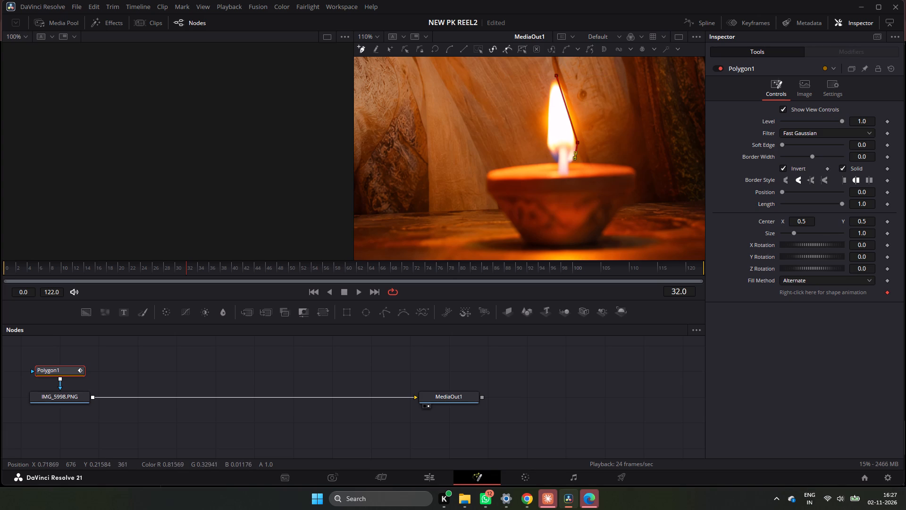
left_click(578, 162)
left_click(587, 162)
left_click(613, 165)
left_click(633, 167)
left_click(636, 173)
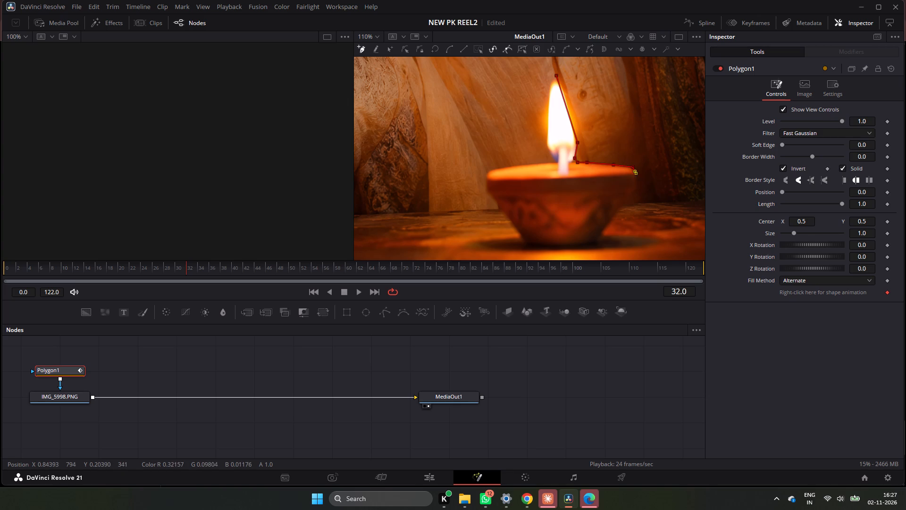
left_click(636, 182)
left_click(636, 191)
left_click(599, 240)
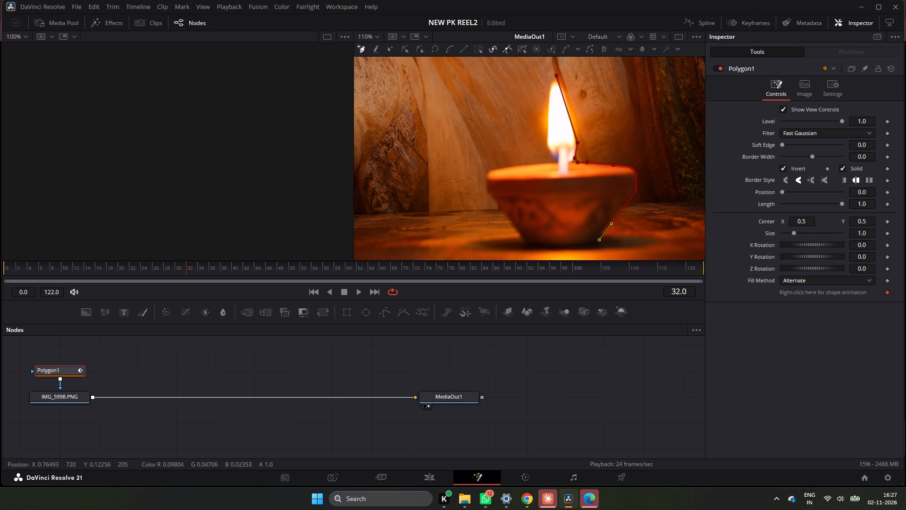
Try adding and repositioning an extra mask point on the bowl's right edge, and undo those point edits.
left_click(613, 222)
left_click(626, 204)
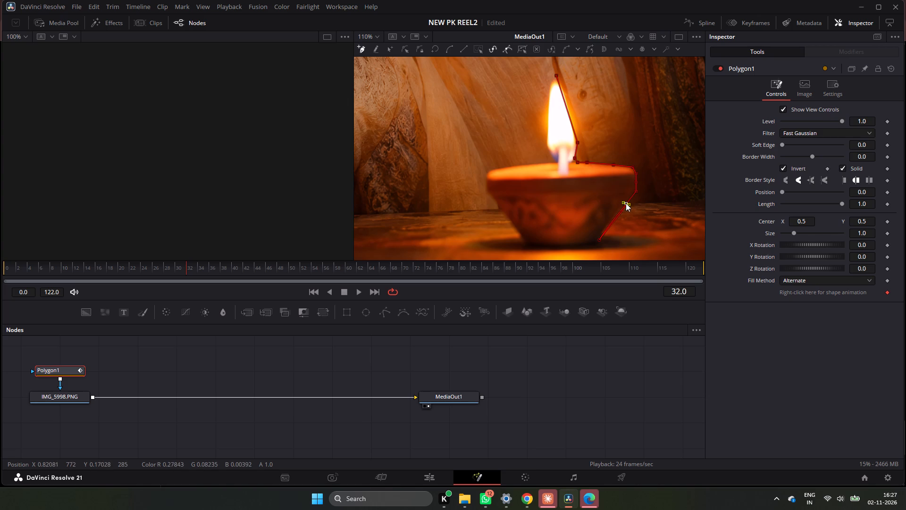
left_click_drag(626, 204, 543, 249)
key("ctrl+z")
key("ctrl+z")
Continue the polygon mask along the bowl's base and up its left side to the left end of the rim.
left_click(570, 245)
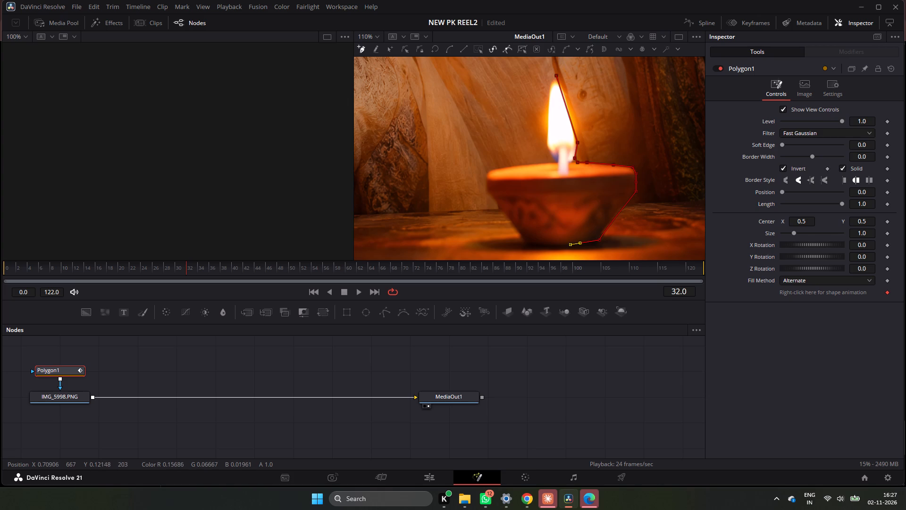
left_click(554, 246)
left_click(545, 246)
left_click(529, 245)
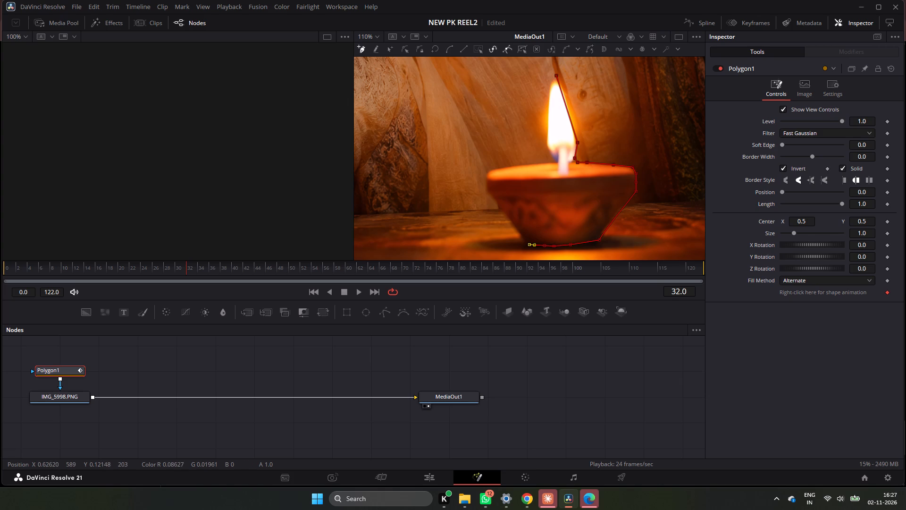
left_click(521, 237)
left_click(511, 223)
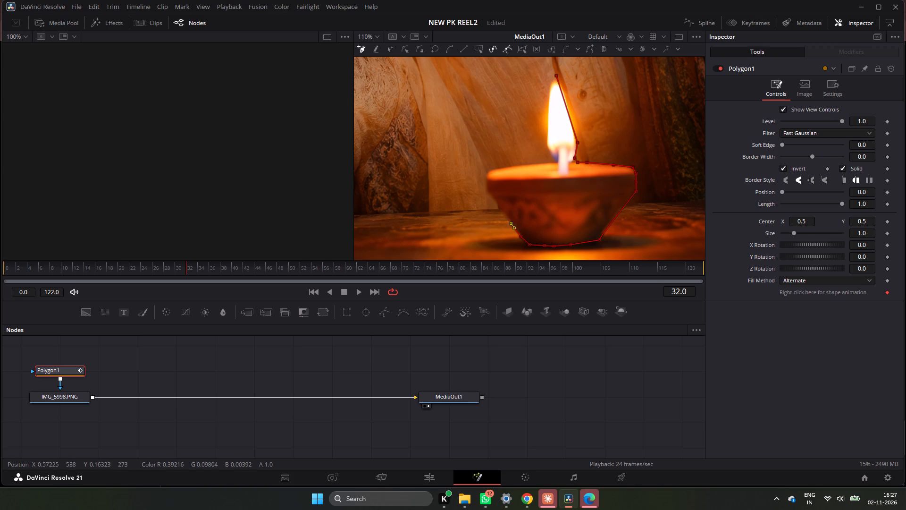
left_click(498, 205)
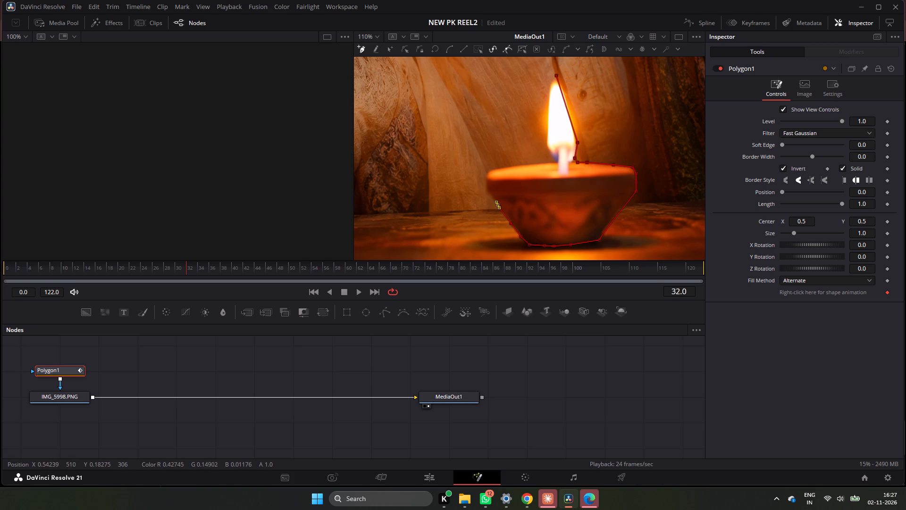
left_click(488, 193)
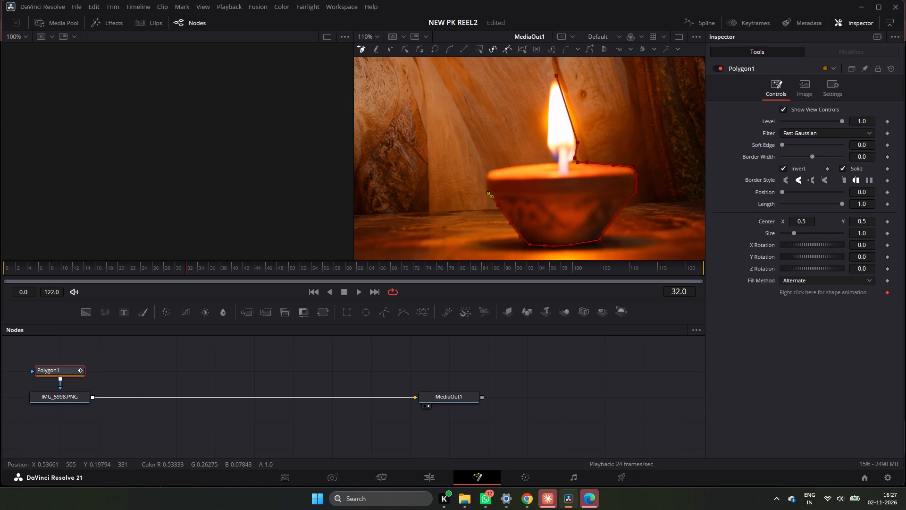
left_click(486, 178)
left_click(487, 170)
left_click(501, 168)
Trace the mask along the left part of the rim and up the flame's left edge, closing it at the tip.
left_click(527, 164)
left_click(555, 161)
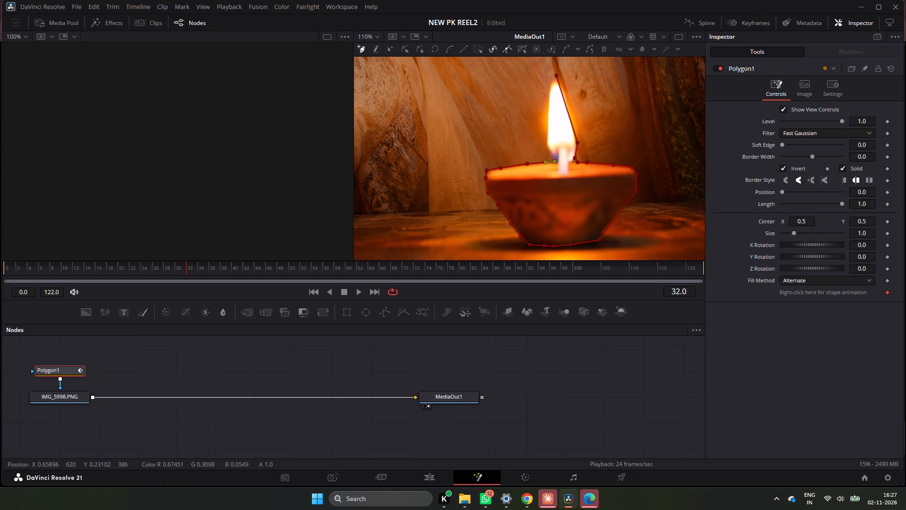
left_click(545, 149)
left_click(547, 119)
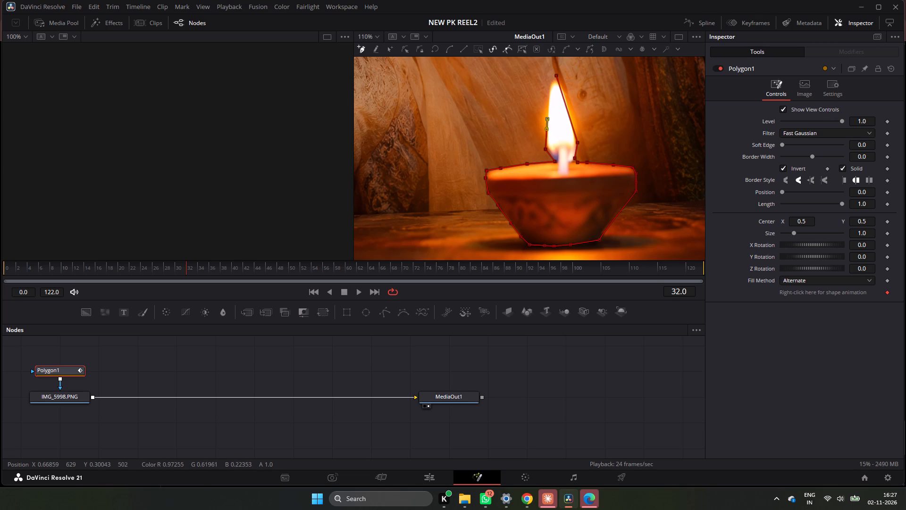
left_click(550, 86)
left_click(553, 75)
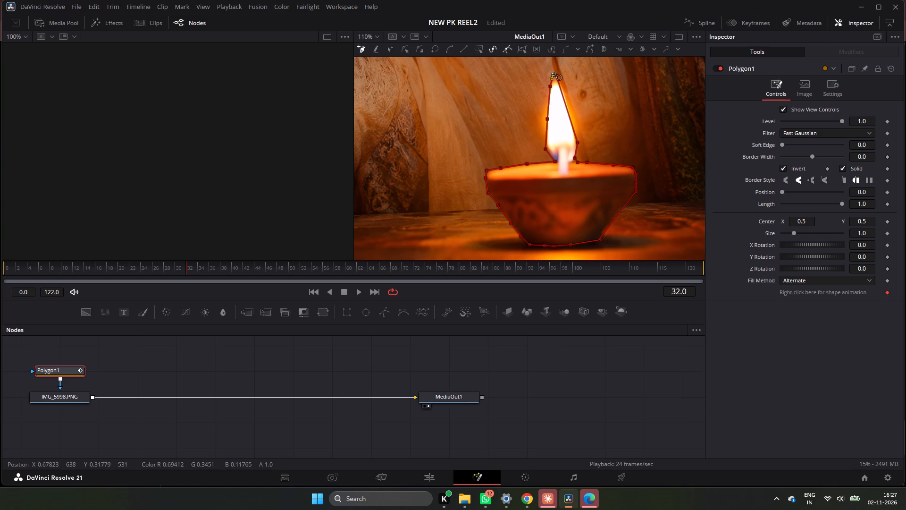
left_click(555, 76)
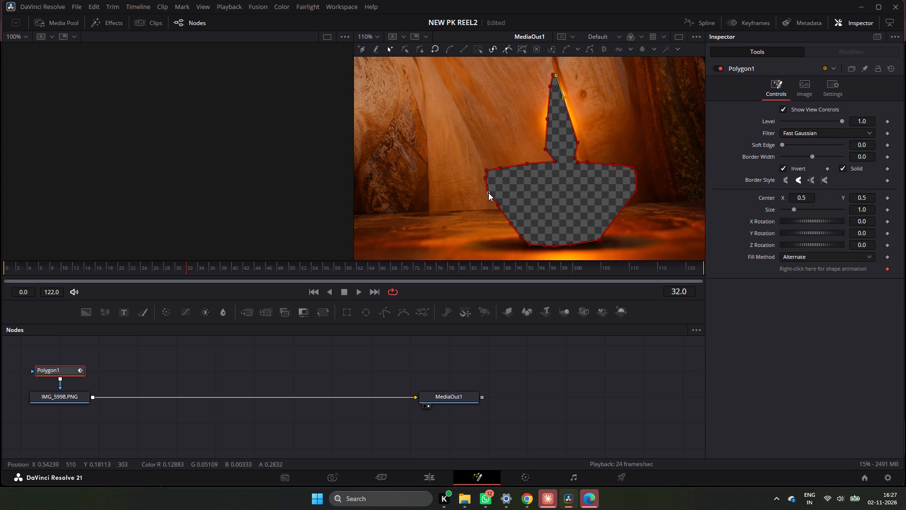
Fine-tune the closed mask's points and handles at the bowl's left edge and lower-right corner.
left_click(488, 193)
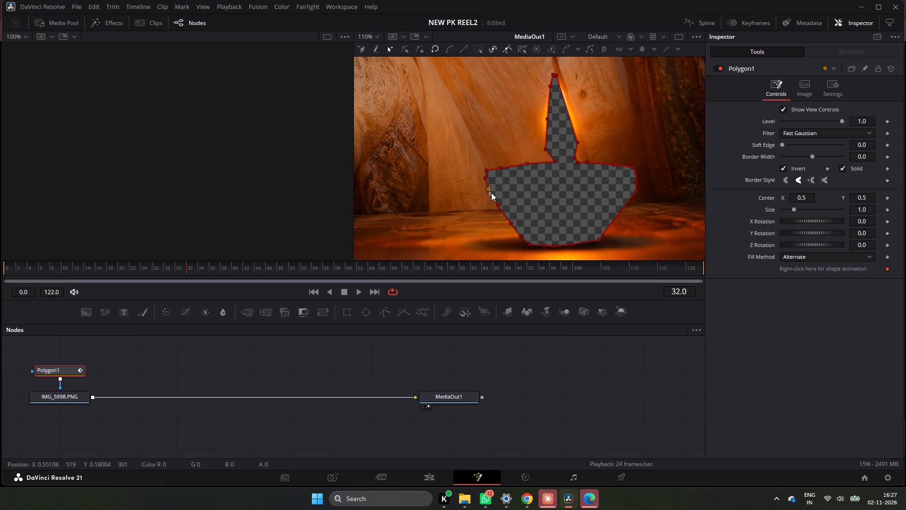
left_click(488, 187)
left_click(598, 239)
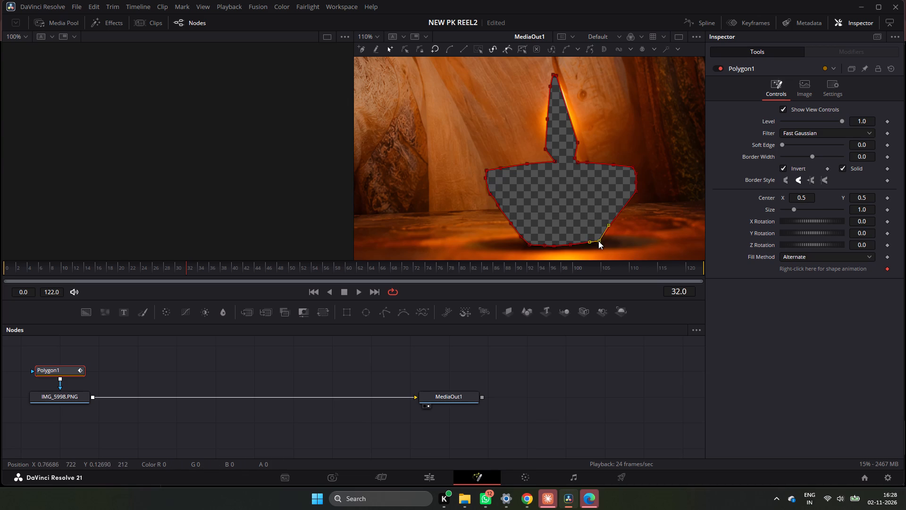
left_click(591, 242)
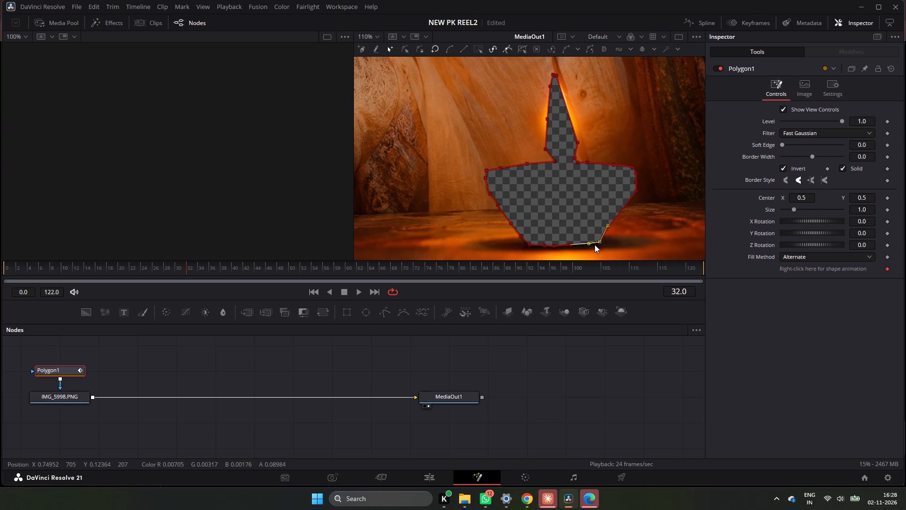
Turn off Invert on the Polygon mask so only the diya and flame are kept, and return to the Edit page.
left_click(785, 169)
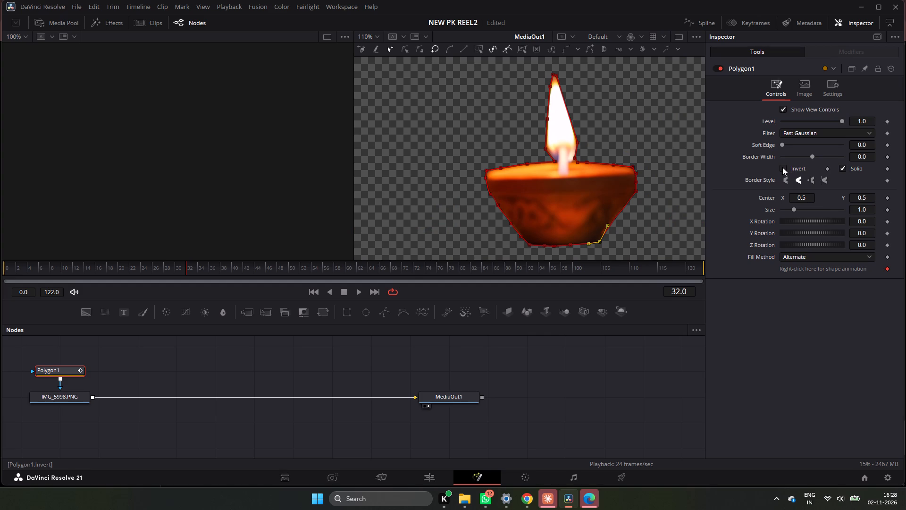
left_click(782, 167)
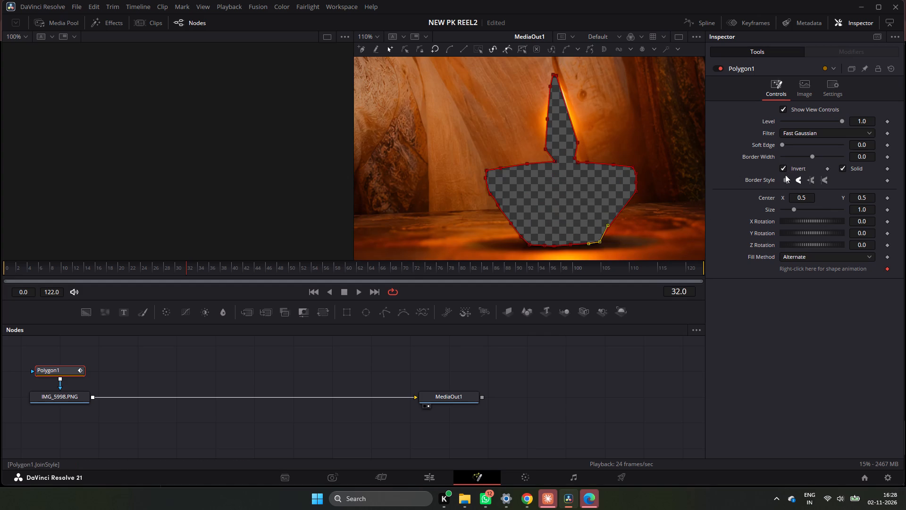
left_click(781, 168)
left_click(434, 471)
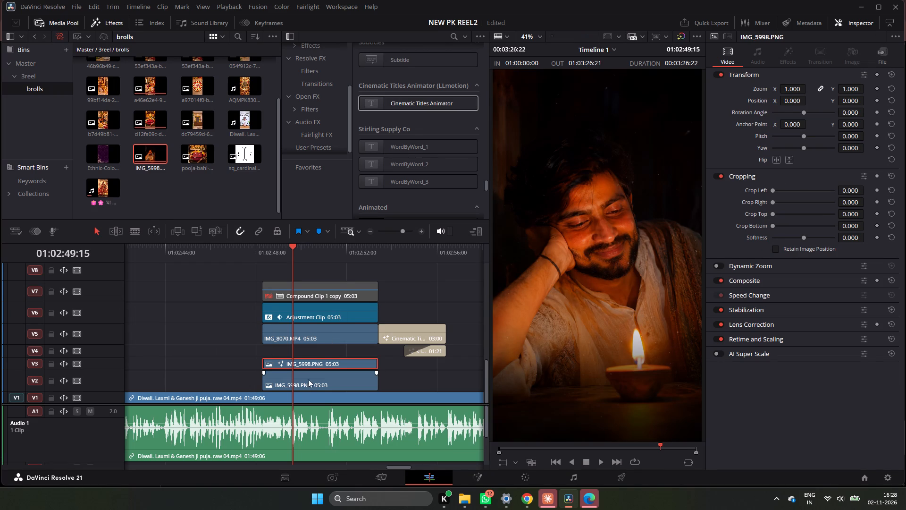
Reduce the saturation of the original IMG_5998.PNG clip on V2 to 0 in the Color page.
left_click(305, 382)
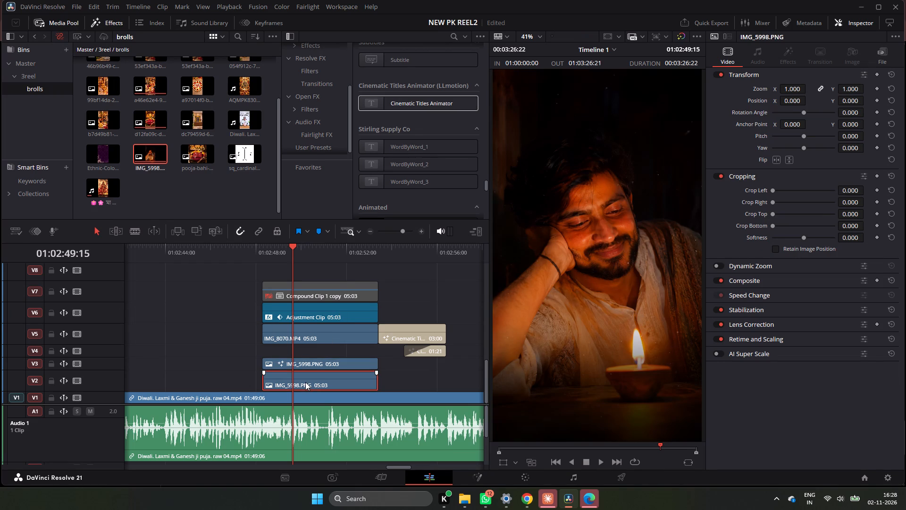
right_click(305, 382)
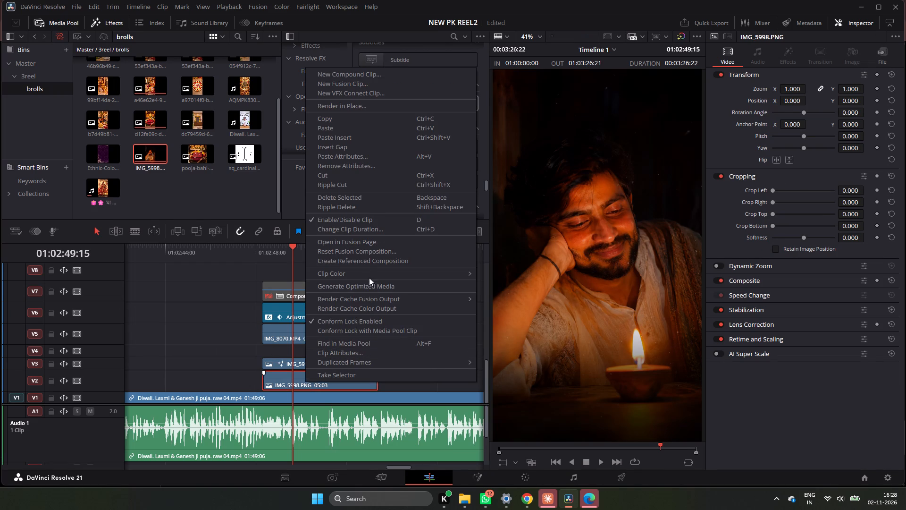
left_click(380, 245)
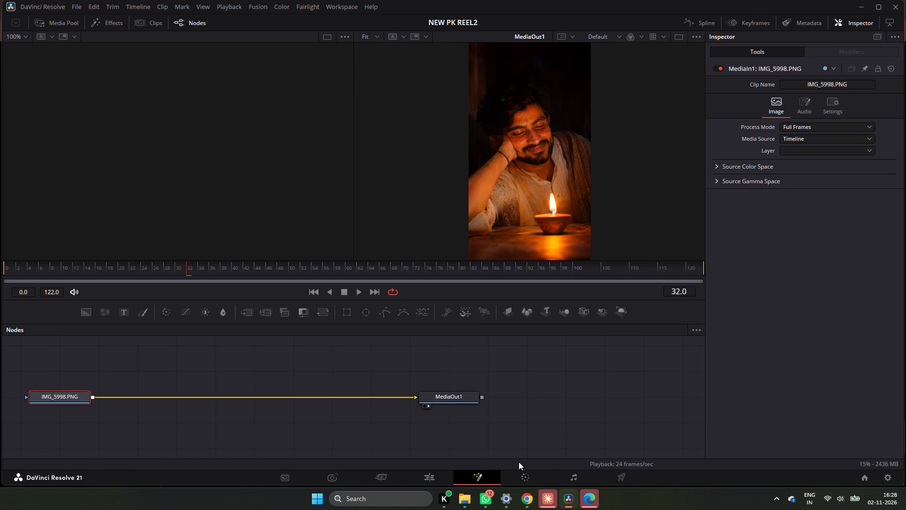
left_click(520, 472)
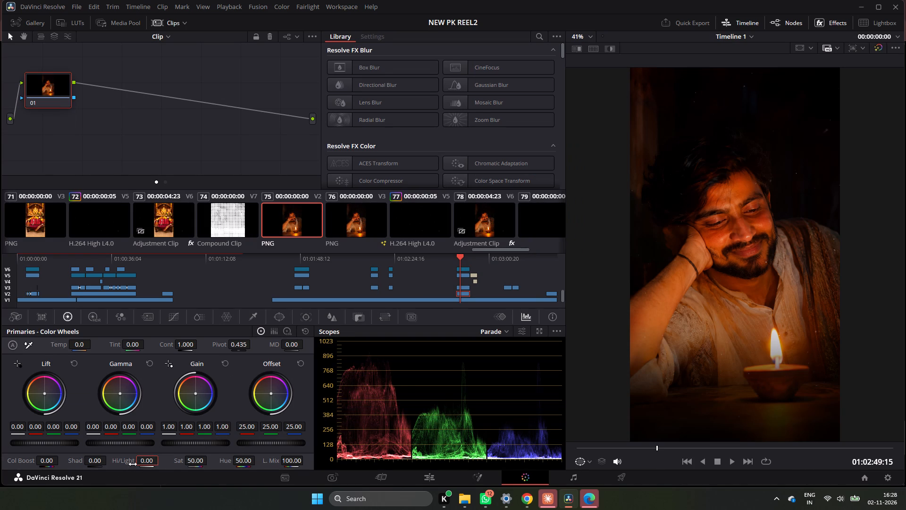
left_click_drag(189, 464, 451, 254)
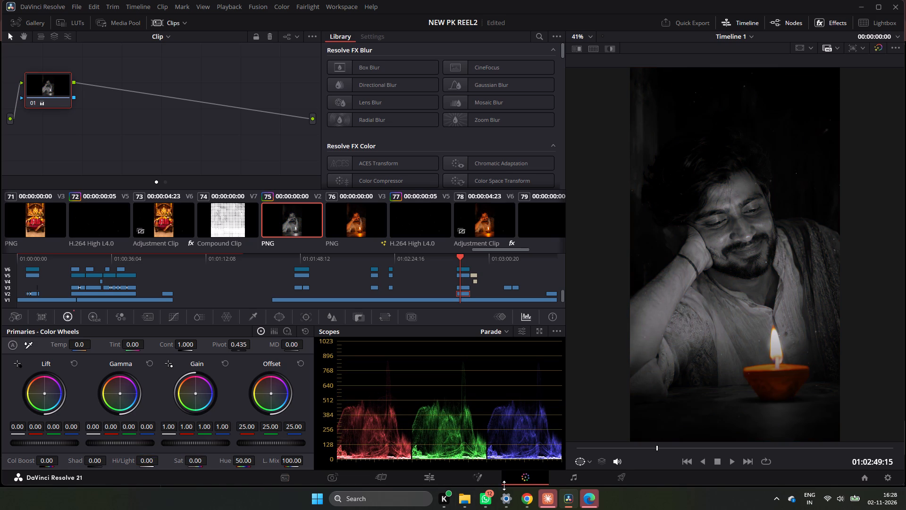
Return to the Edit page and play back from the start of the IMG_5998.PNG clips to check the selective-colour look.
left_click(426, 484)
left_click(259, 246)
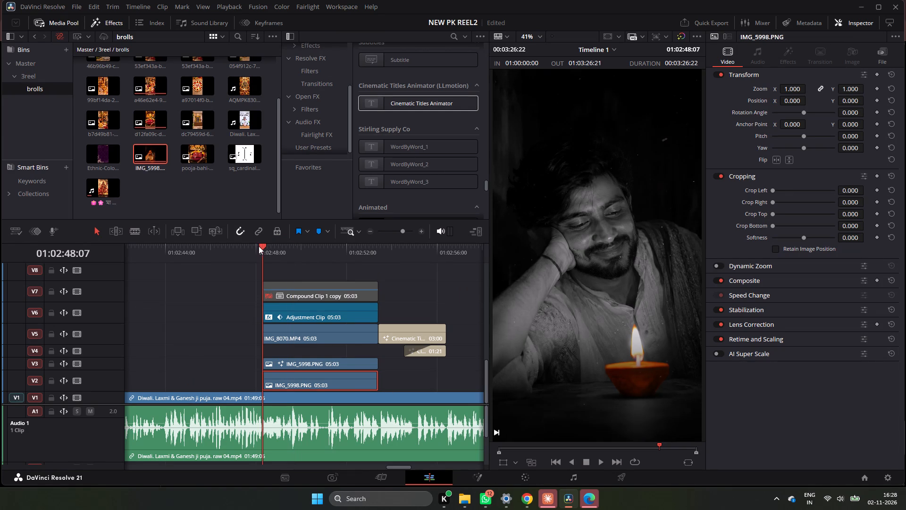
key("space")
key("space")
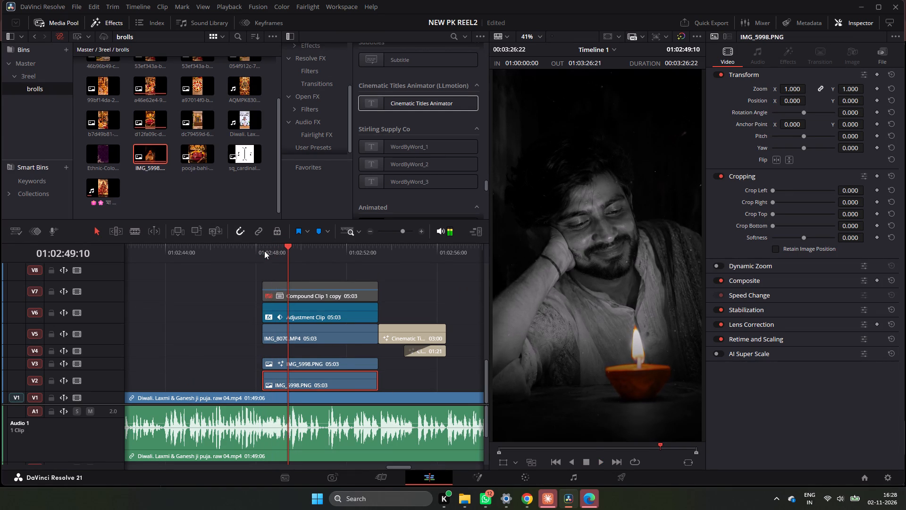
Play briefly and move the playhead back to the start of the IMG_5998.PNG clips at 01:02:48:07.
key("space")
key("space")
left_click_drag(308, 258, 264, 280)
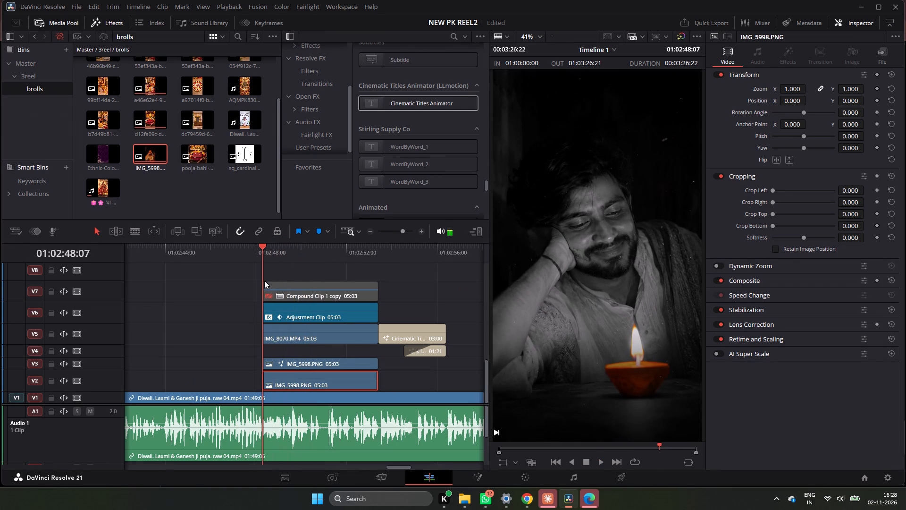
left_click_drag(264, 280, 268, 281)
left_click_drag(268, 281, 261, 301)
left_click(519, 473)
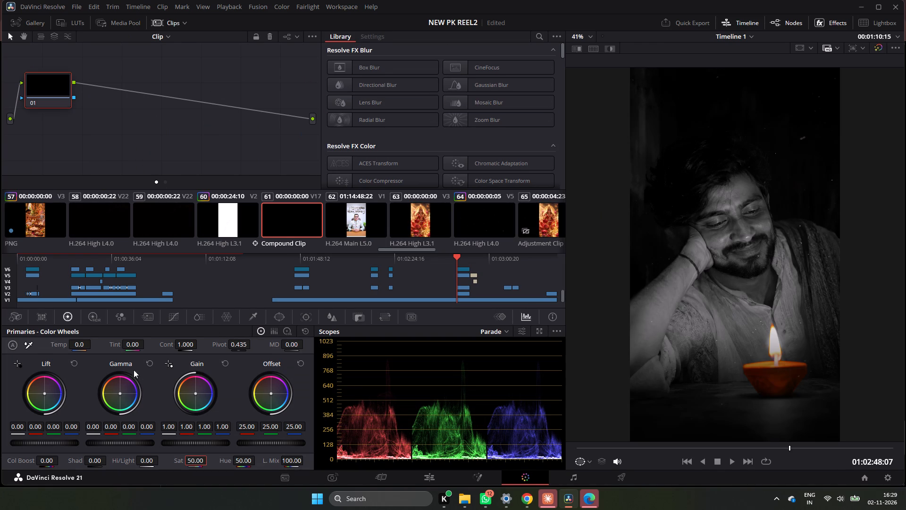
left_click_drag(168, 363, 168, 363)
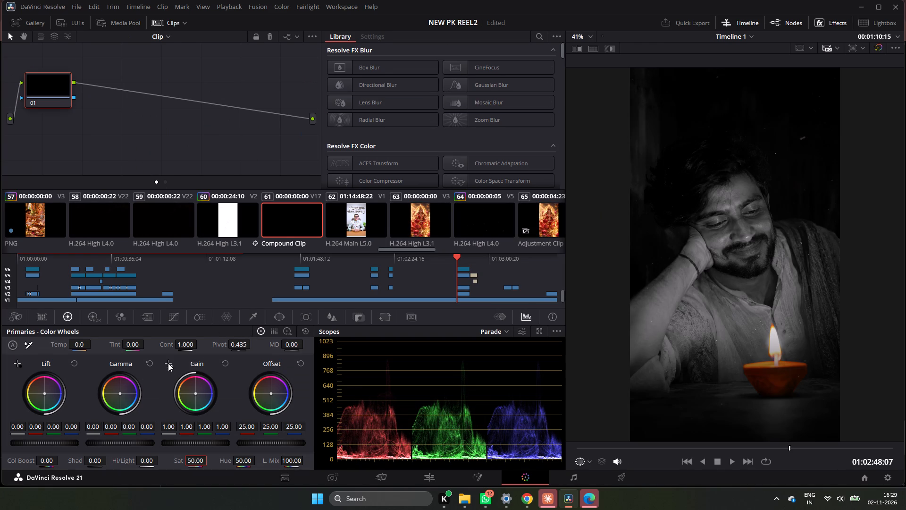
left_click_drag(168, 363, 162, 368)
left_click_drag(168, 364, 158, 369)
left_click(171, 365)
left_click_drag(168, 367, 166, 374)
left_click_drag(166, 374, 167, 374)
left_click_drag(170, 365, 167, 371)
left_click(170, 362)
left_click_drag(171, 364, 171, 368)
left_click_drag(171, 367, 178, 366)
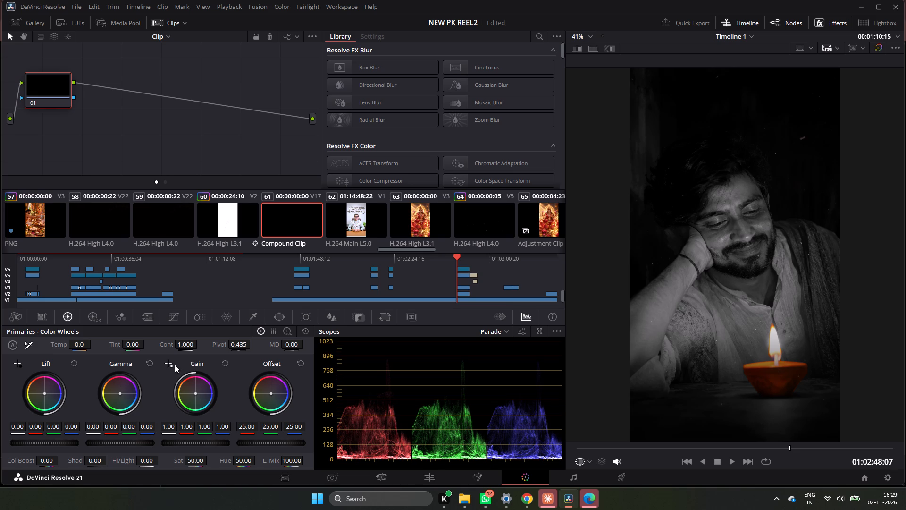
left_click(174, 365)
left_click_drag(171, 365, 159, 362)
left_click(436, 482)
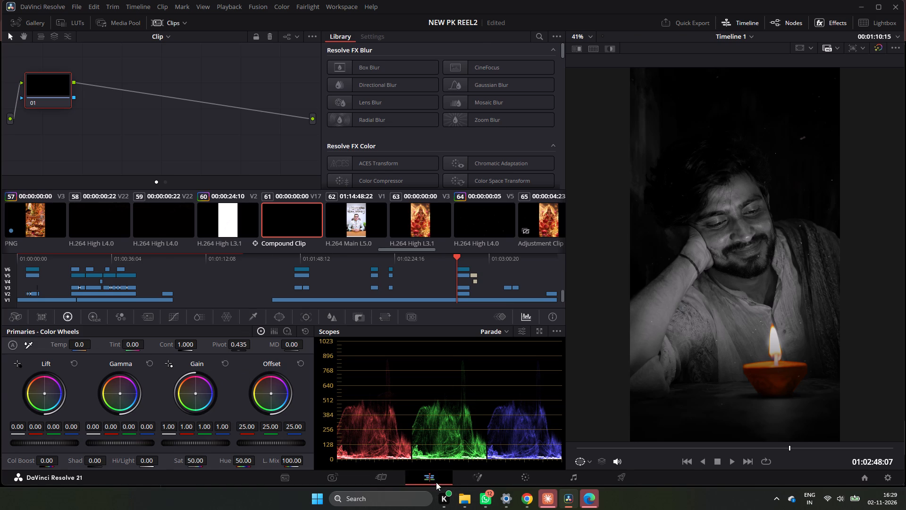
Open the IMG_5998.PNG clip on V2 in Fusion, and restore its saturation to 50 in the Color page.
right_click(333, 373)
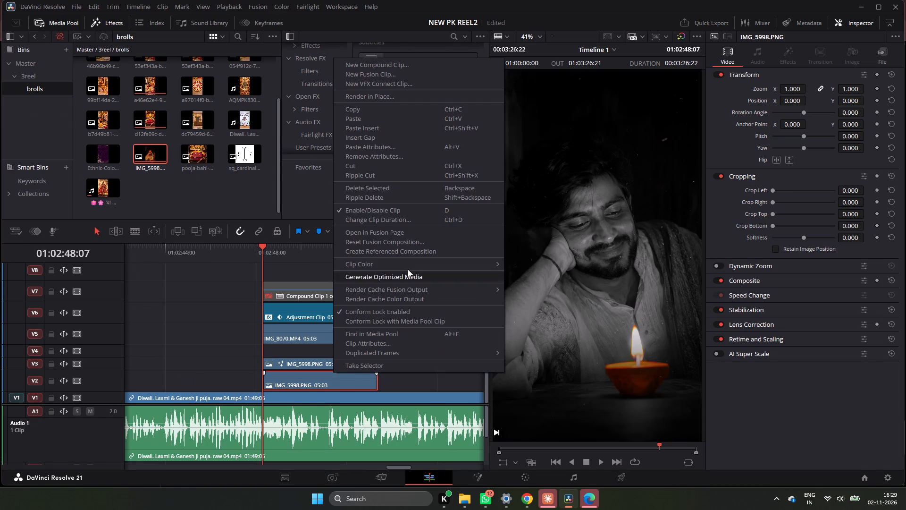
left_click(381, 232)
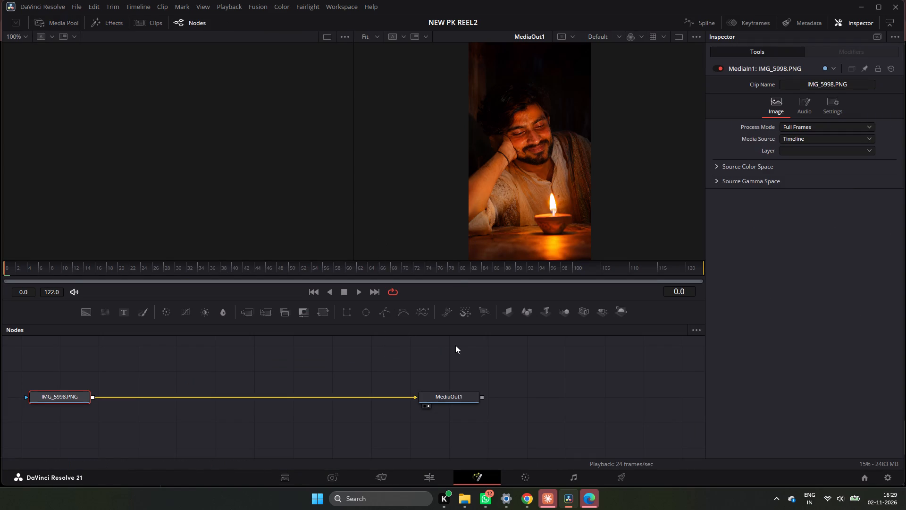
left_click(524, 479)
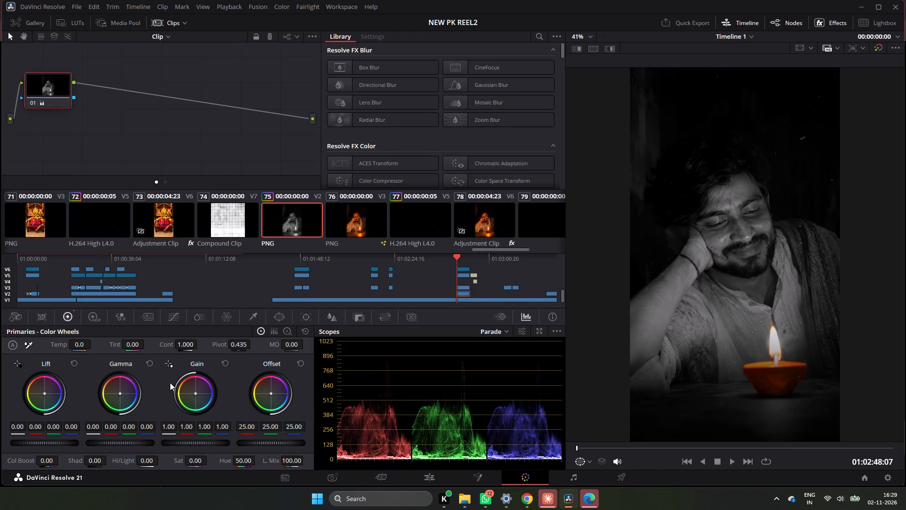
left_click_drag(198, 463, 568, 394)
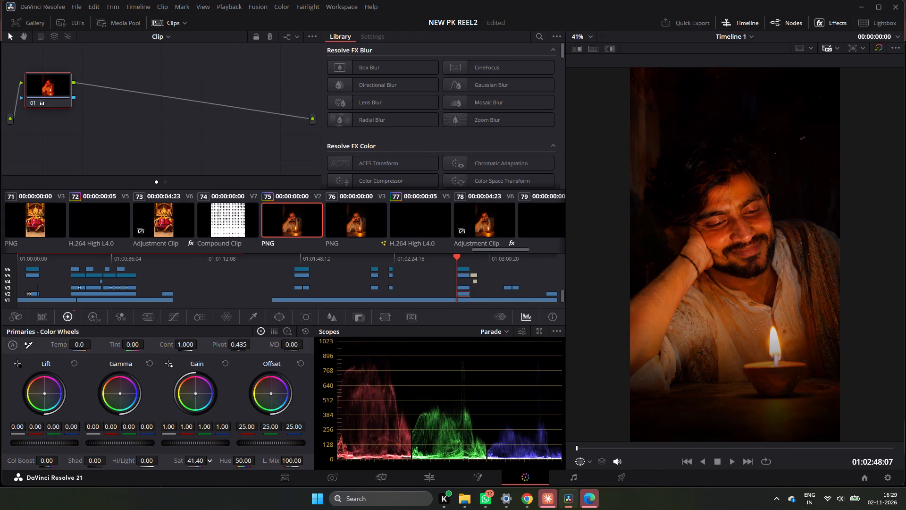
left_click_drag(568, 394, 563, 408)
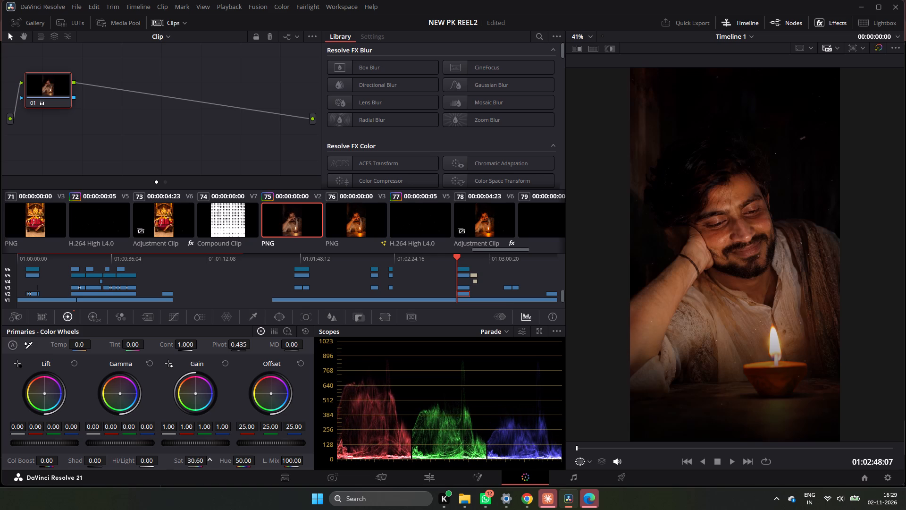
left_click_drag(563, 408, 608, 419)
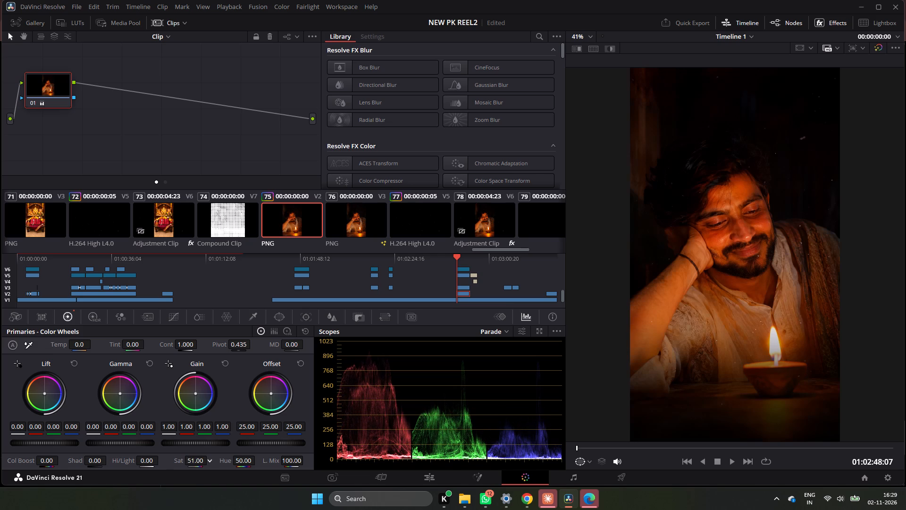
left_click_drag(608, 419, 604, 423)
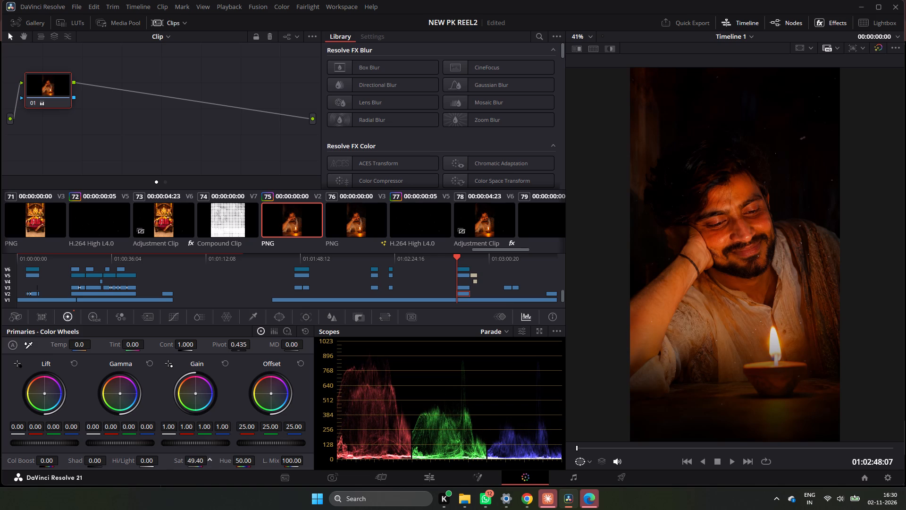
left_click_drag(604, 423, 605, 425)
left_click_drag(605, 425, 606, 426)
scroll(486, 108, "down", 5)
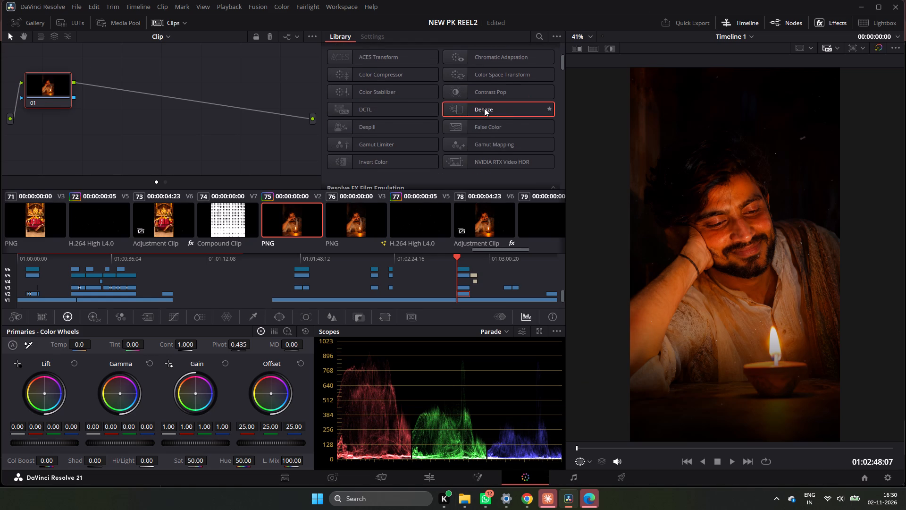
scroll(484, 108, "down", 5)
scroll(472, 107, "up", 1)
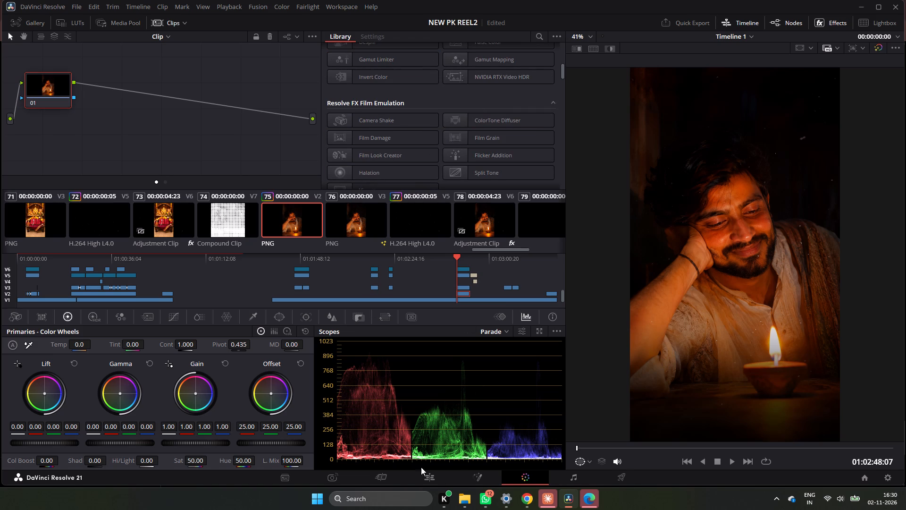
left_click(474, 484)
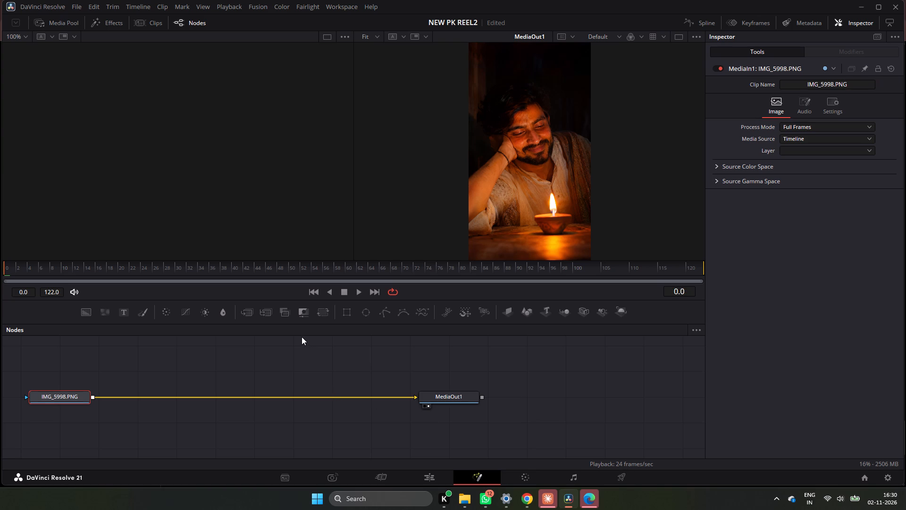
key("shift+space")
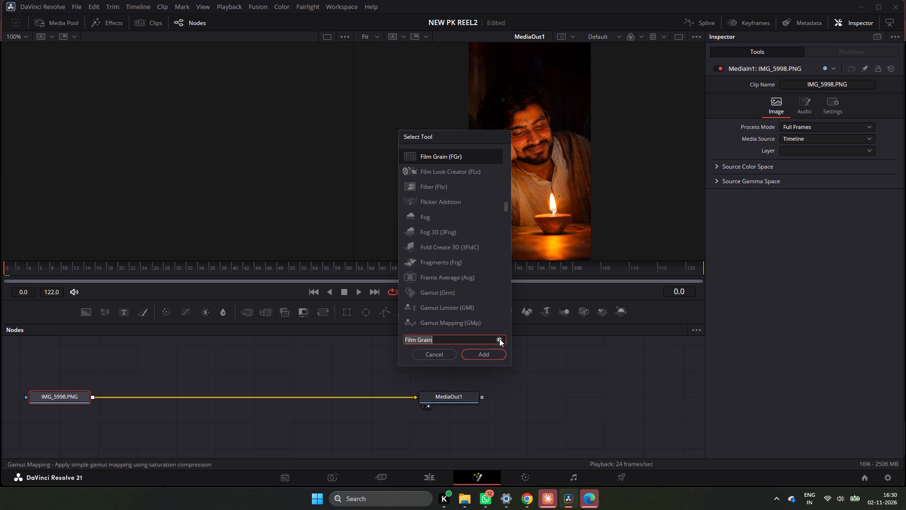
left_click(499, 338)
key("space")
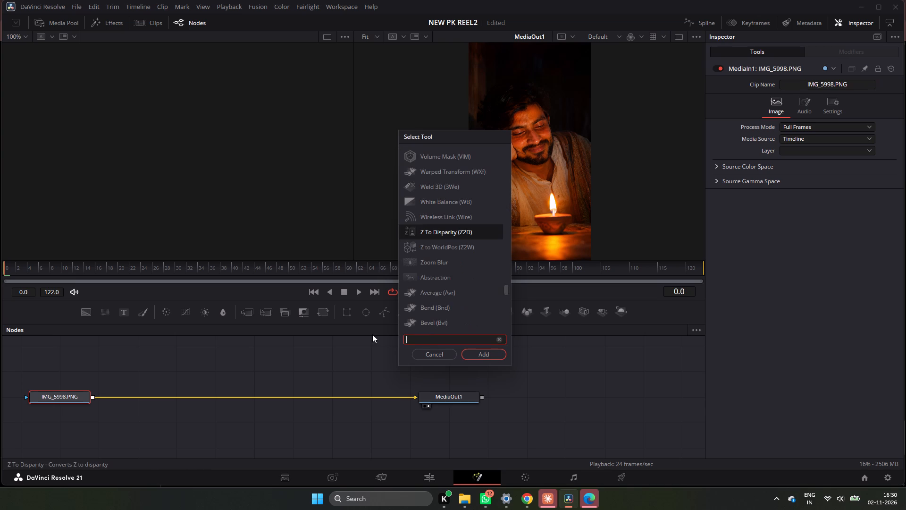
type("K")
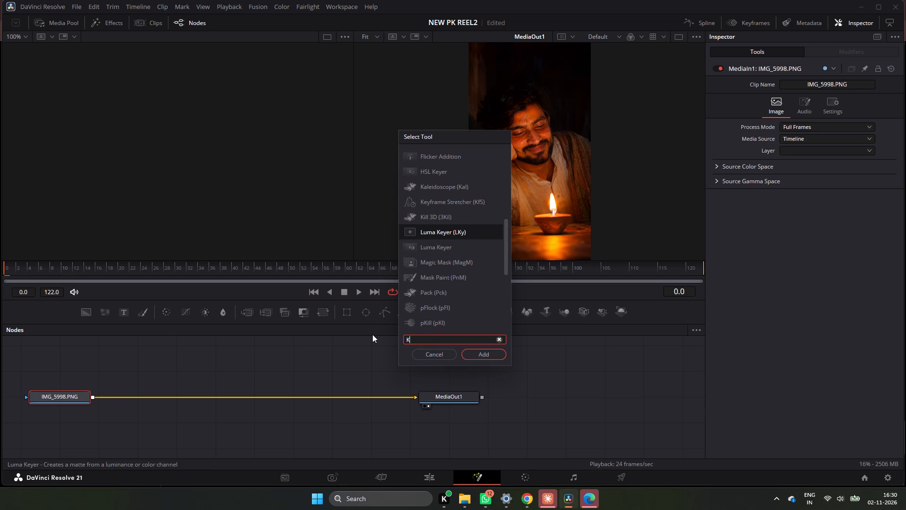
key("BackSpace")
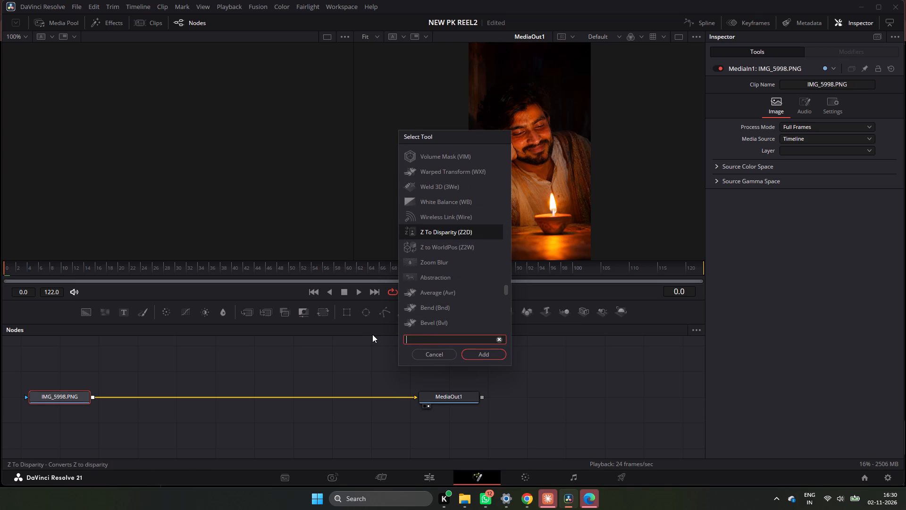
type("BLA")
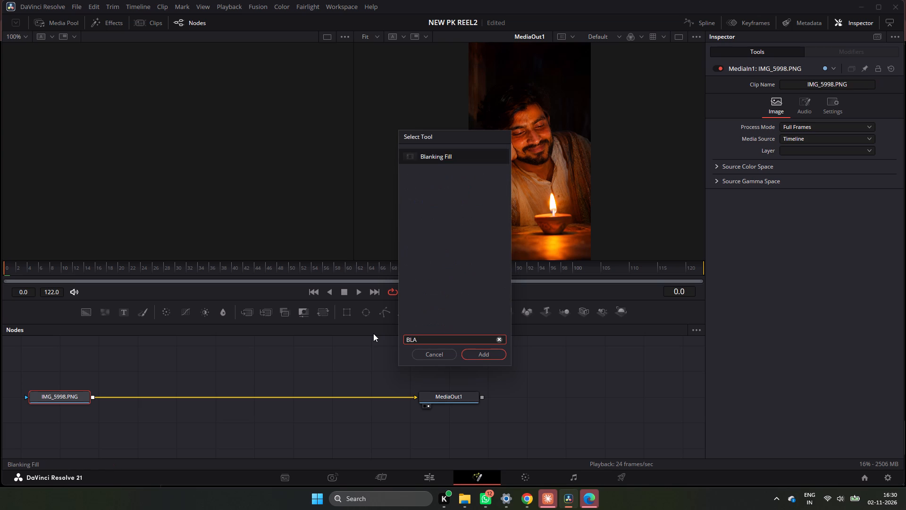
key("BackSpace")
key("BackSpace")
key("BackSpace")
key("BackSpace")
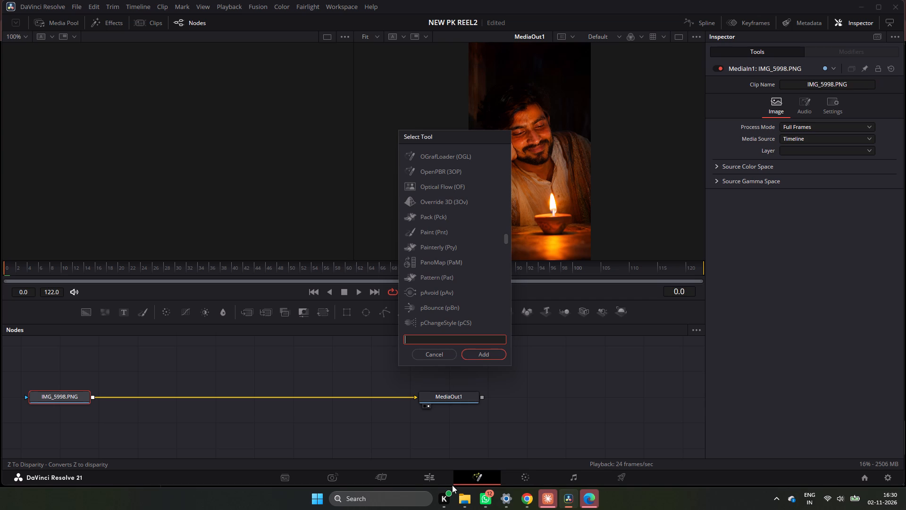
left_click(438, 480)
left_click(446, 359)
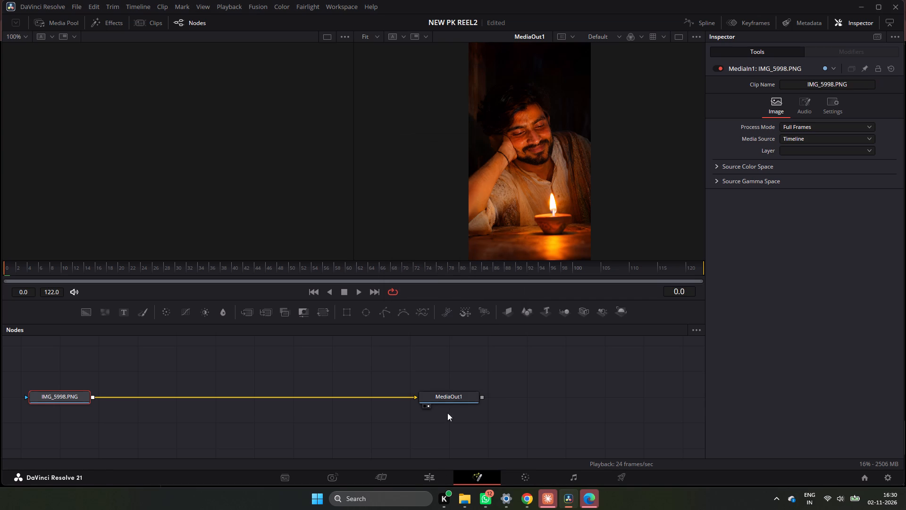
Return to the Edit page and look through the generators in the effects library.
left_click(428, 473)
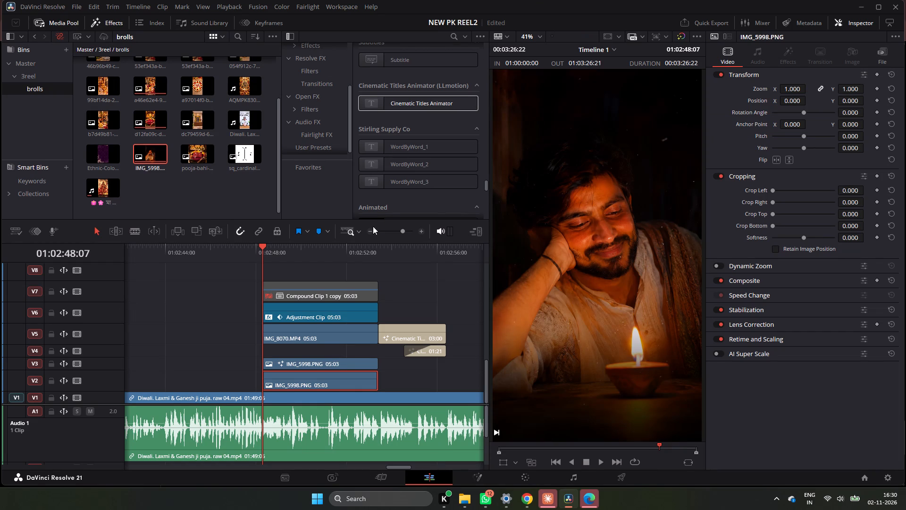
scroll(323, 68, "up", 7)
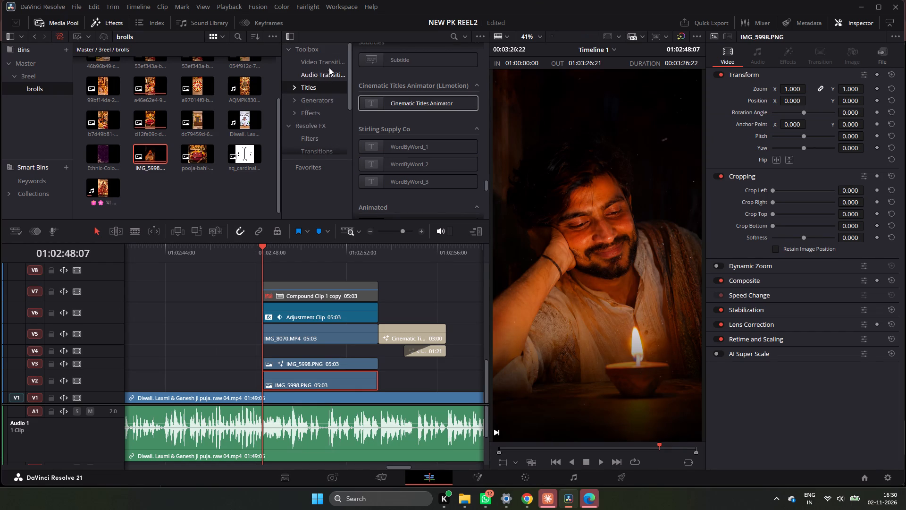
left_click(314, 101)
scroll(396, 118, "down", 7)
scroll(396, 121, "up", 2)
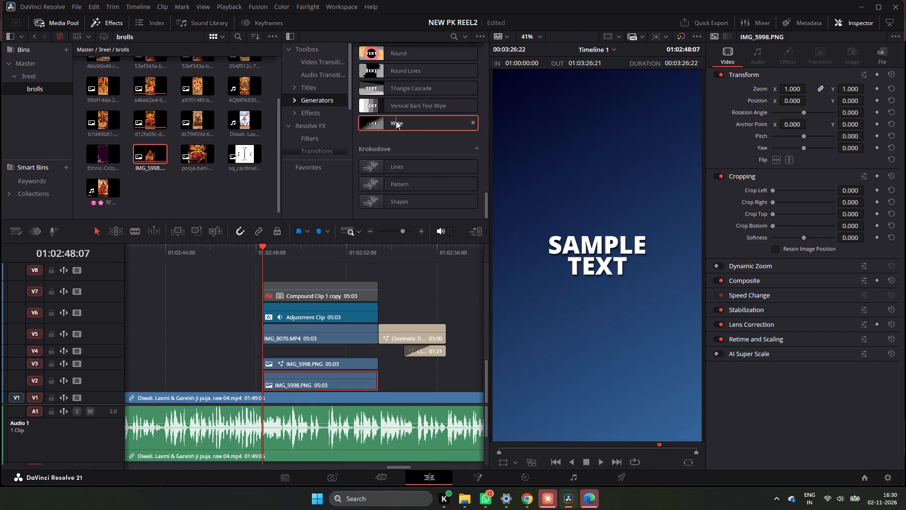
scroll(396, 121, "up", 6)
scroll(396, 121, "up", 20)
scroll(396, 121, "up", 10)
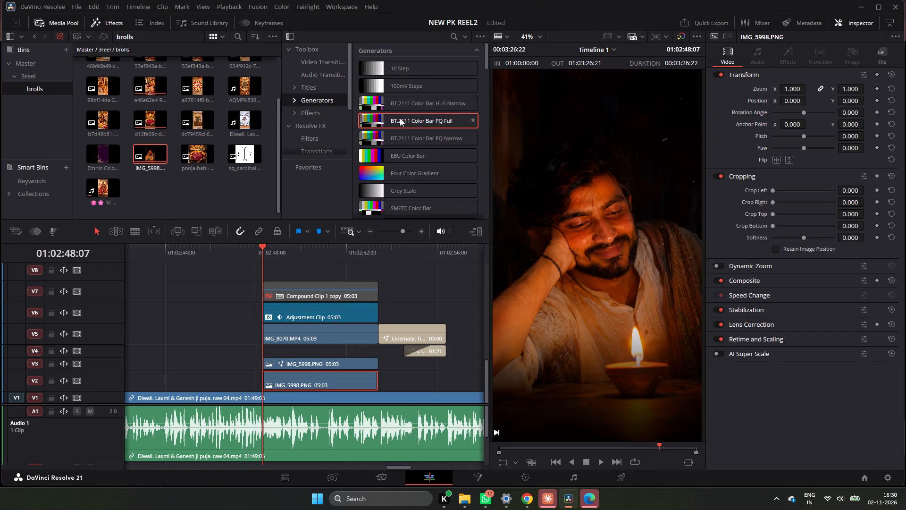
scroll(400, 118, "up", 4)
scroll(400, 118, "down", 4)
scroll(400, 118, "up", 8)
scroll(394, 103, "down", 6)
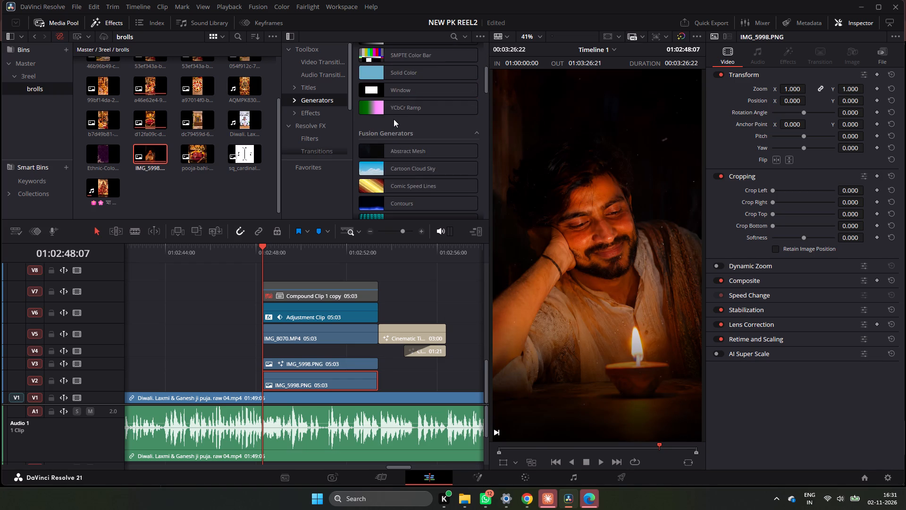
scroll(394, 119, "down", 17)
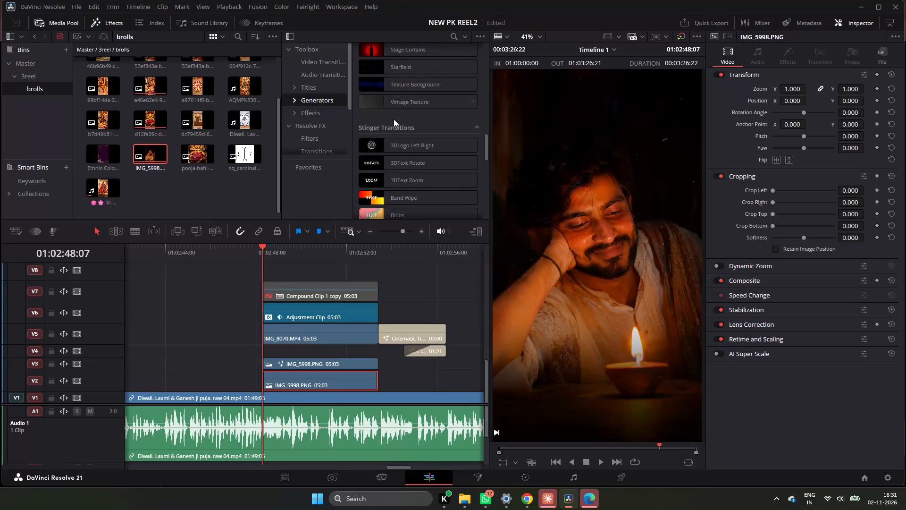
scroll(394, 119, "up", 1)
scroll(394, 119, "down", 3)
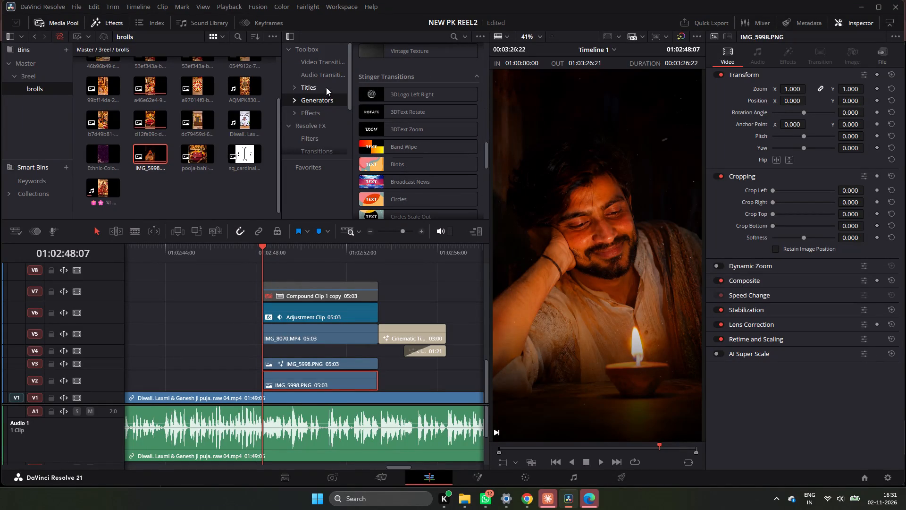
Add an Adjustment Clip on V4 above the IMG_5998.PNG clips, starting at 01:02:48:07, and extend it to 05:03.
left_click(330, 116)
scroll(384, 115, "up", 10)
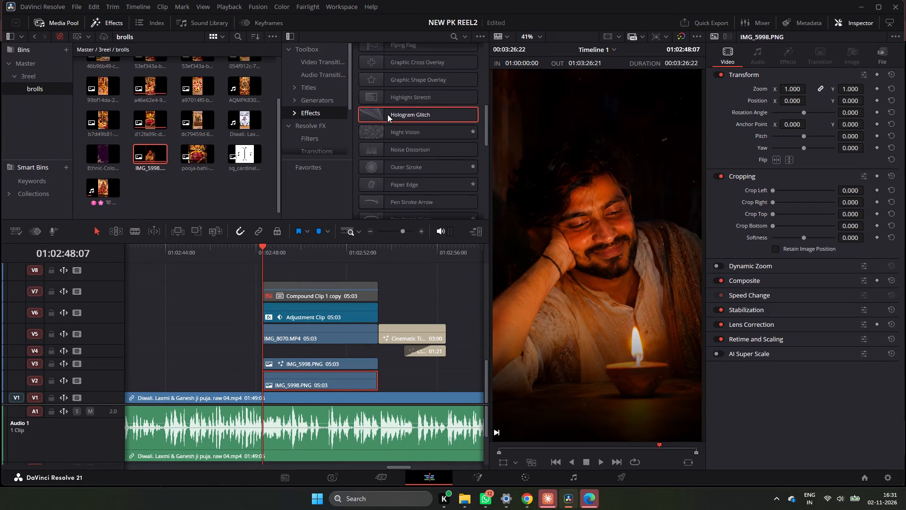
scroll(387, 114, "up", 17)
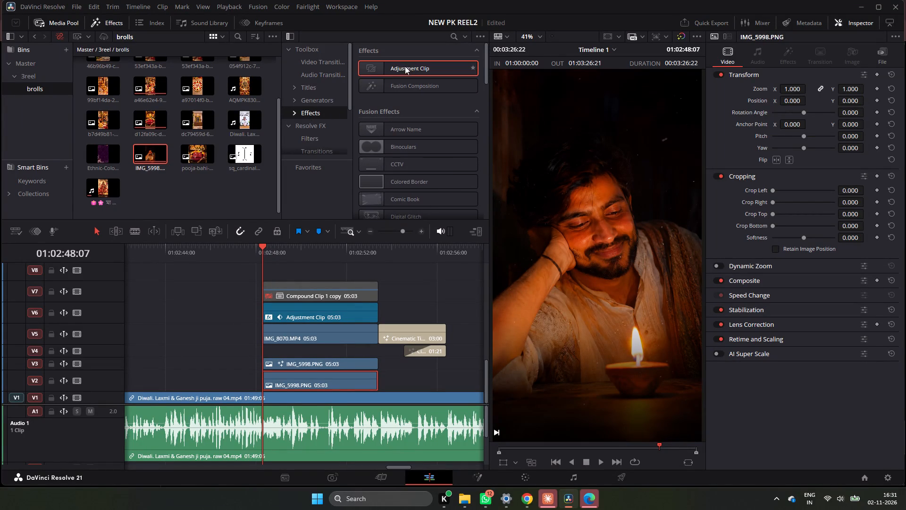
left_click_drag(406, 64, 256, 355)
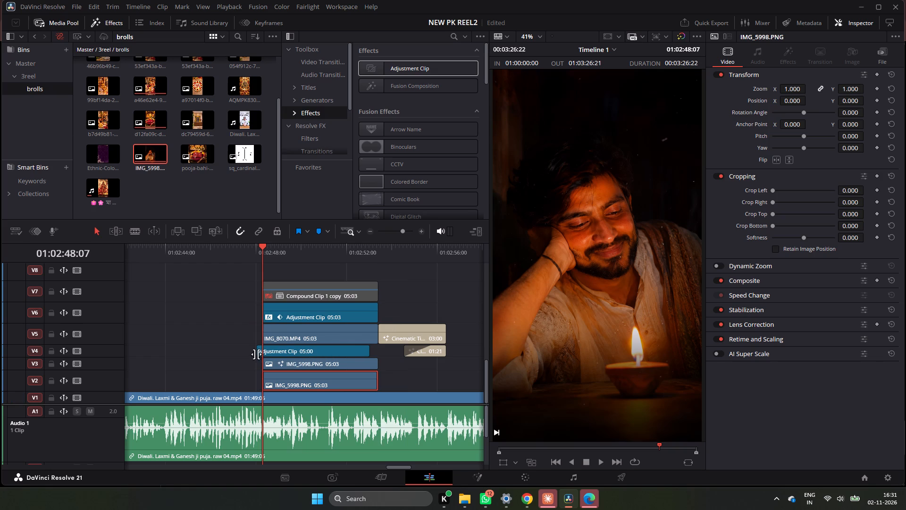
left_click_drag(318, 350, 325, 352)
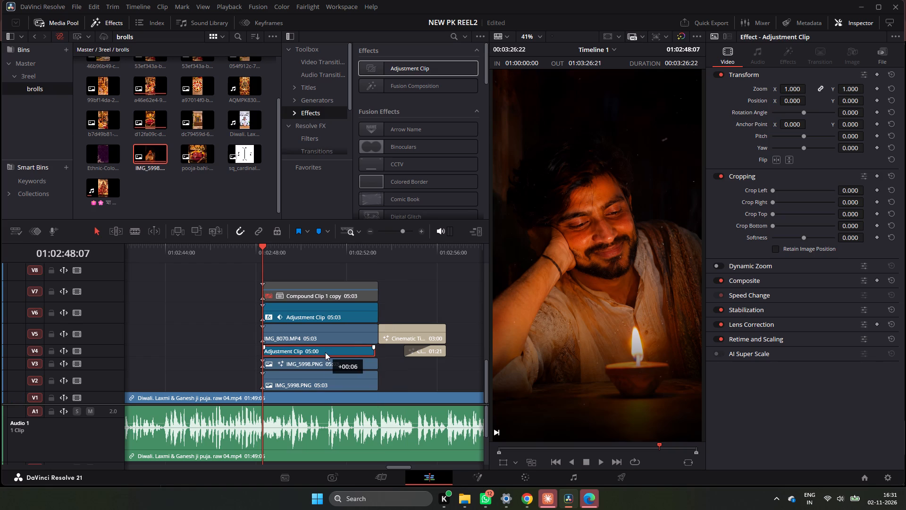
left_click_drag(325, 352, 323, 353)
left_click(375, 357)
left_click(375, 352)
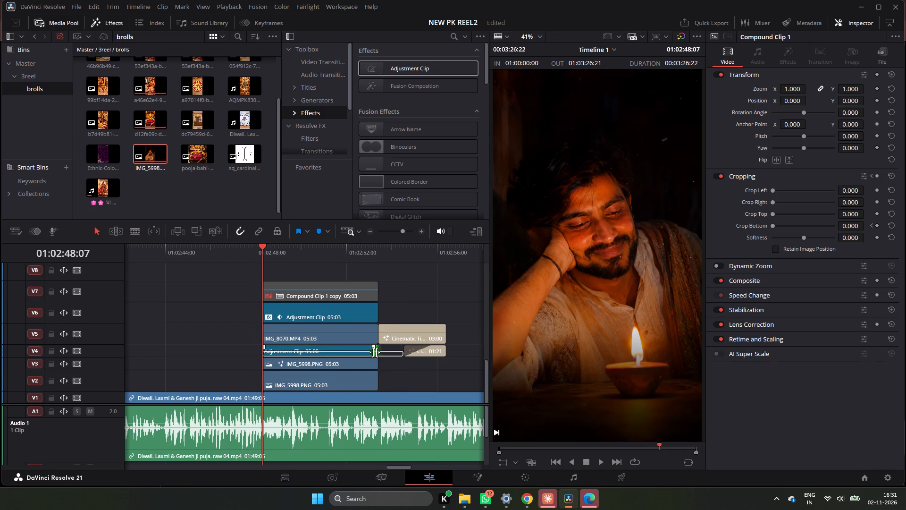
left_click(335, 346)
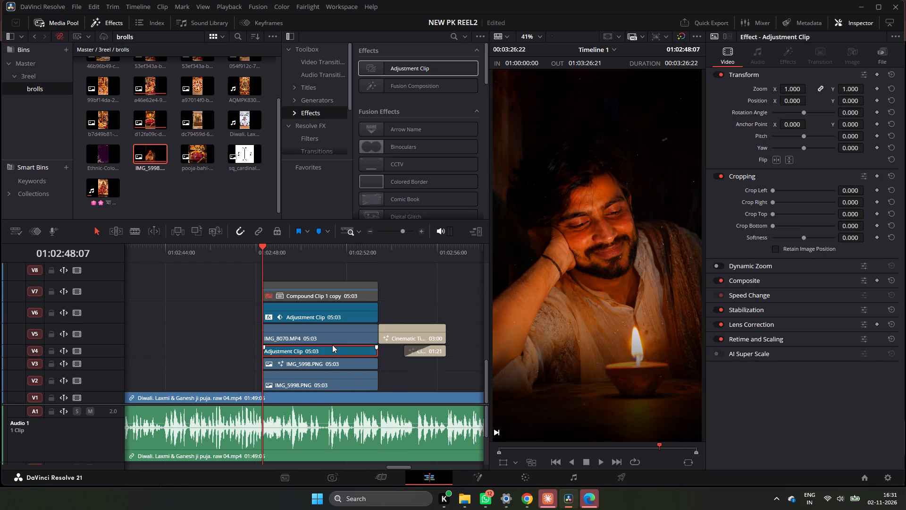
Apply the Transform effect to the new adjustment clip on V4.
key("shift+space")
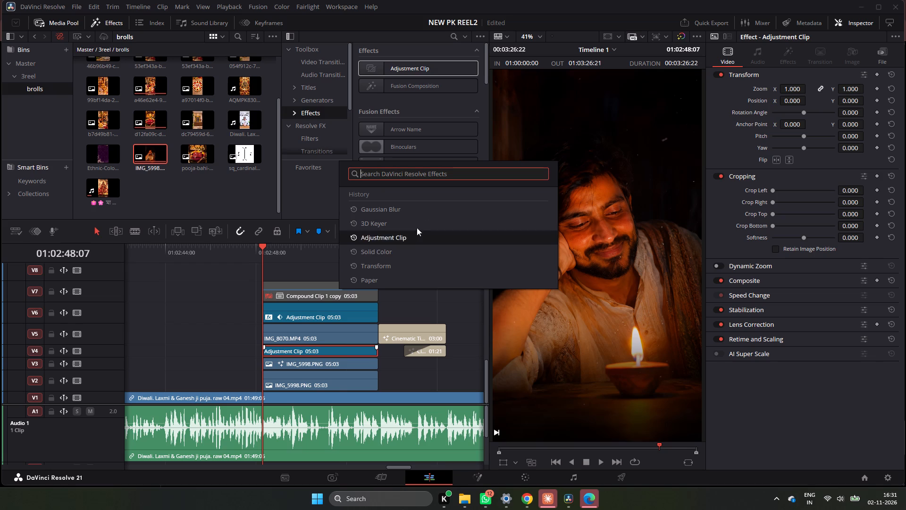
left_click(390, 267)
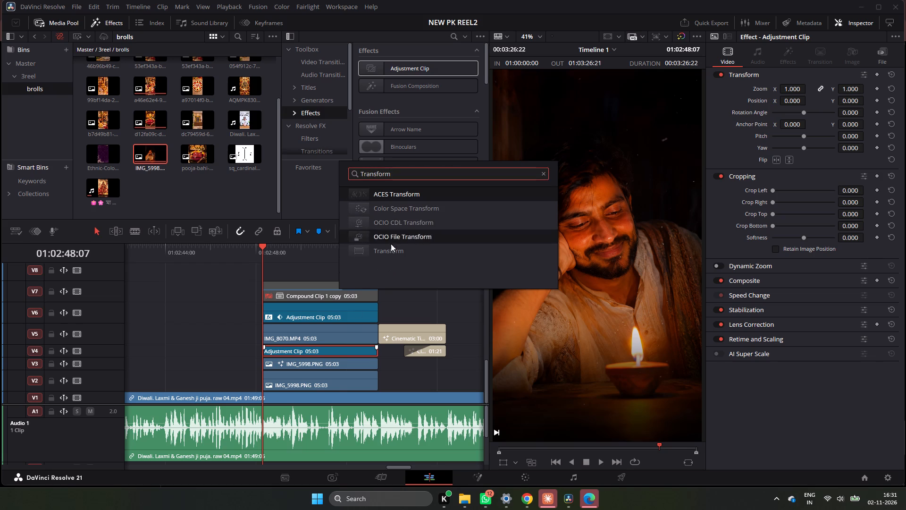
left_click(390, 254)
Open the V4 adjustment clip in Fusion, and reduce its saturation to 0 in the Color page.
right_click(347, 348)
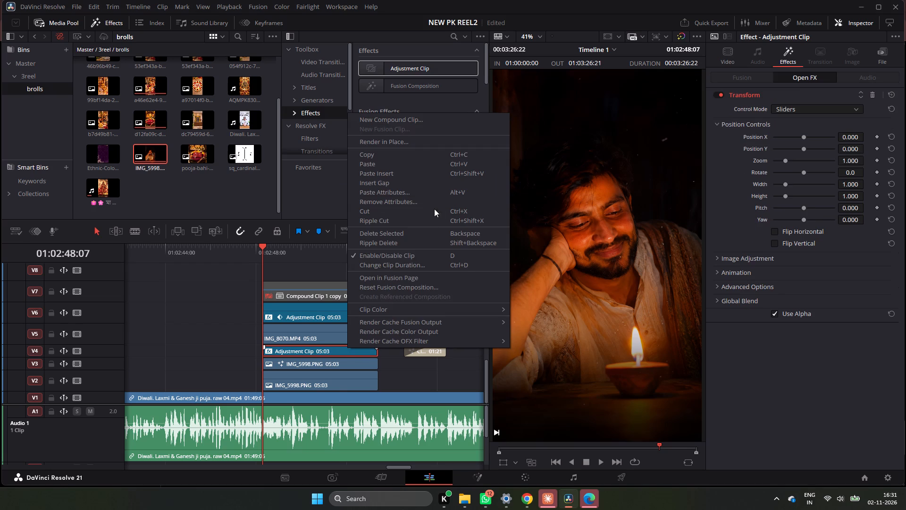
left_click(396, 275)
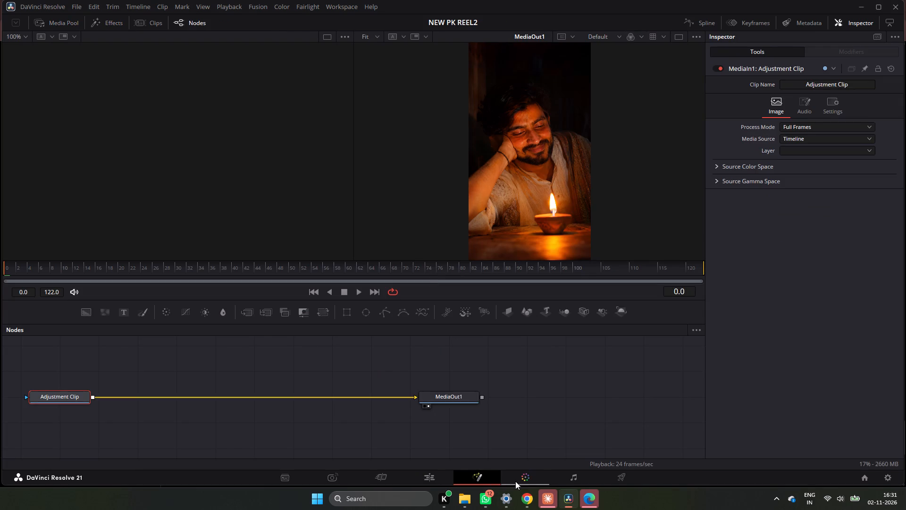
left_click(515, 481)
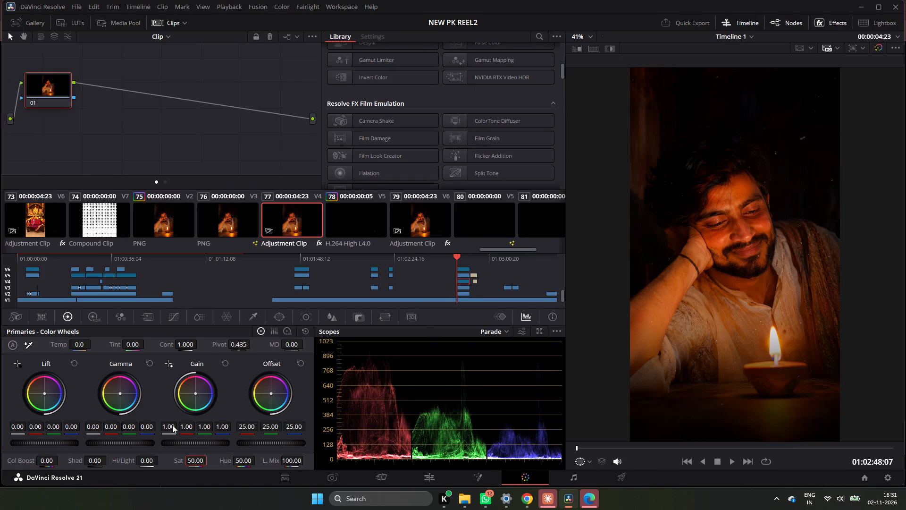
left_click_drag(198, 464, 355, 242)
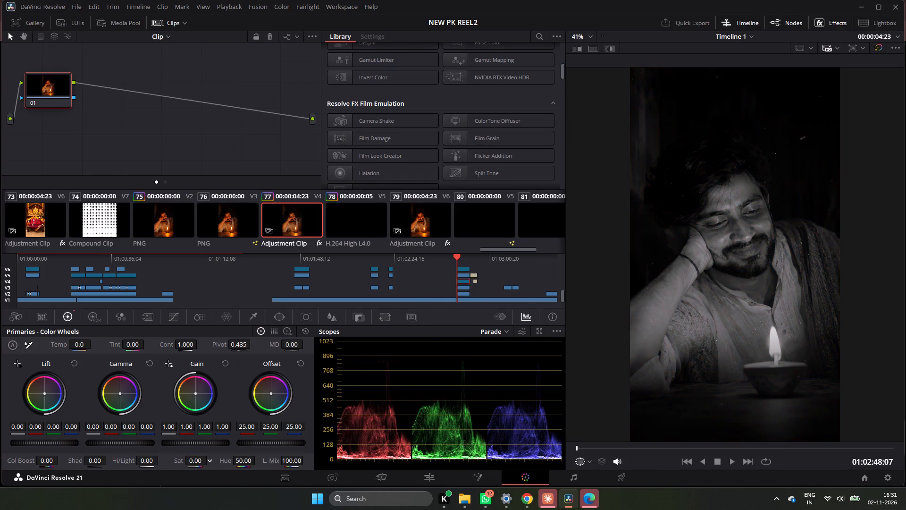
left_click_drag(355, 242, 286, 226)
Return to the Edit page and toggle the V4 adjustment clip off and on to compare the black-and-white look.
left_click(423, 476)
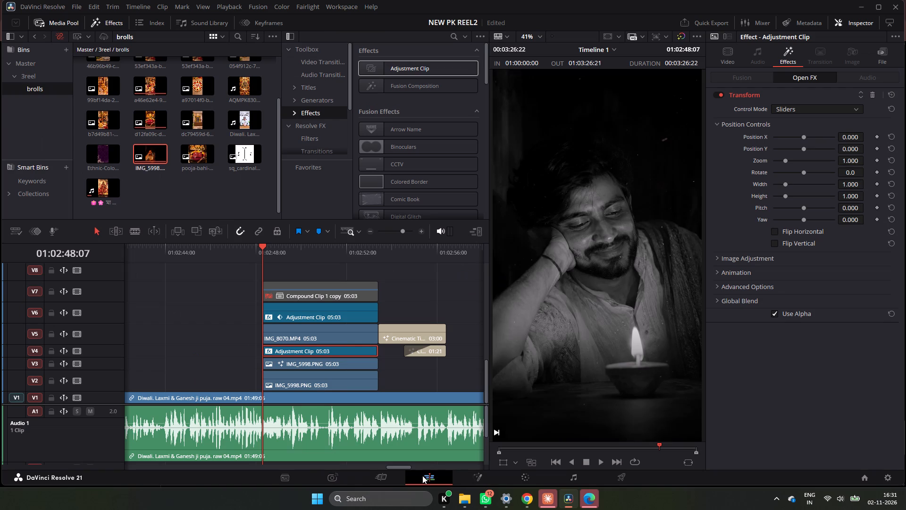
type("DDDDD")
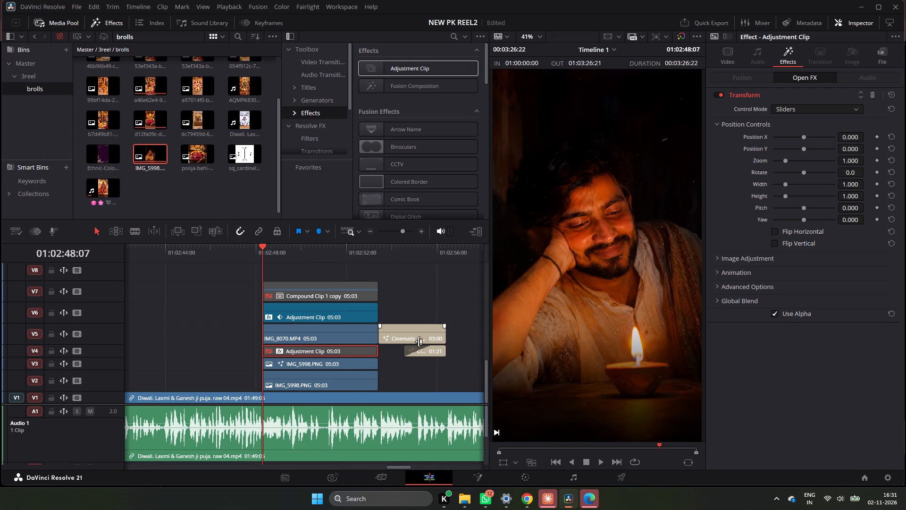
key("d")
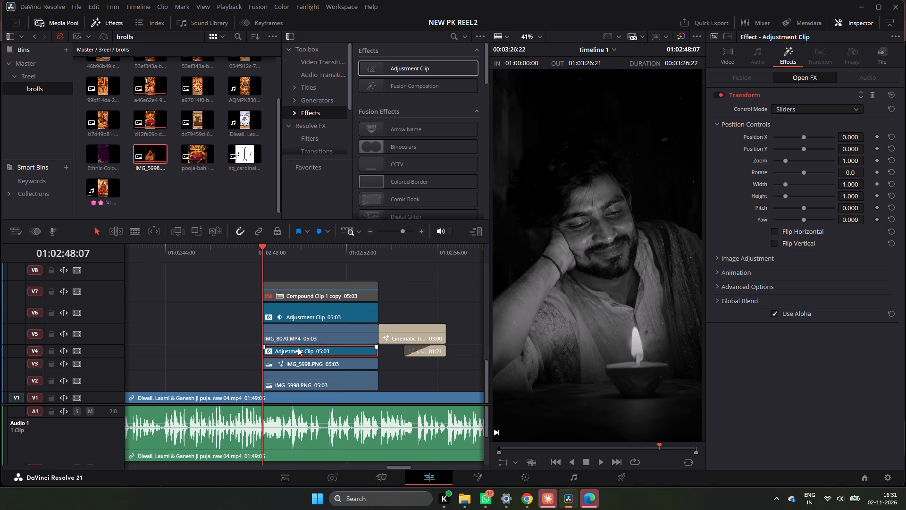
type("DD")
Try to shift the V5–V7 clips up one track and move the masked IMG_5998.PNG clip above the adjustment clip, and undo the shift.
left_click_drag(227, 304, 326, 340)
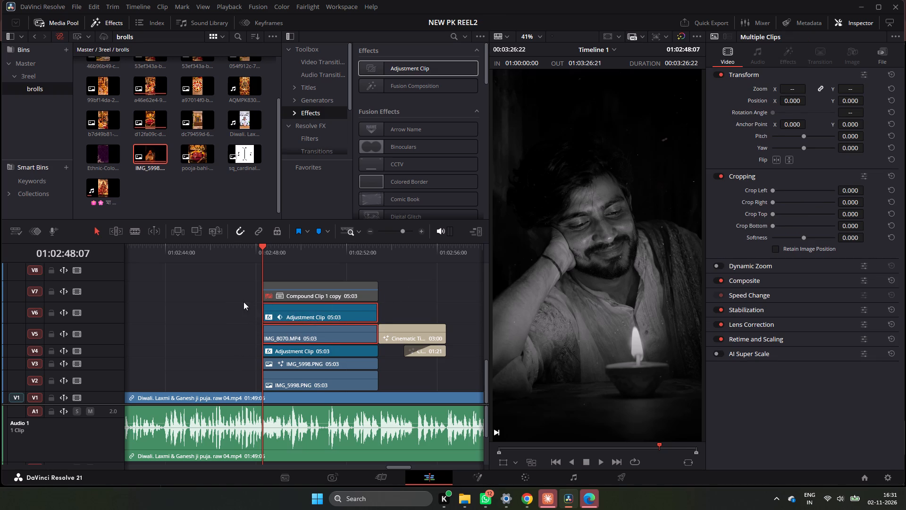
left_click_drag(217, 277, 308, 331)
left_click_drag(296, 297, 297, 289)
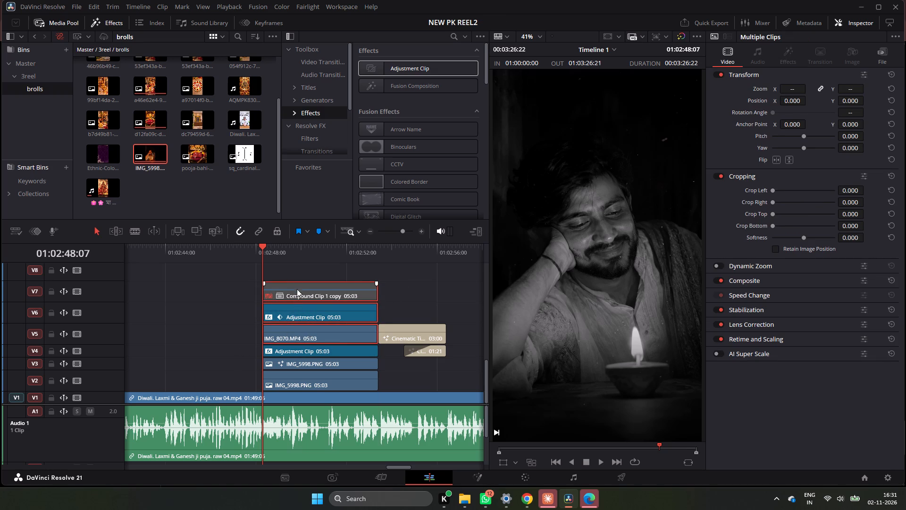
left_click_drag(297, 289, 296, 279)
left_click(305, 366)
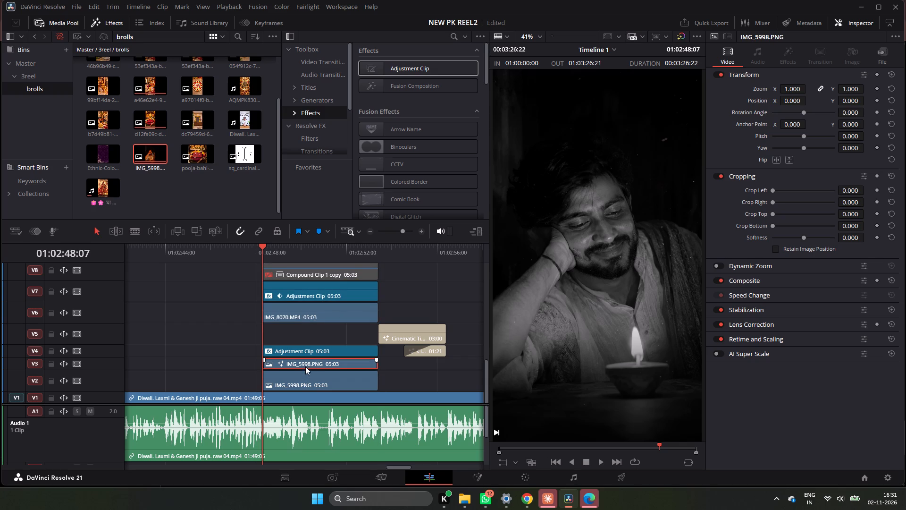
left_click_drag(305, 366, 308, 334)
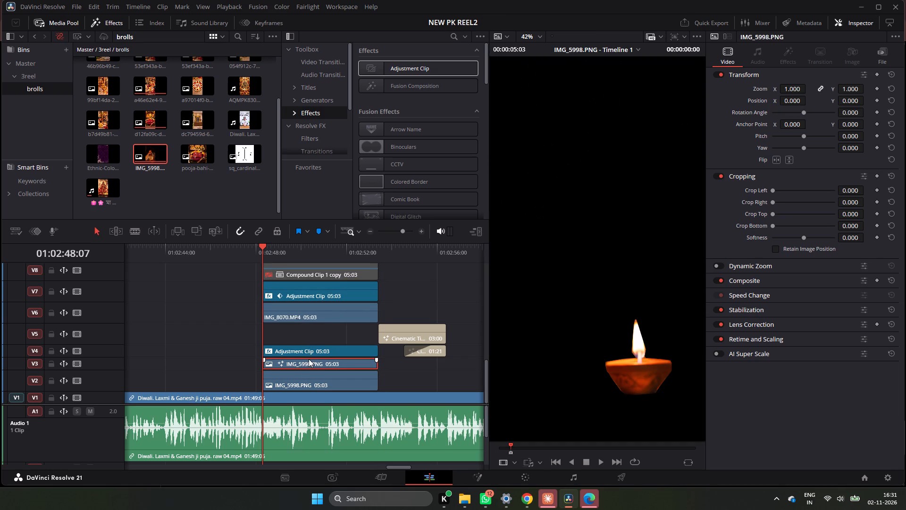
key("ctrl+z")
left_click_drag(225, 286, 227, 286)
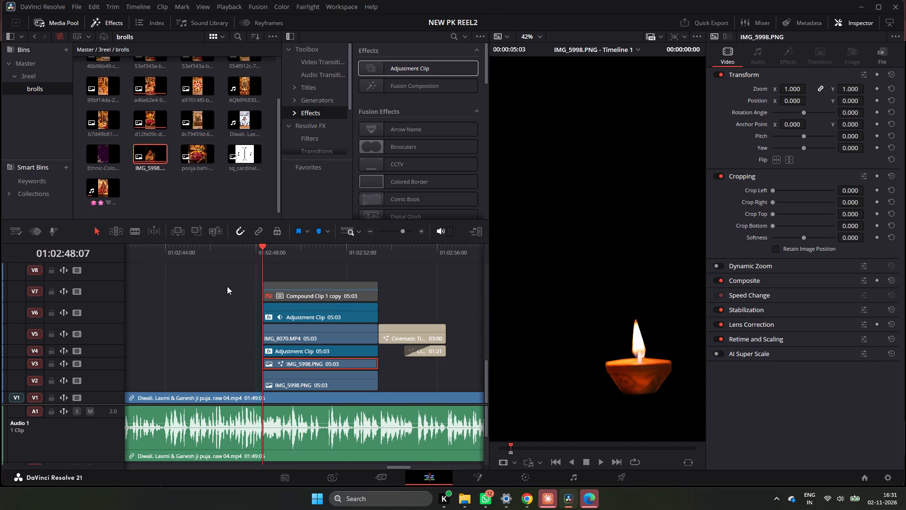
Move IMG_8070.MP4, the Adjustment Clip and Compound Clip 1 copy up one track, from V5–V7 to V6–V8.
left_click_drag(227, 286, 298, 340)
left_click_drag(299, 331, 299, 313)
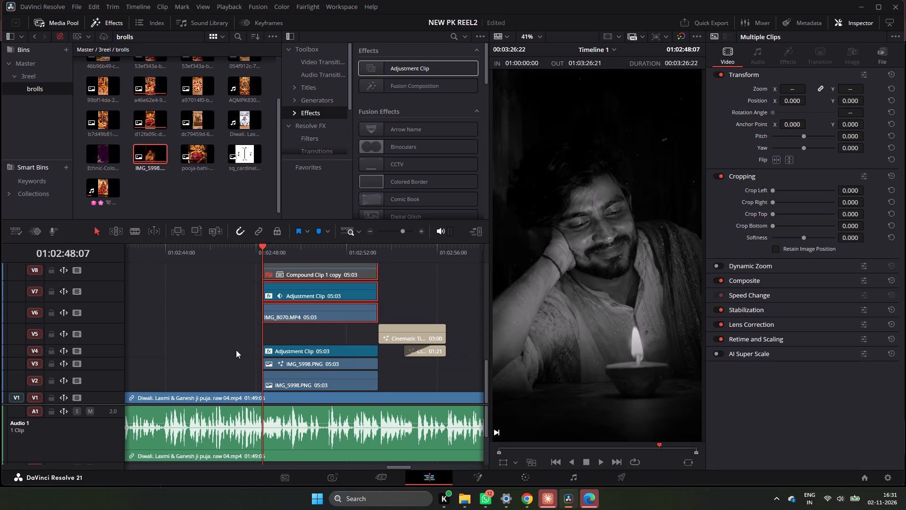
Move the masked IMG_5998.PNG diya clip from V3 to V5, above the desaturating adjustment clip.
left_click(347, 348)
left_click(328, 361)
left_click_drag(327, 363, 327, 361)
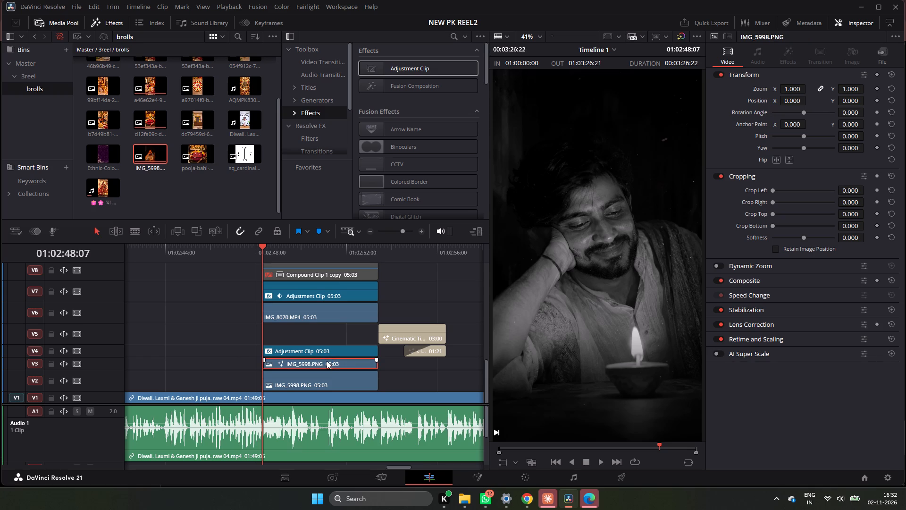
left_click_drag(327, 361, 327, 334)
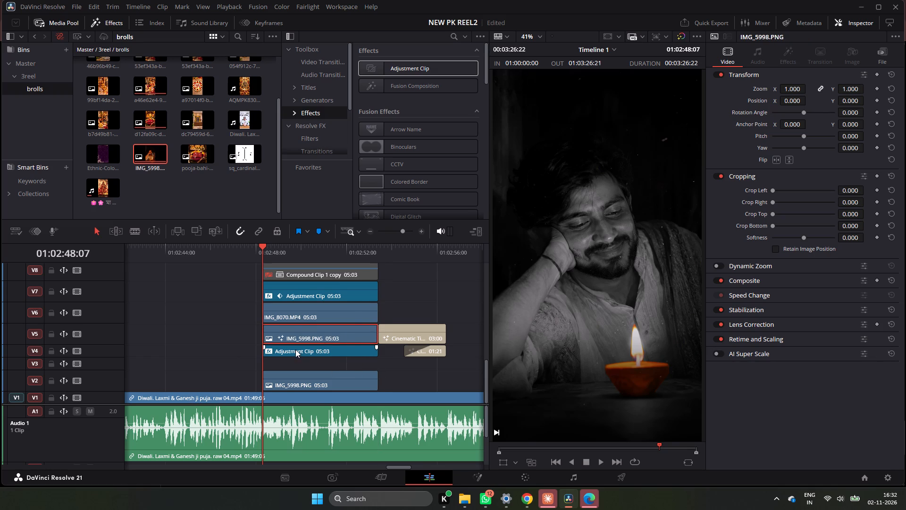
Set the V4 adjustment clip's crop Softness to 100 and Crop Right to 4, trying out a top crop in between.
left_click(295, 349)
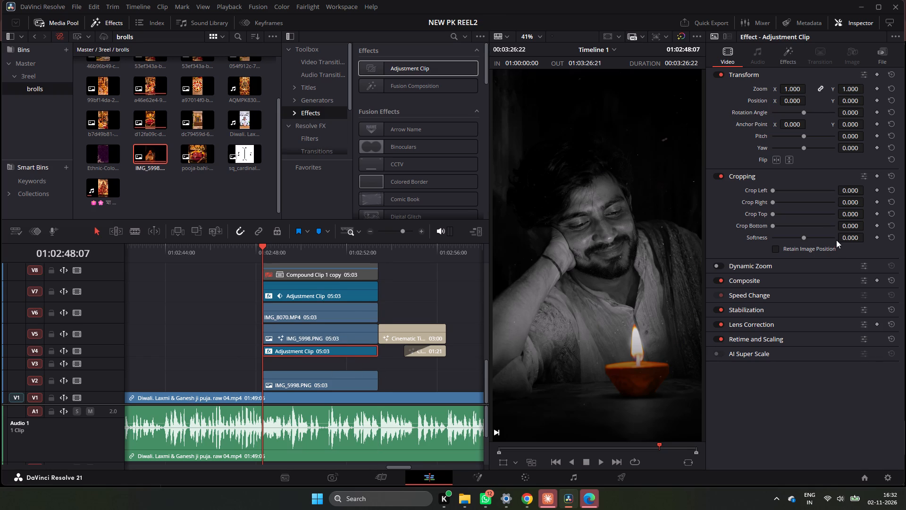
left_click_drag(842, 238, 505, 259)
left_click_drag(847, 216, 54, 232)
left_click_drag(54, 232, 281, 238)
left_click_drag(853, 203, 830, 293)
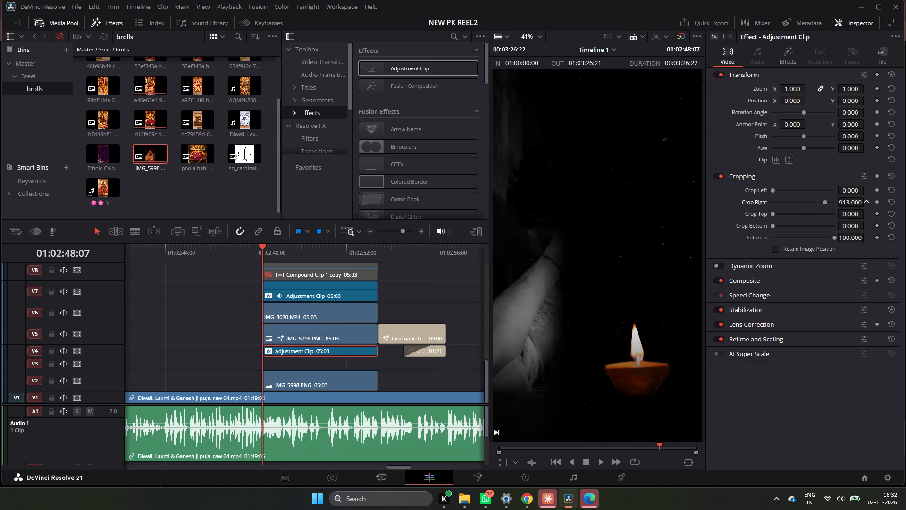
left_click_drag(830, 293, 248, 254)
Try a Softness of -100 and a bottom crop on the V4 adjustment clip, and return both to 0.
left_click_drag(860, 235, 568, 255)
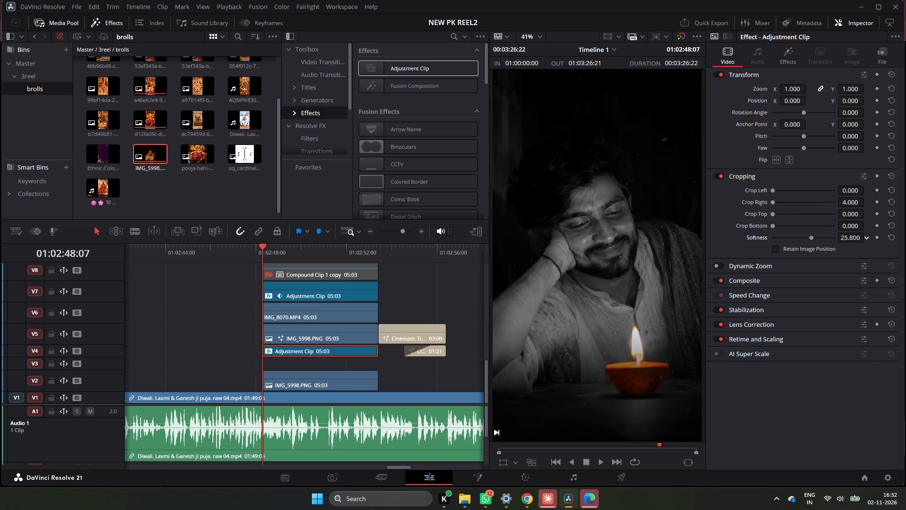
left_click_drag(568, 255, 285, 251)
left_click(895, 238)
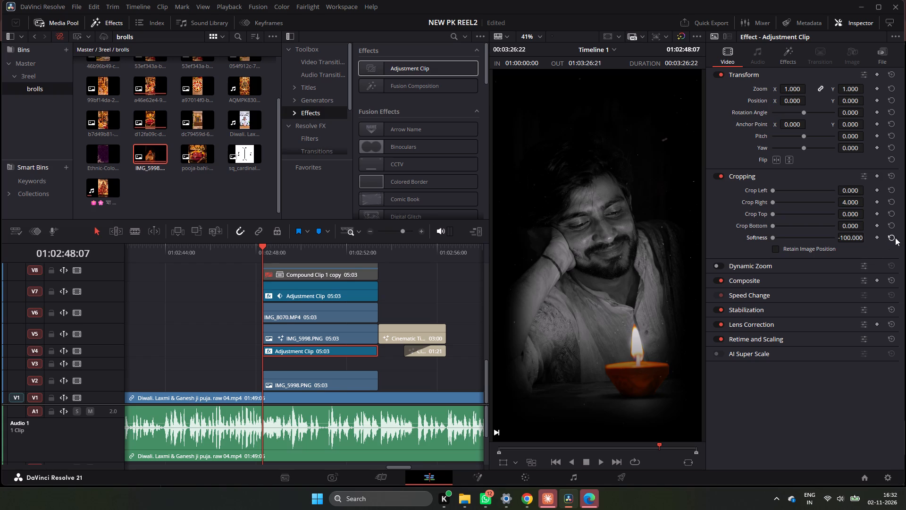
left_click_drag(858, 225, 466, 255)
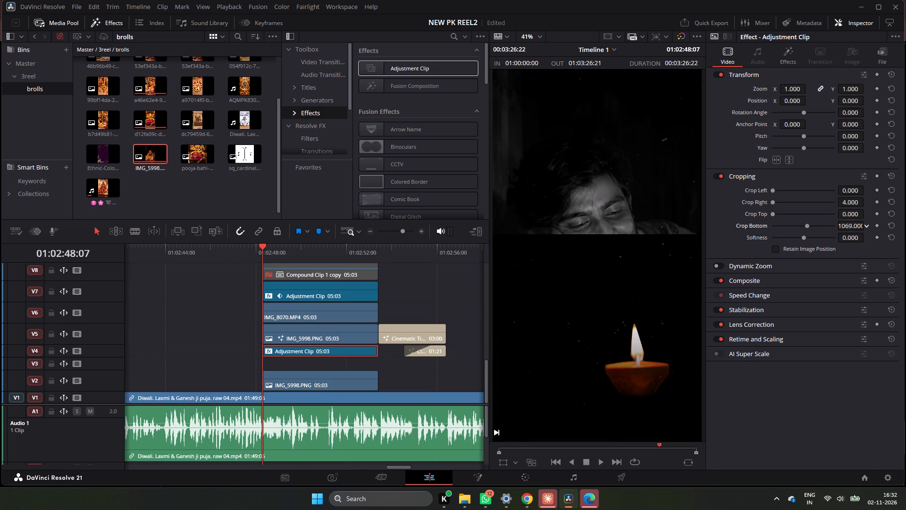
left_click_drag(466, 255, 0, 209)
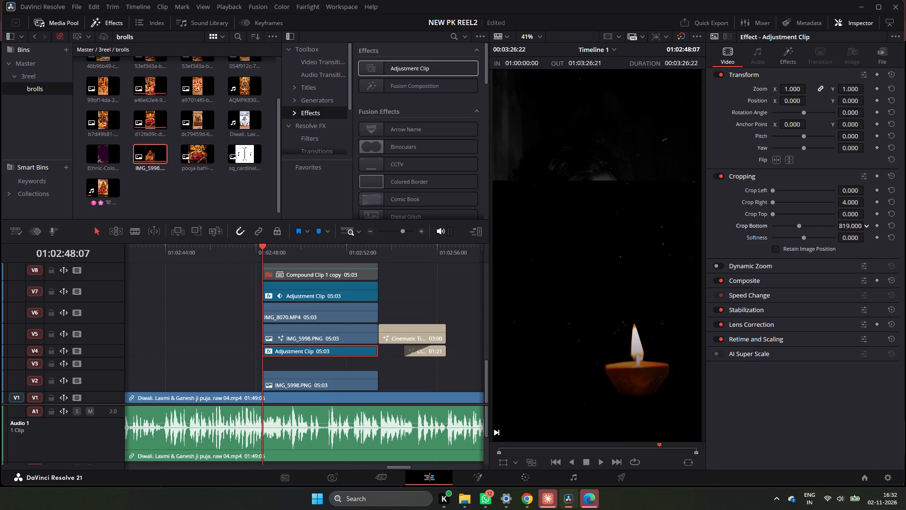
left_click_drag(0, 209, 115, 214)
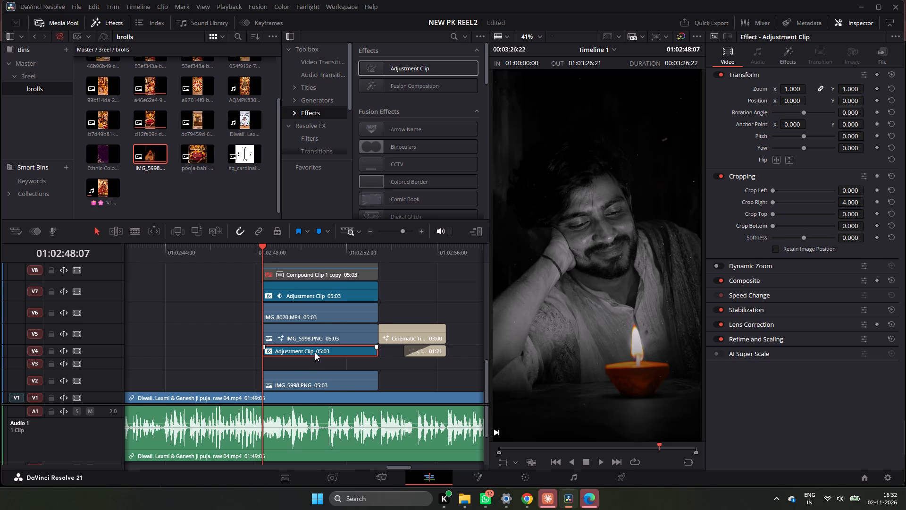
Toggle the V4 adjustment clip off and on repeatedly to compare the picture with and without it.
type("DDD")
type("DDD")
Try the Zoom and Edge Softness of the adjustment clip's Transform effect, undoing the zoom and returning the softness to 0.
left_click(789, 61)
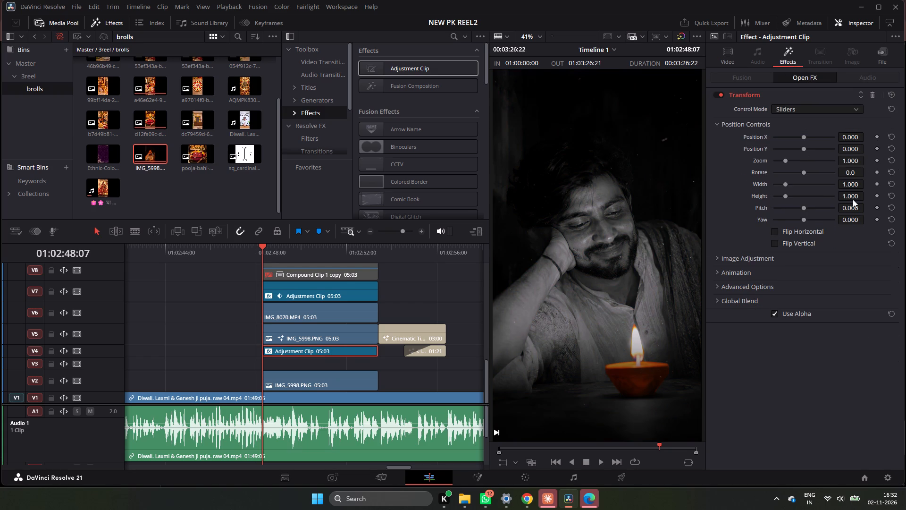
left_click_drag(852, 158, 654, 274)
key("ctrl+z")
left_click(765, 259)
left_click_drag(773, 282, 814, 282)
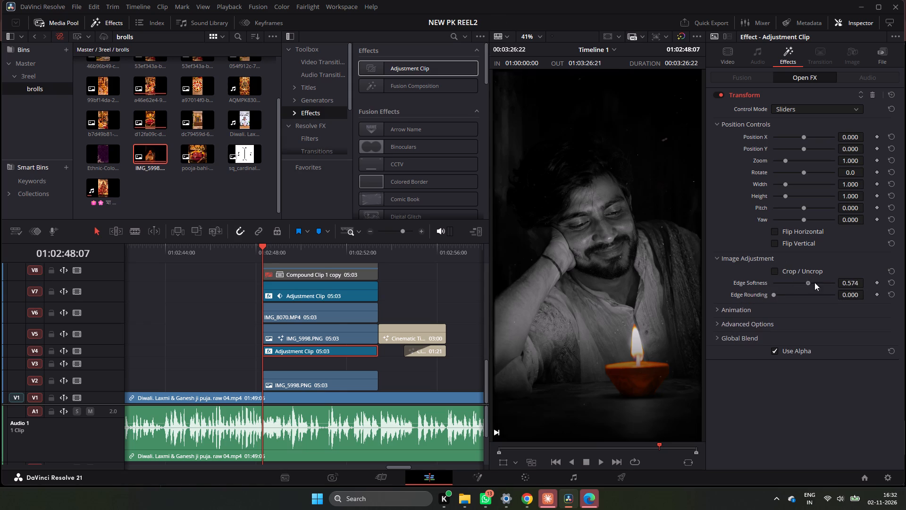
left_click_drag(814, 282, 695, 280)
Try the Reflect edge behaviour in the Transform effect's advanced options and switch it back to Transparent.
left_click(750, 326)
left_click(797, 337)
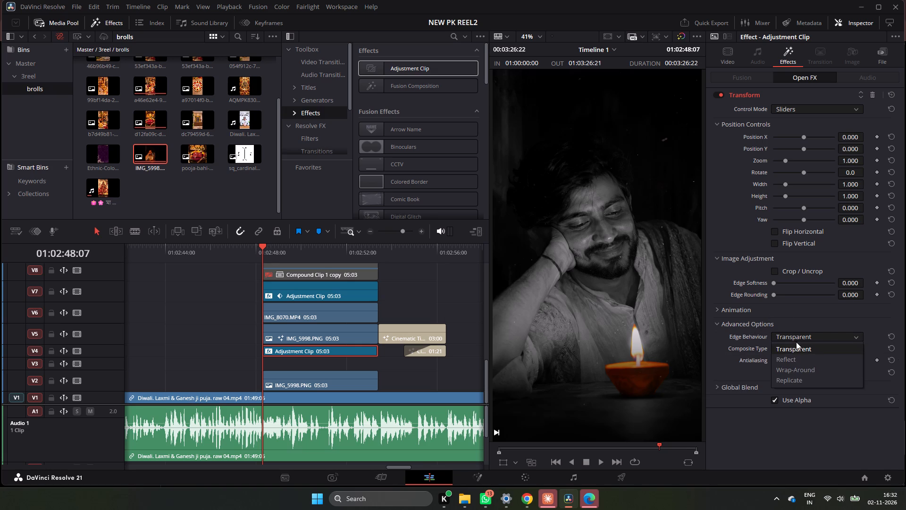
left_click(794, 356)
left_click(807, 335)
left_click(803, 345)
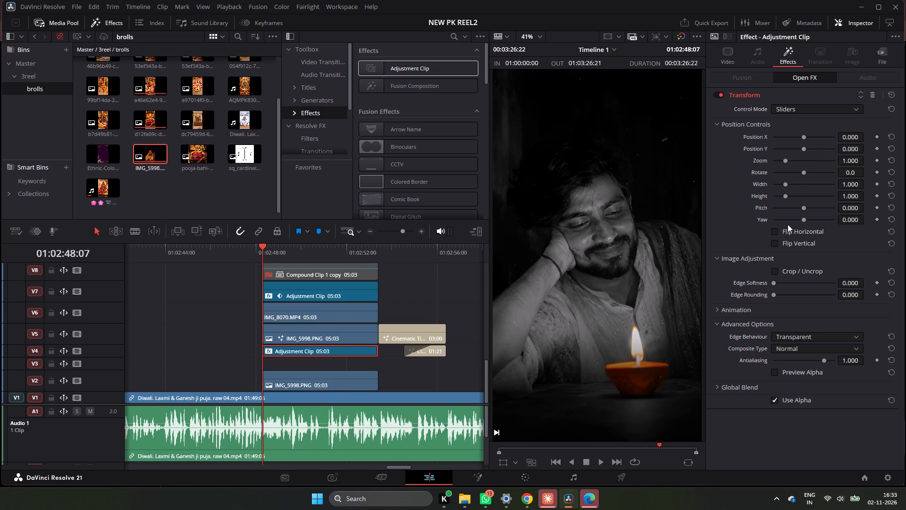
Scrub briefly through the opening of the diya b-roll to check the selective-colour look.
left_click_drag(274, 252, 285, 252)
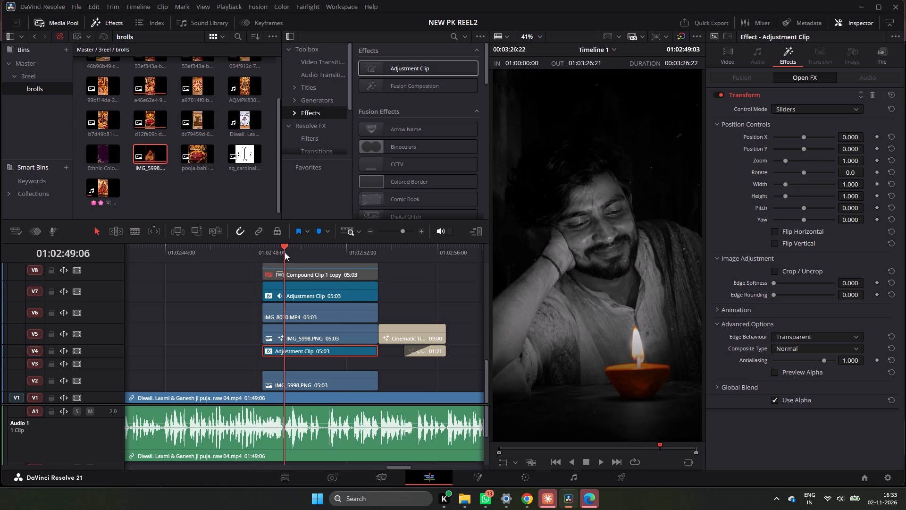
left_click_drag(285, 252, 260, 263)
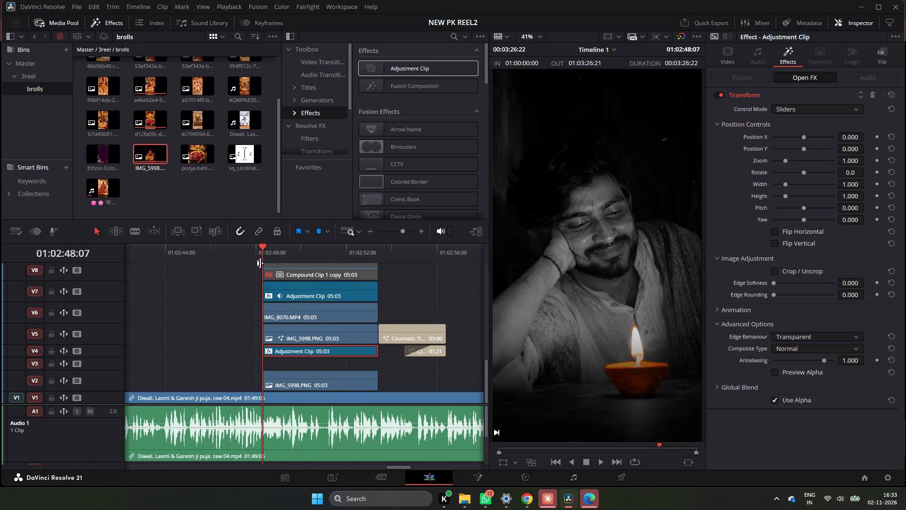
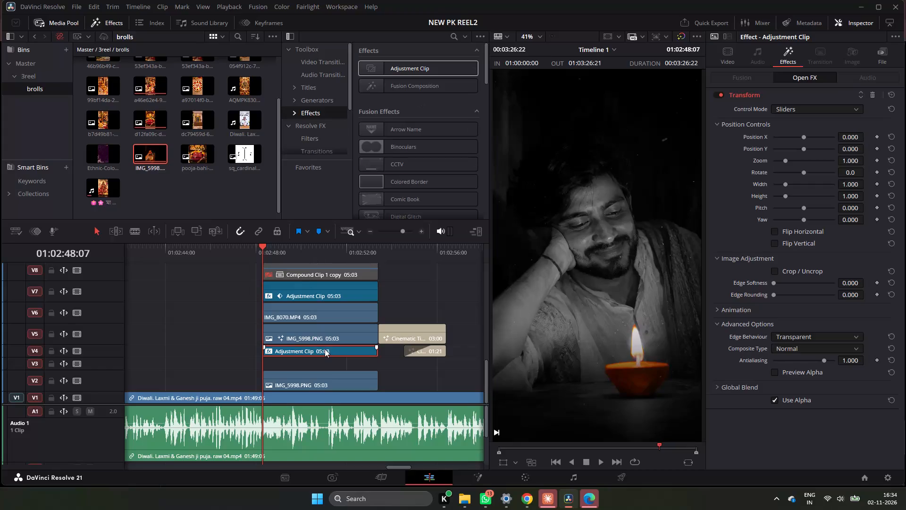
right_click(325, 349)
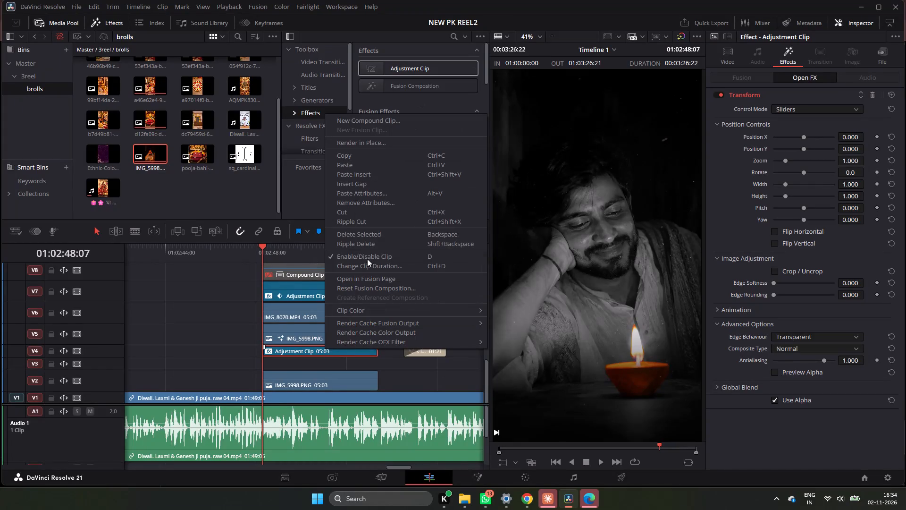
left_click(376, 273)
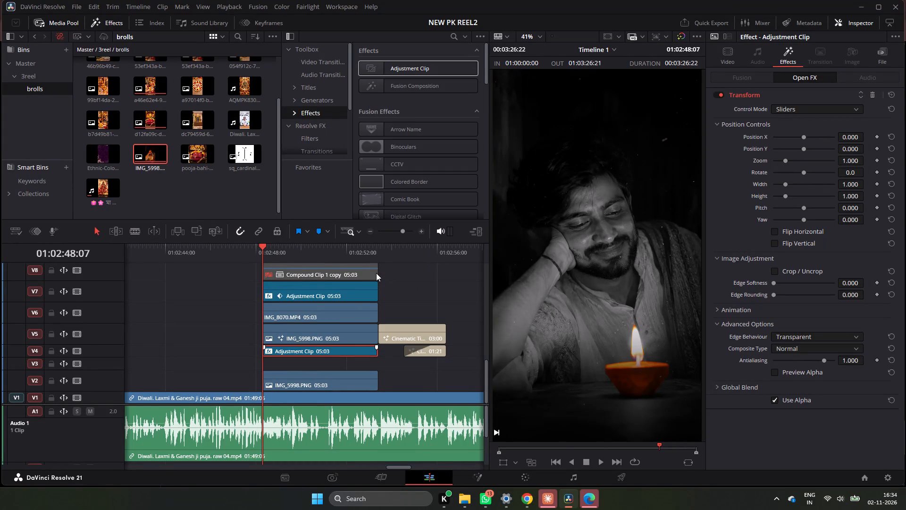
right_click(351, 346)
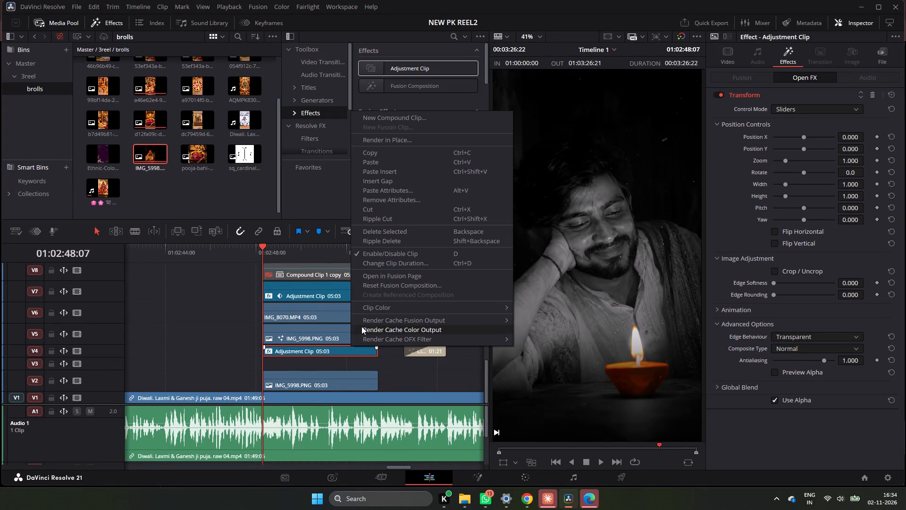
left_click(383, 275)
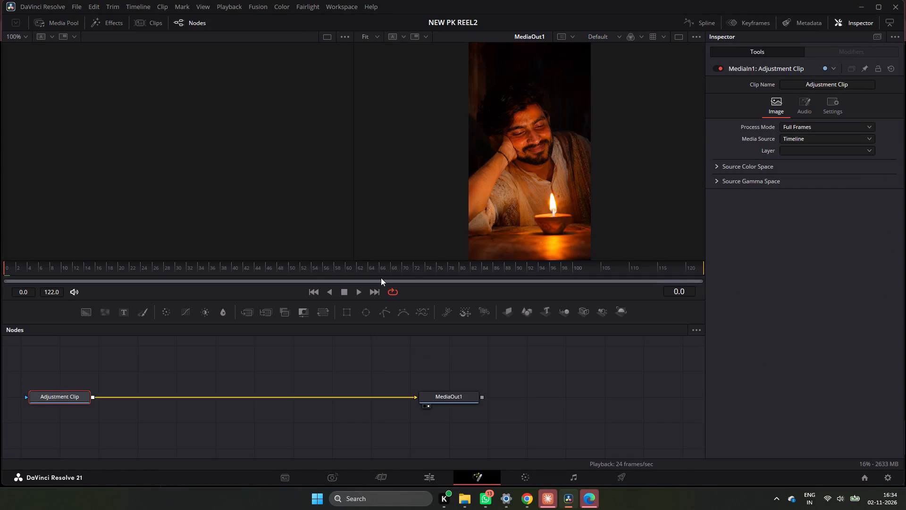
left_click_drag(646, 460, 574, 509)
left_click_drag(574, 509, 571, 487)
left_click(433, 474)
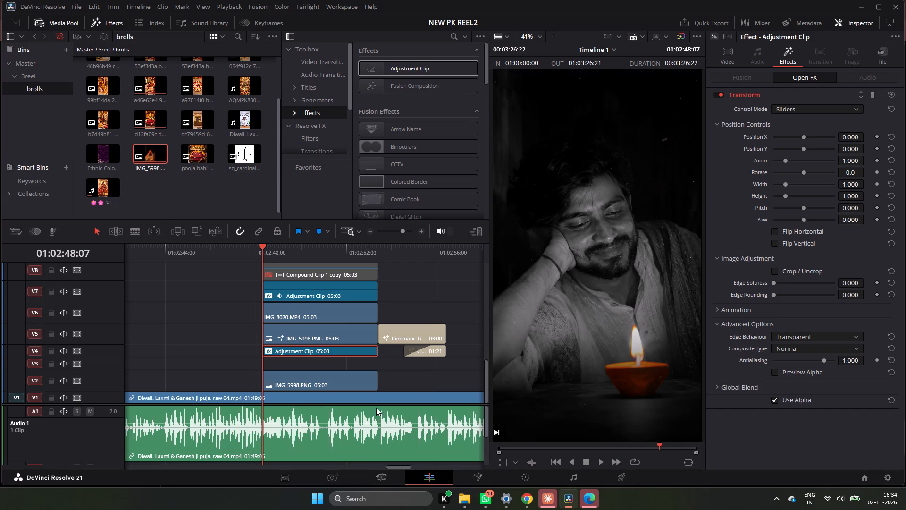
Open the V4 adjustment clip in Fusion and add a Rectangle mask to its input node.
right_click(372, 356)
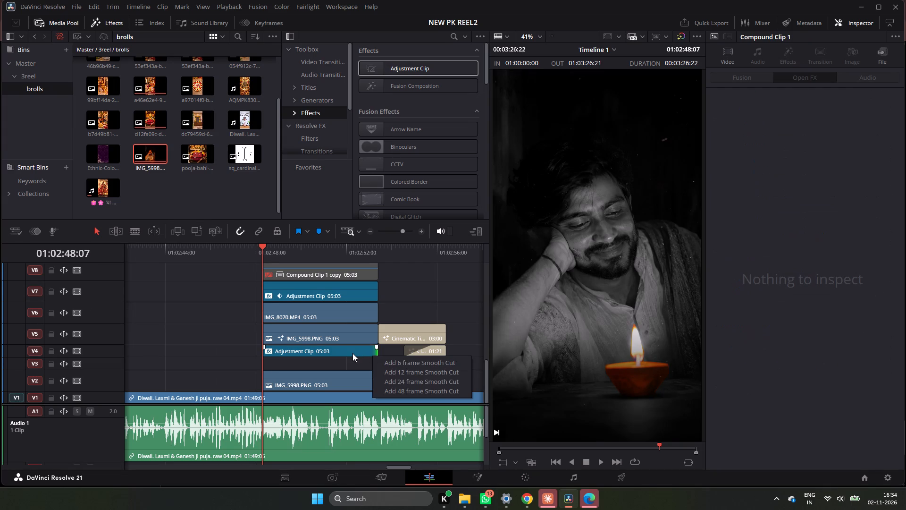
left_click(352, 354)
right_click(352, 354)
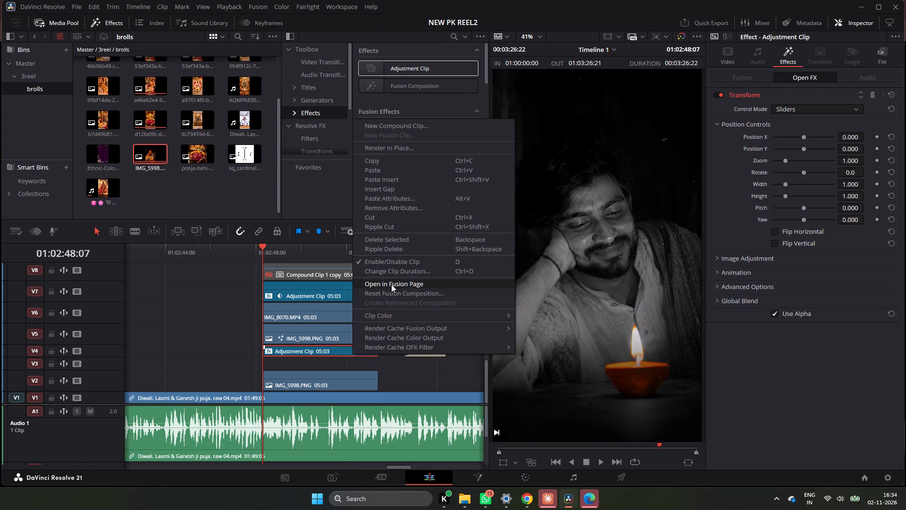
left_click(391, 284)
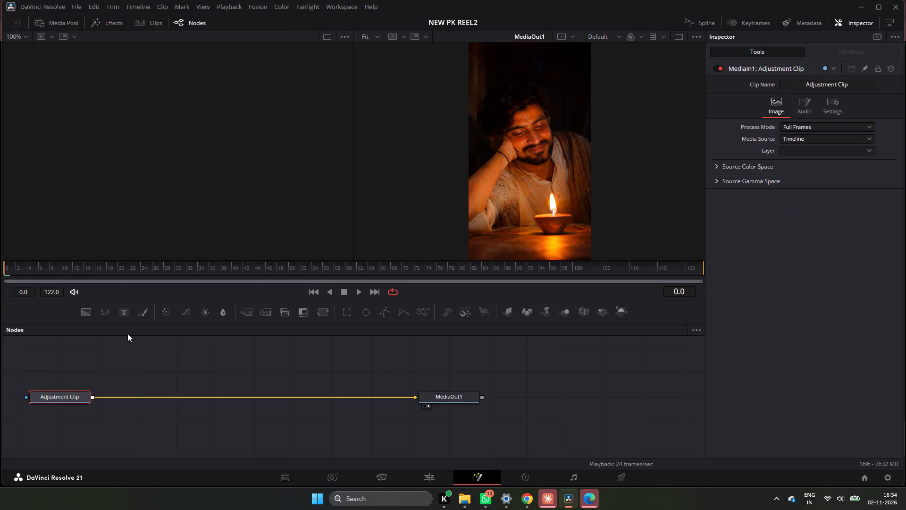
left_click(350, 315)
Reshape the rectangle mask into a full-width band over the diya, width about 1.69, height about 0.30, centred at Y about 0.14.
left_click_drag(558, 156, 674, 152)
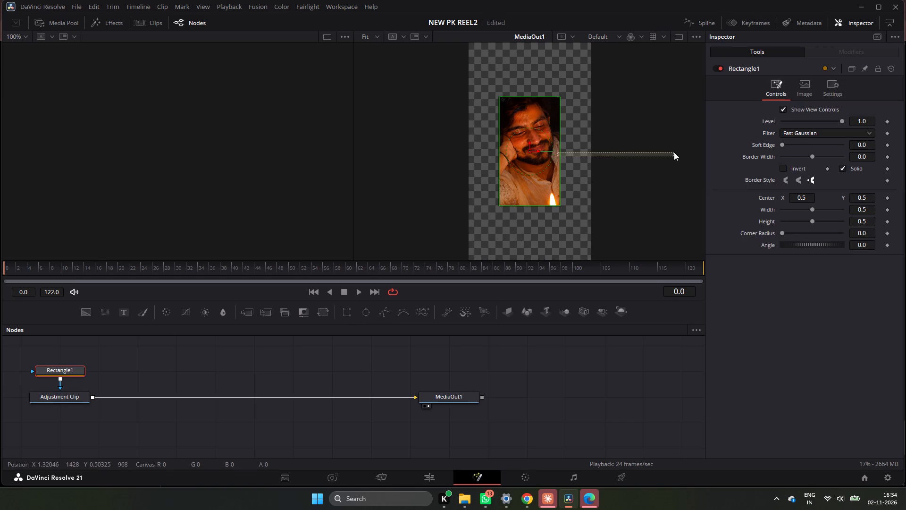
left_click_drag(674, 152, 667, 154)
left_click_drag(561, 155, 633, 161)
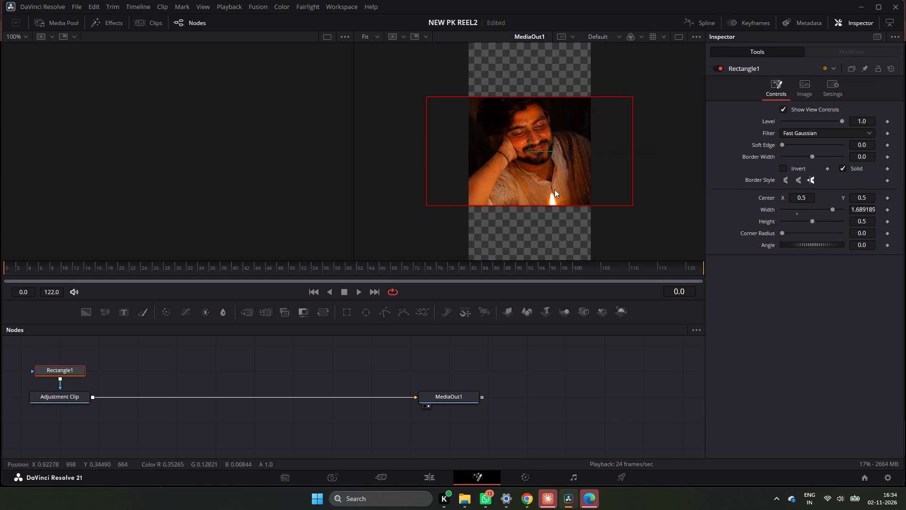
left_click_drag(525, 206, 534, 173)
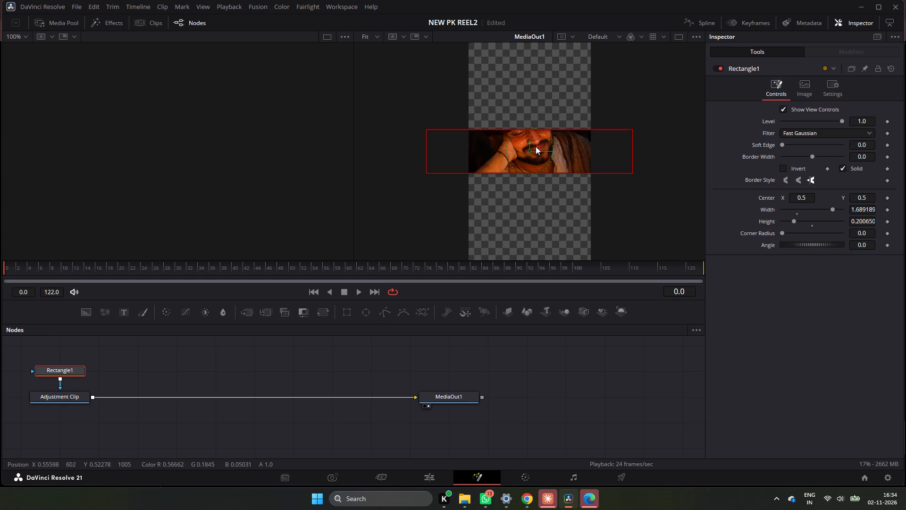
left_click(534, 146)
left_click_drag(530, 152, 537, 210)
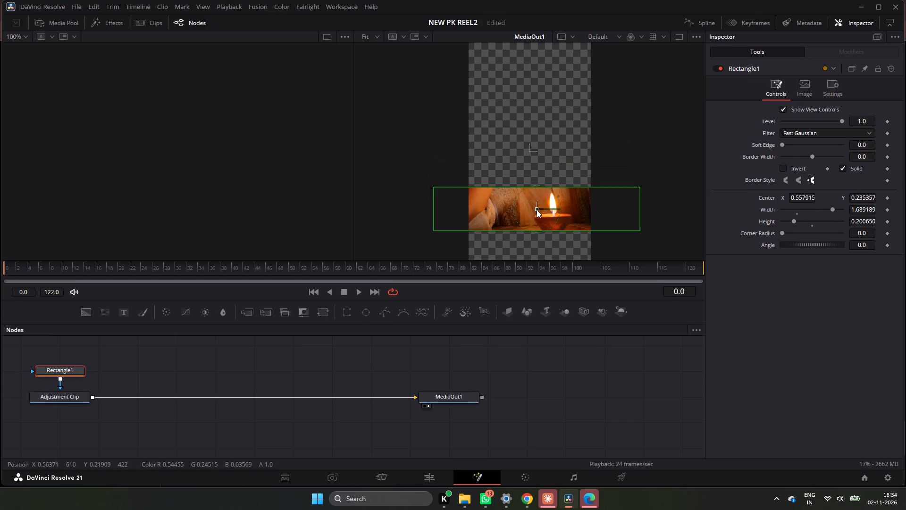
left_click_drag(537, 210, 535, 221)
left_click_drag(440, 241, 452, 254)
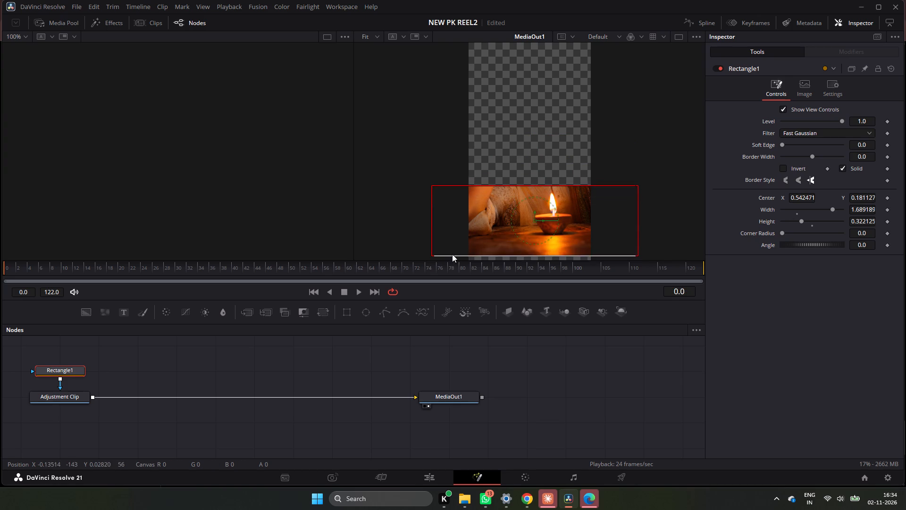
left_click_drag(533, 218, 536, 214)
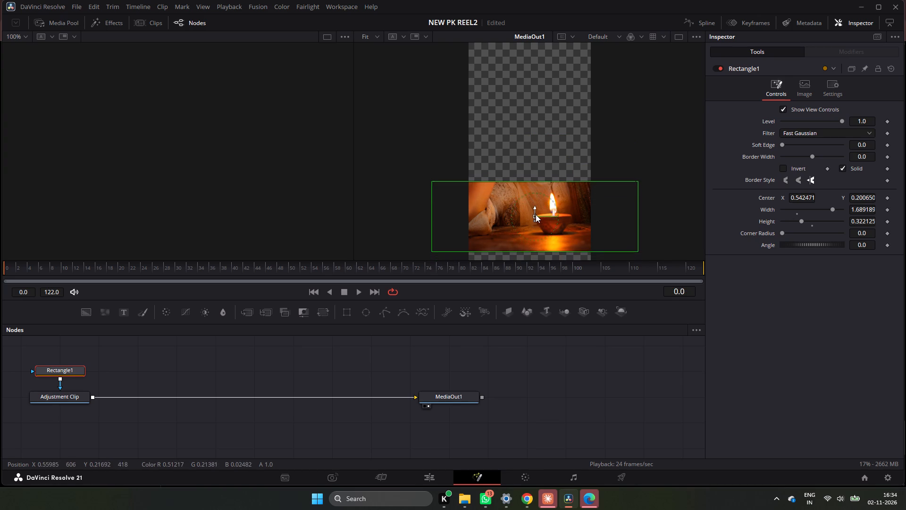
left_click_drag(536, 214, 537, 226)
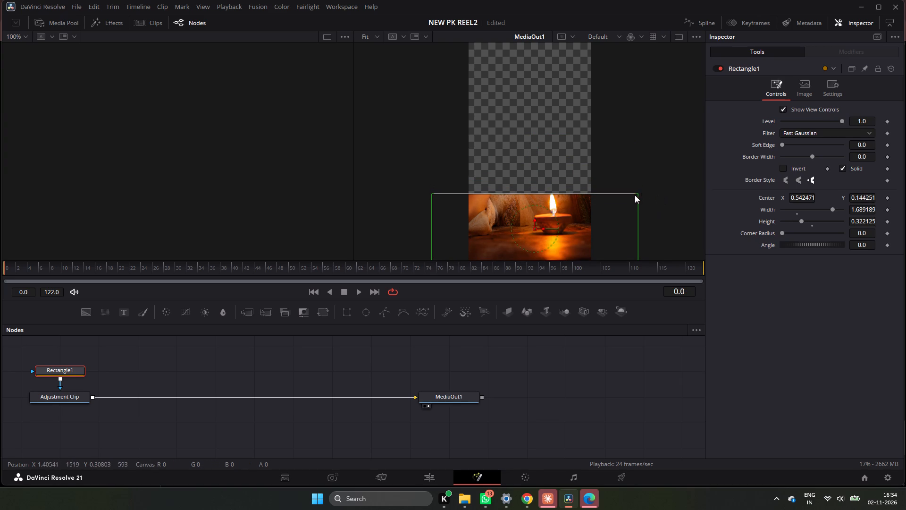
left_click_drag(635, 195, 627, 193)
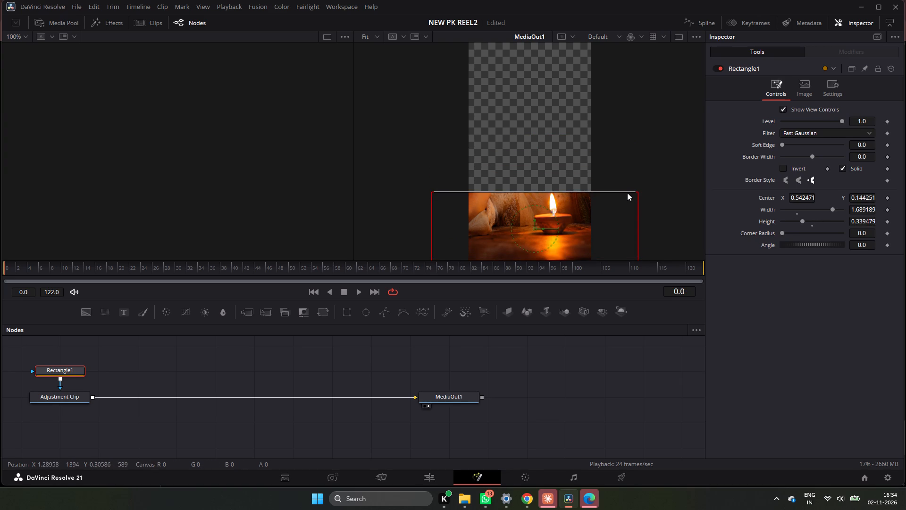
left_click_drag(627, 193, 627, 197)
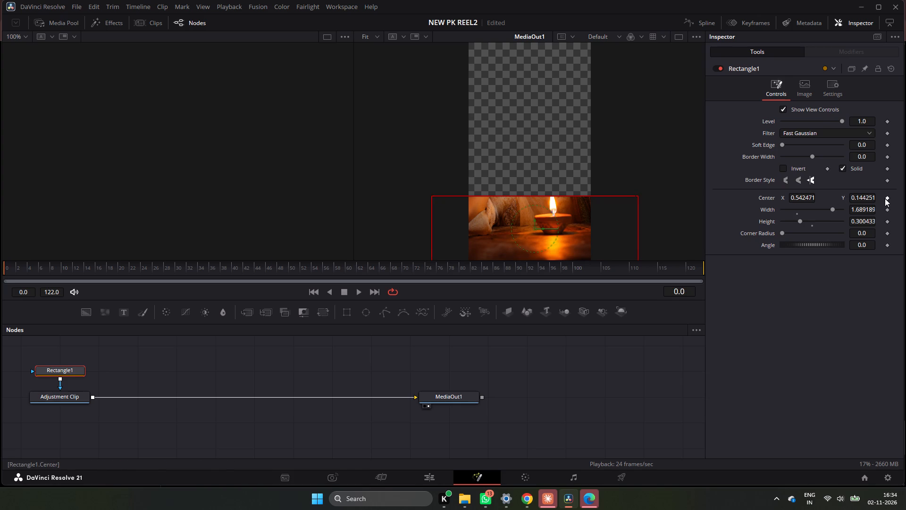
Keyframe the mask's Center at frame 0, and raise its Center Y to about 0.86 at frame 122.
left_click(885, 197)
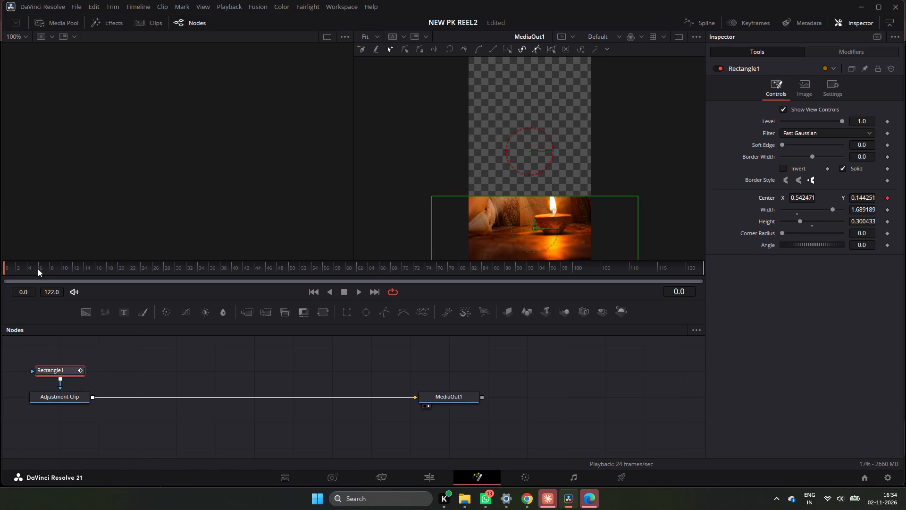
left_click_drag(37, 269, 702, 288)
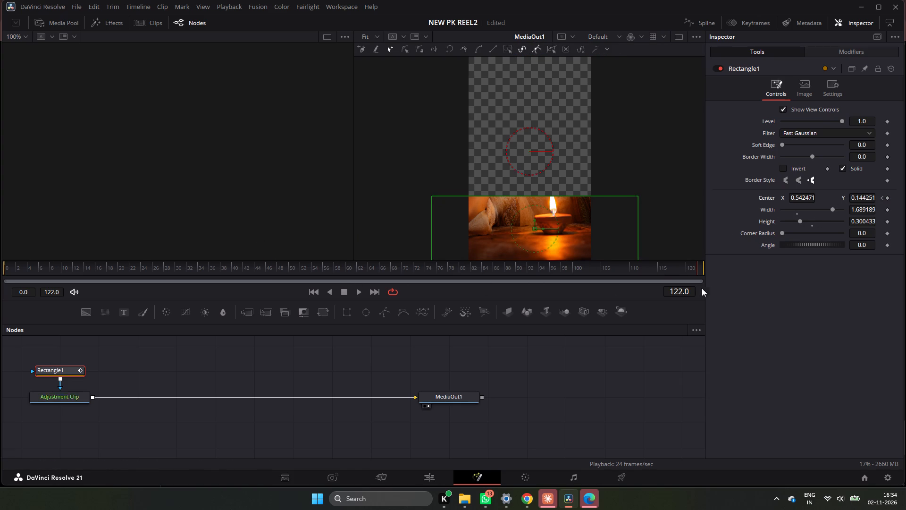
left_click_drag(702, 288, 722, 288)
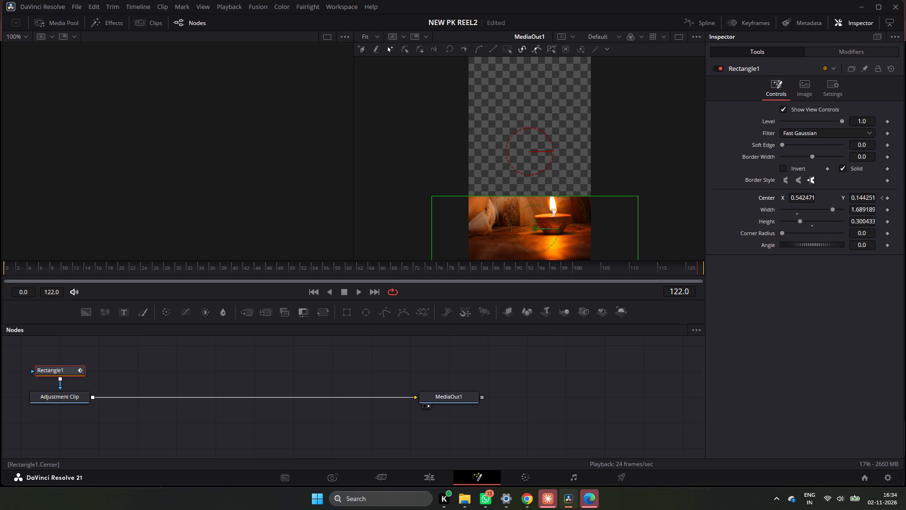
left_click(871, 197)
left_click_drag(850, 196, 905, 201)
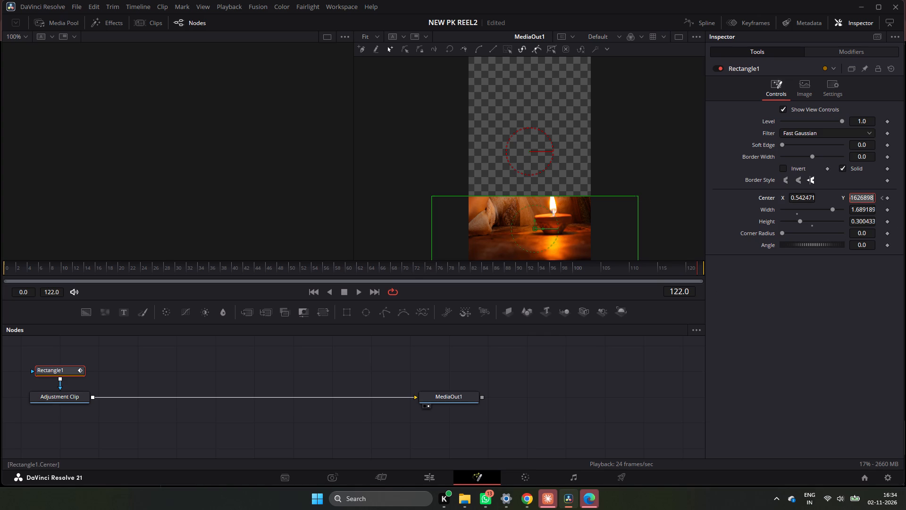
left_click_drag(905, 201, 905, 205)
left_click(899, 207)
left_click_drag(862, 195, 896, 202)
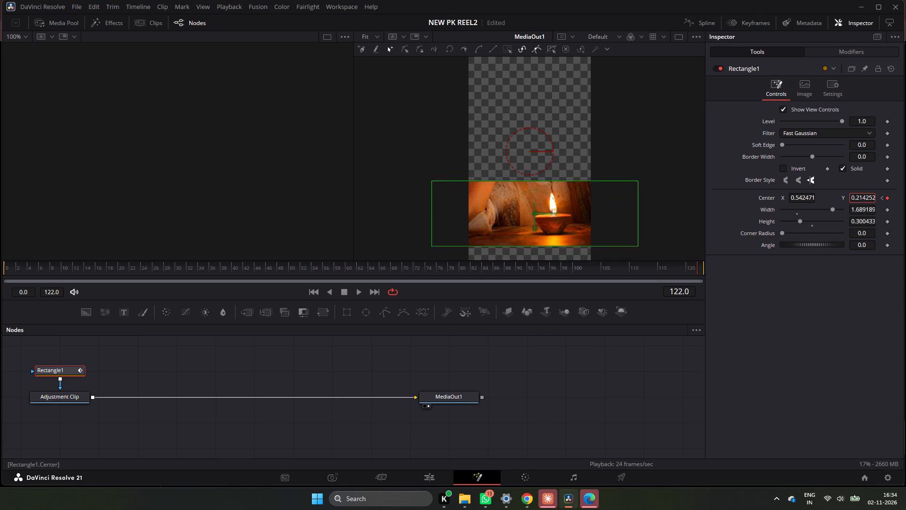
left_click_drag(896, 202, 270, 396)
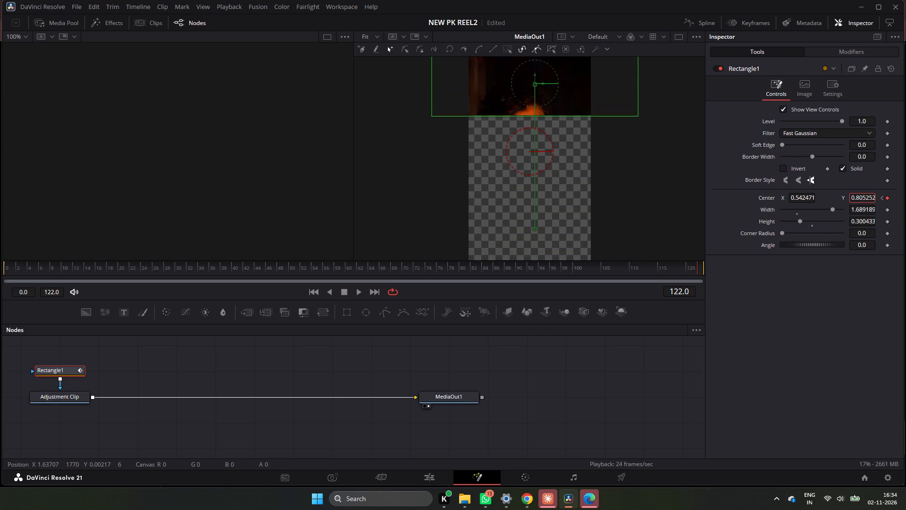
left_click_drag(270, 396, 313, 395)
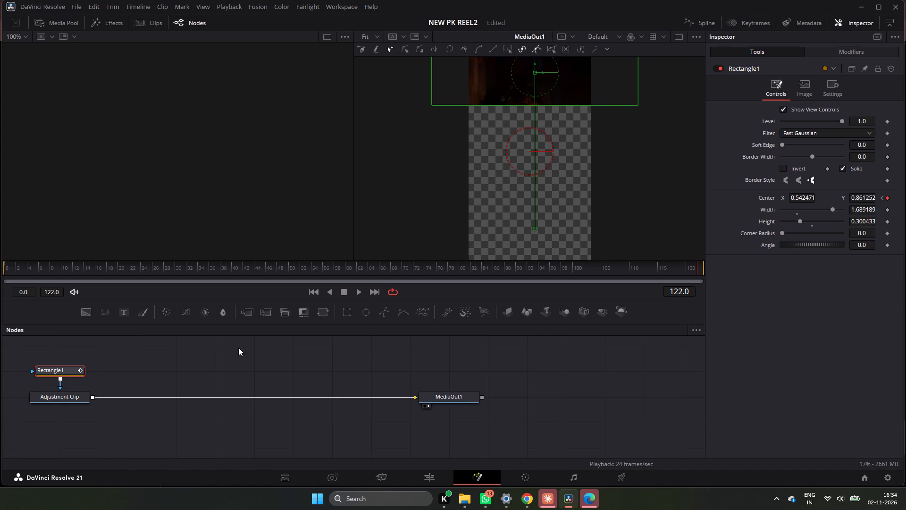
Return to the Edit page and play the diya b-roll to check the moving mask.
left_click(410, 472)
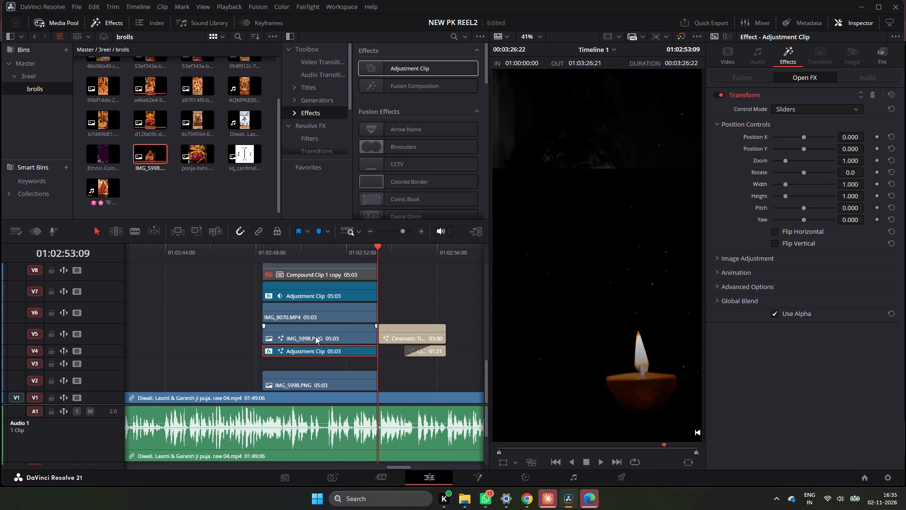
left_click(272, 255)
key("space")
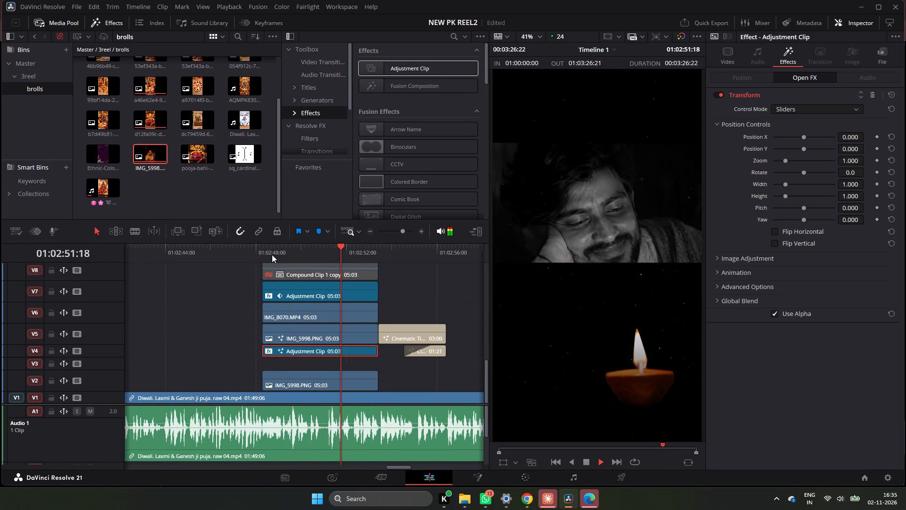
key("space")
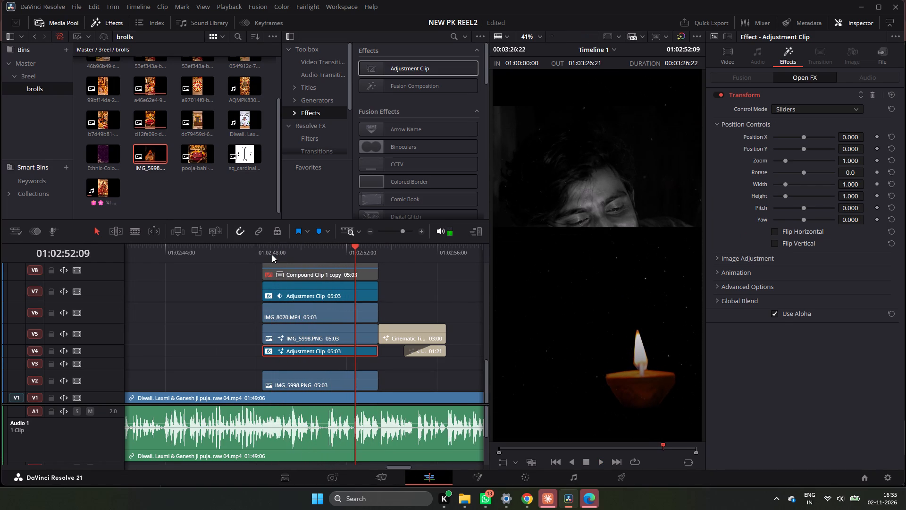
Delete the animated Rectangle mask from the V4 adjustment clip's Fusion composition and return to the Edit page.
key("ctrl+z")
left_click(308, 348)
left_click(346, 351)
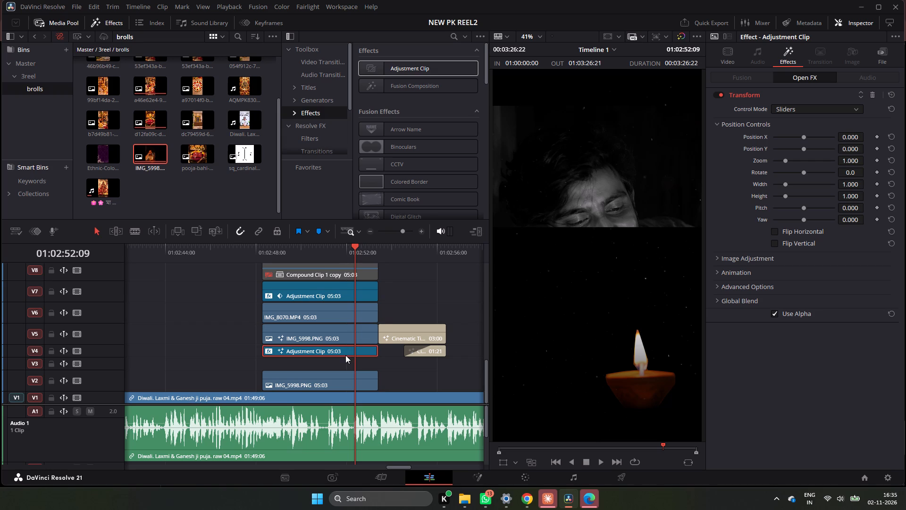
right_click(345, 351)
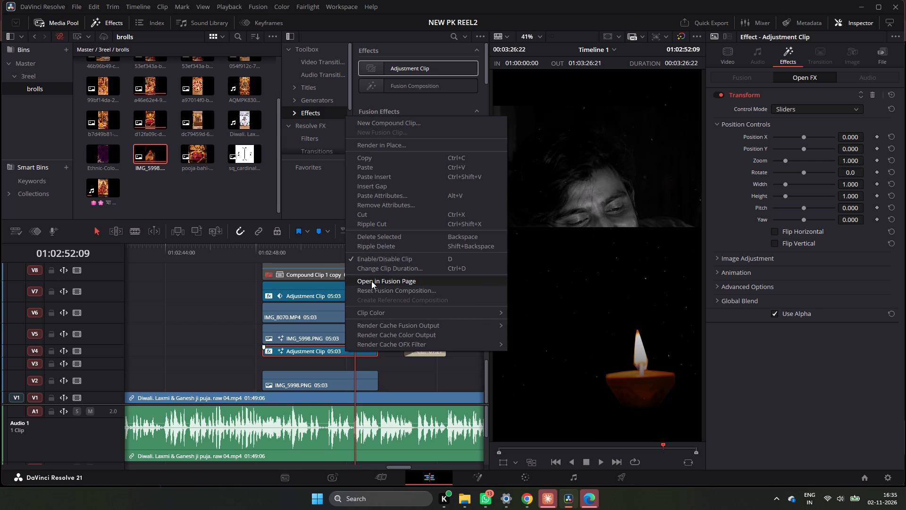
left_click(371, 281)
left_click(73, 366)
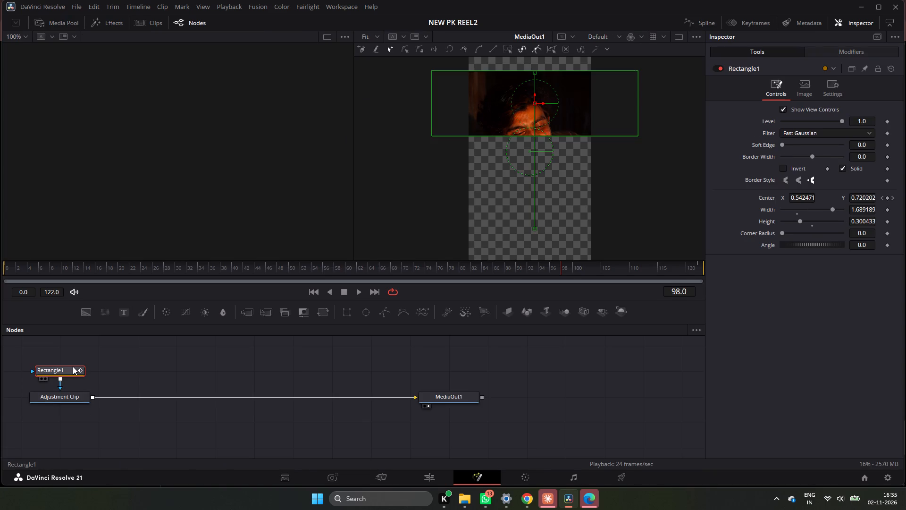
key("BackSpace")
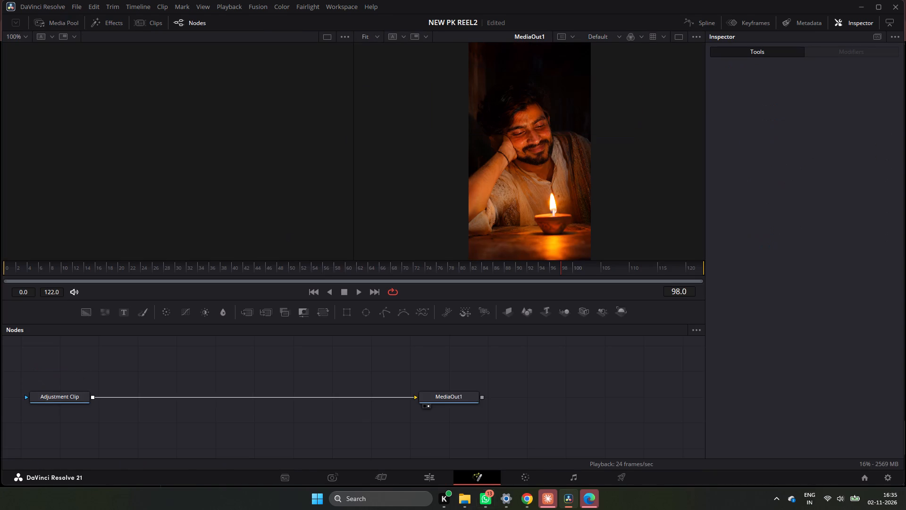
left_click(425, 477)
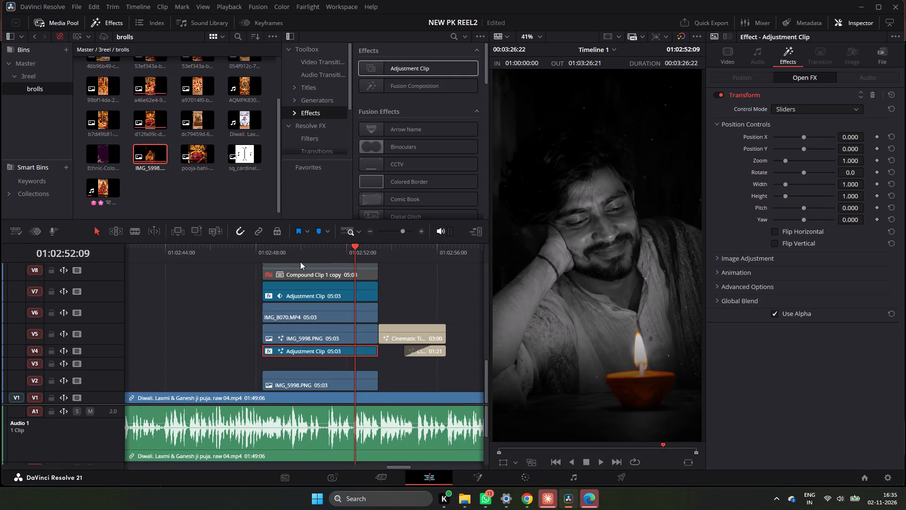
Play the diya b-roll and the Cinematic title section after it, and scrub around the cut between them.
left_click(265, 247)
key("space")
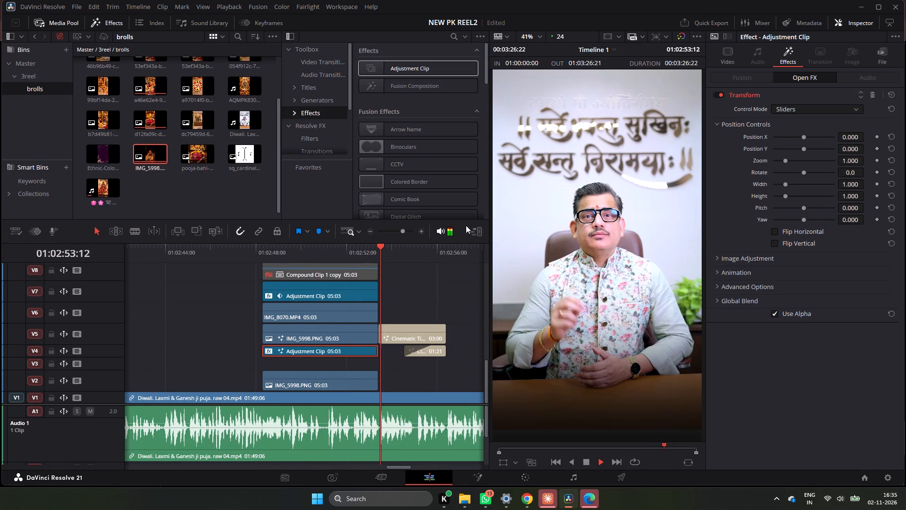
key("space")
left_click_drag(386, 252, 375, 260)
key("space")
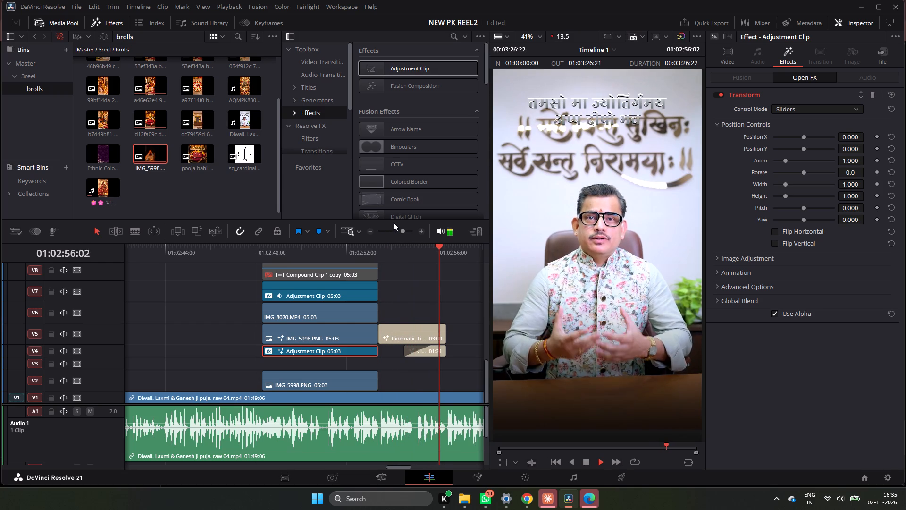
key("space")
left_click_drag(389, 245, 387, 245)
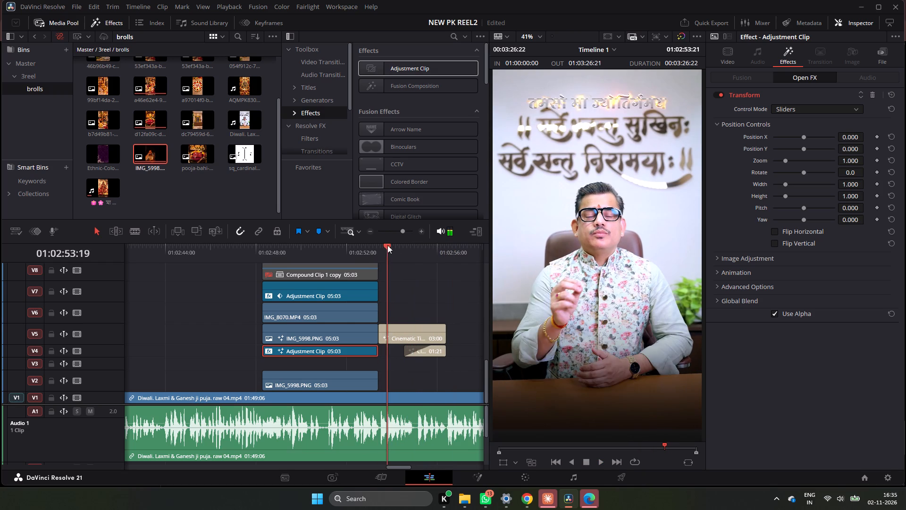
left_click_drag(387, 245, 379, 248)
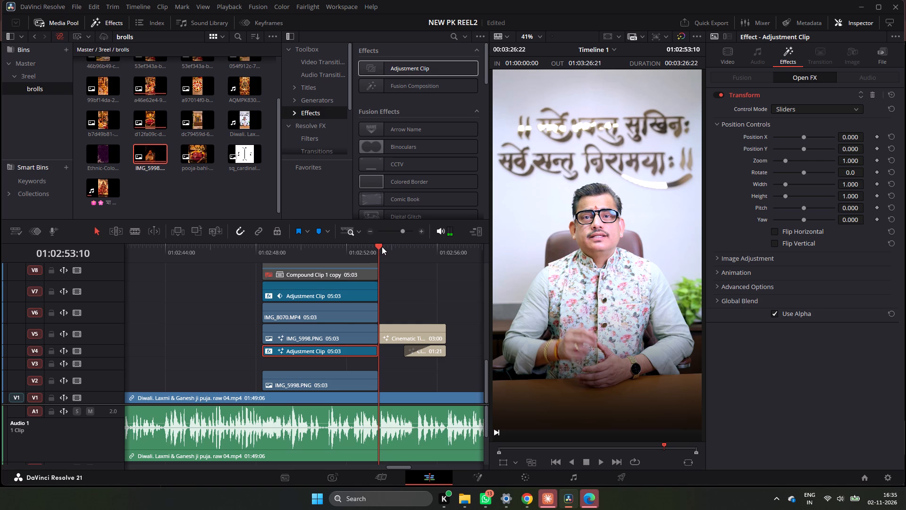
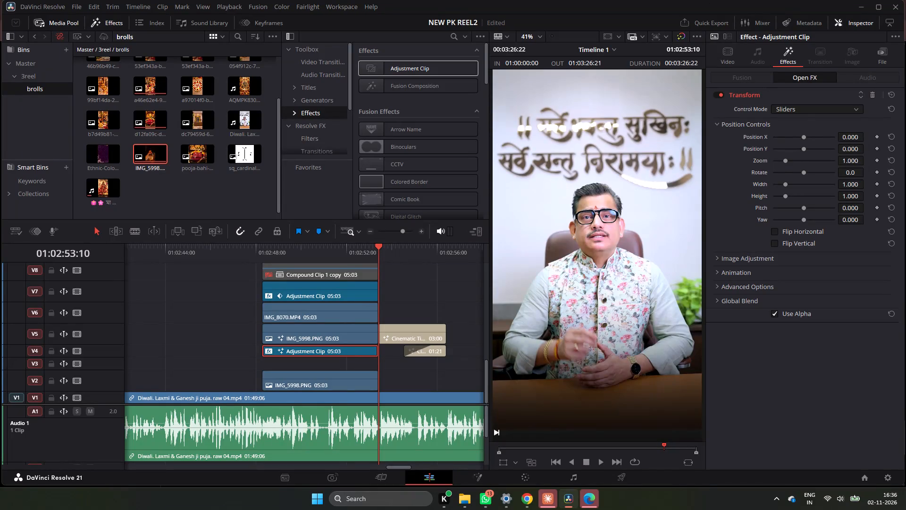
Play from the start of the diya b-roll through the Cinematic title and the talking-head section after it.
left_click(263, 250)
key("space")
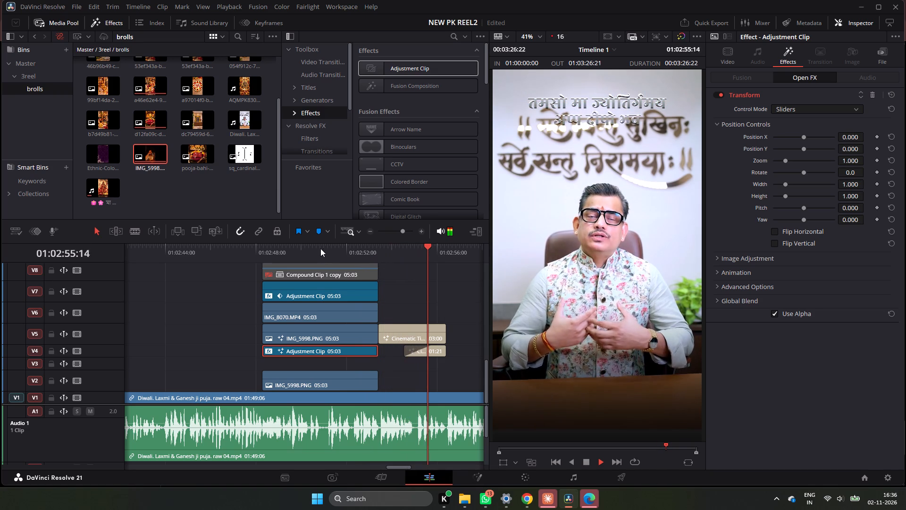
key("space")
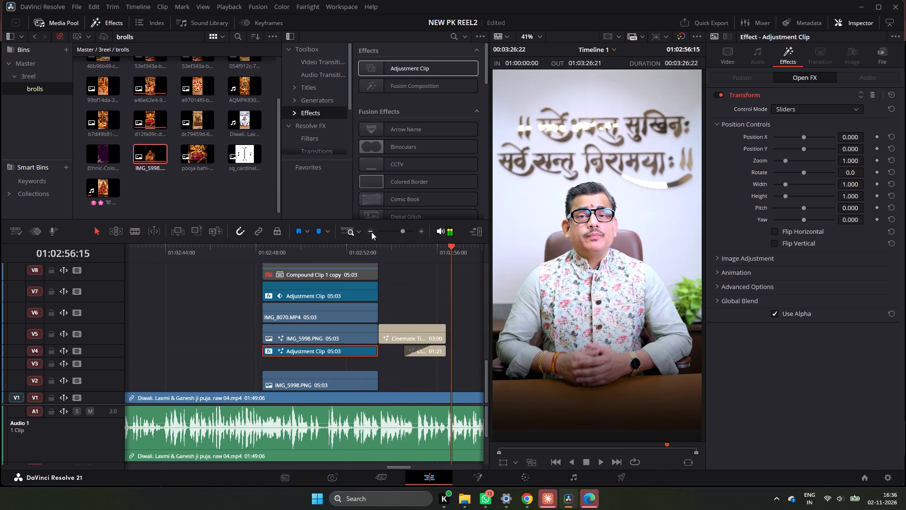
left_click(371, 230)
left_click(371, 230)
key("space")
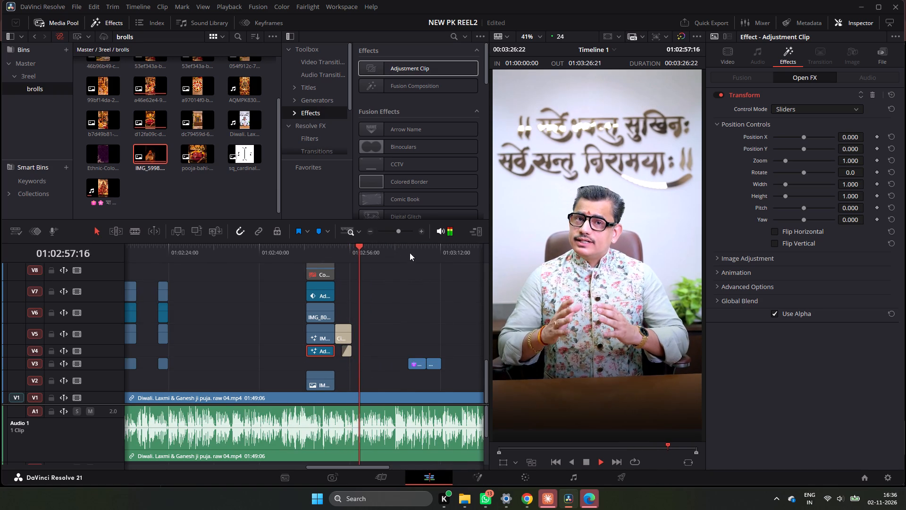
left_click(421, 229)
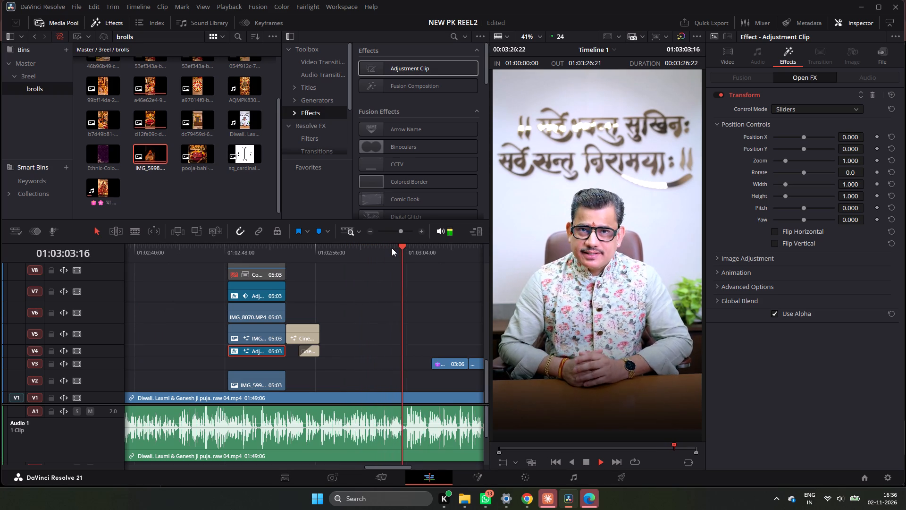
key("space")
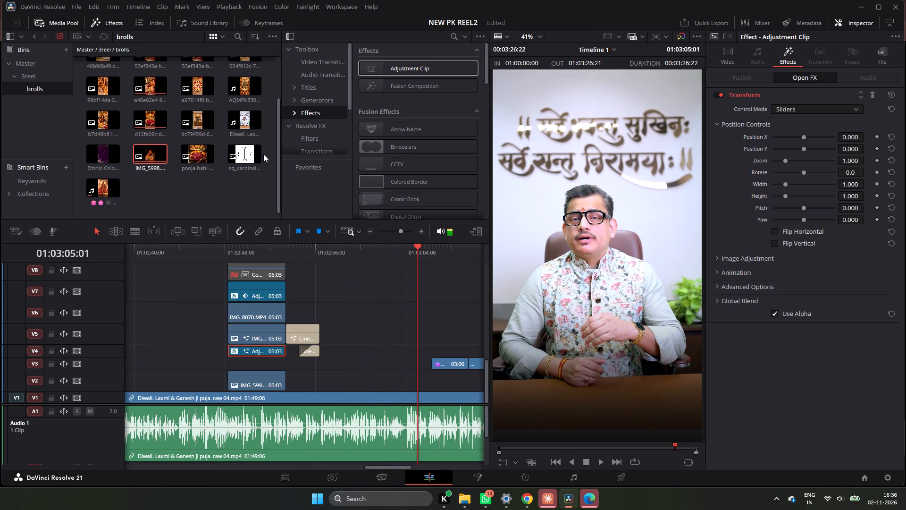
Place the dc79459d safe image on V3 at about 01:02:58:00 and the b7d49b81 family puja image directly above it on V4.
scroll(186, 113, "up", 3)
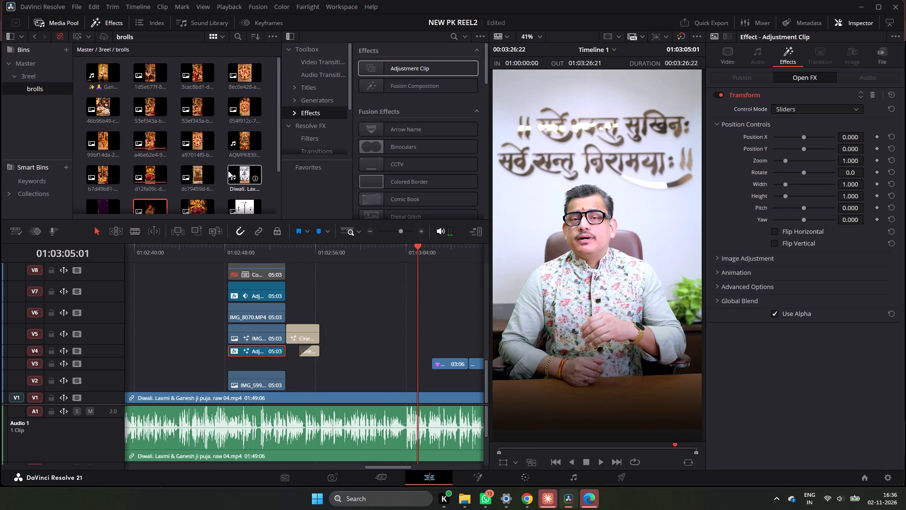
scroll(196, 176, "down", 1)
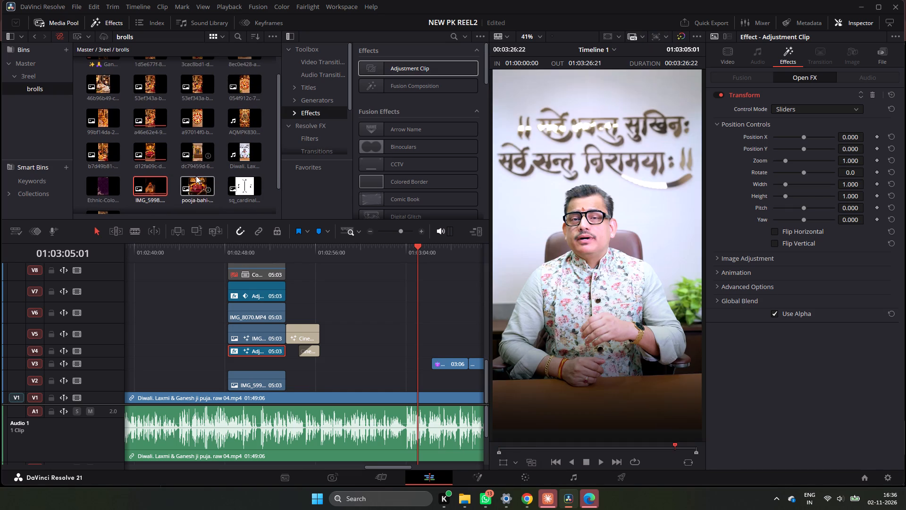
left_click_drag(196, 148, 335, 369)
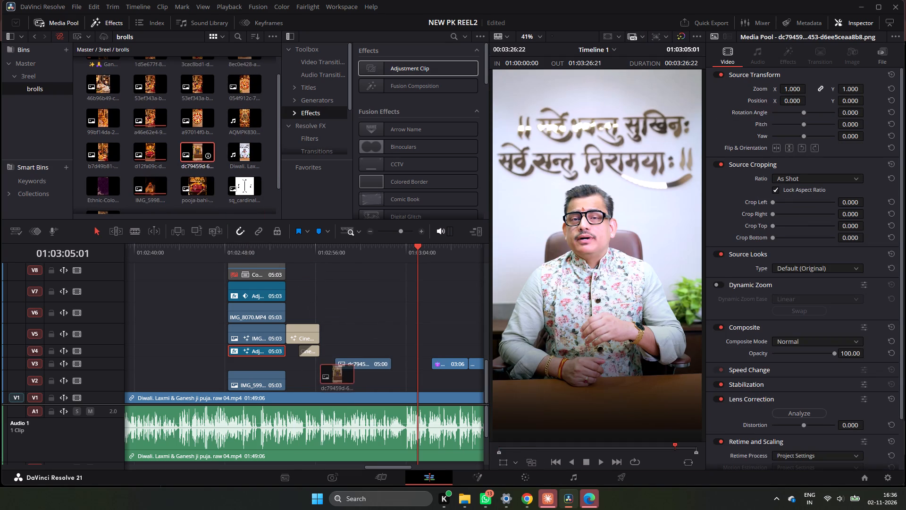
left_click_drag(335, 369, 338, 370)
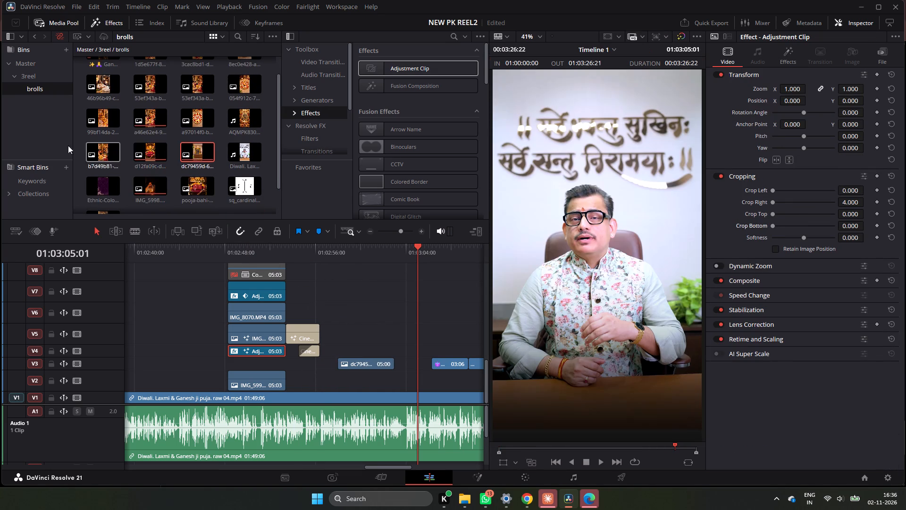
left_click_drag(97, 151, 287, 283)
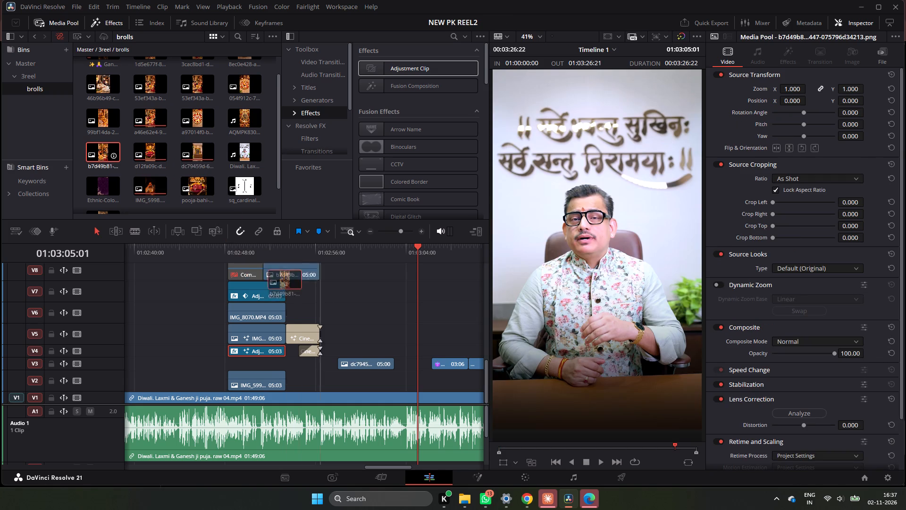
left_click_drag(287, 283, 336, 349)
Replay the narration around the start of the two stacked puja images to judge where they should begin.
left_click(331, 250)
key("space")
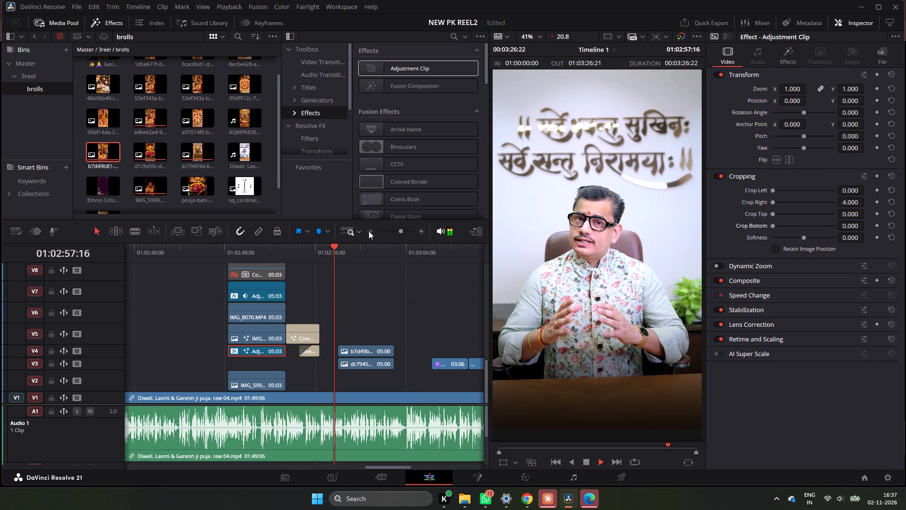
left_click(419, 232)
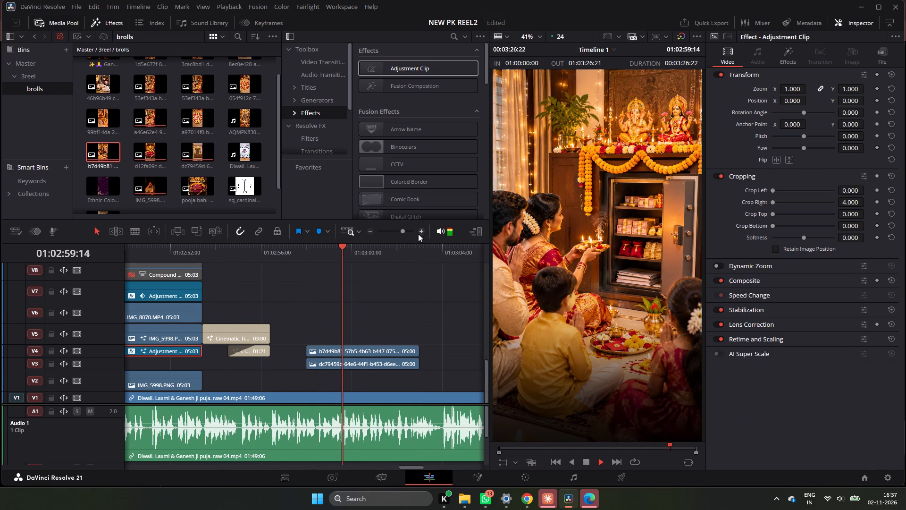
key("space")
left_click(246, 251)
key("space")
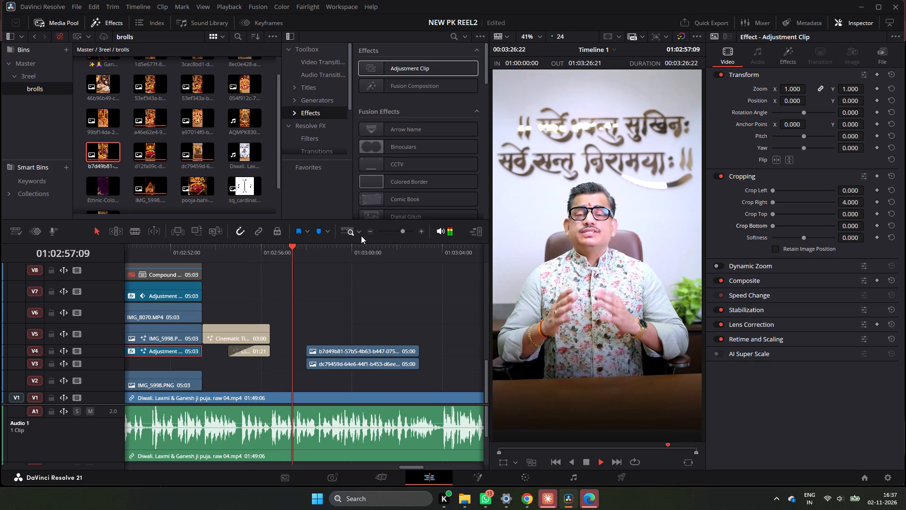
key("space")
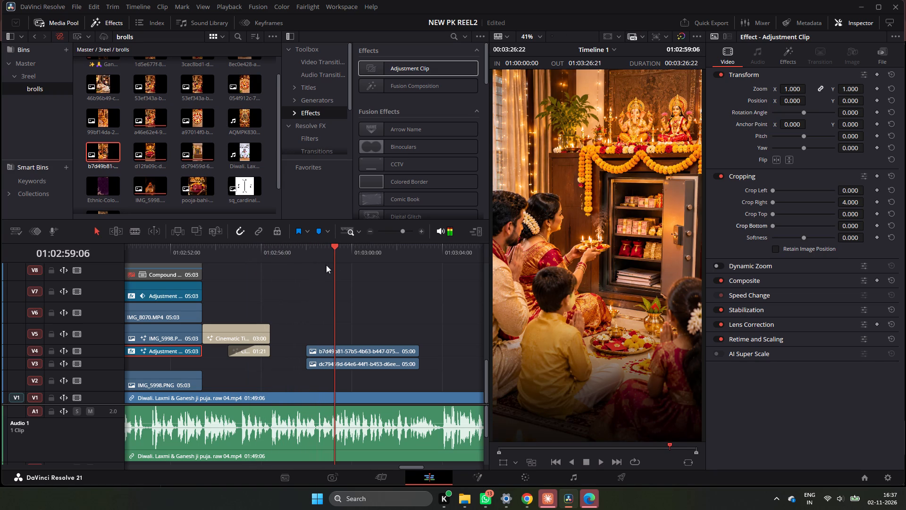
left_click(297, 255)
key("space")
key("space")
left_click(290, 252)
key("space")
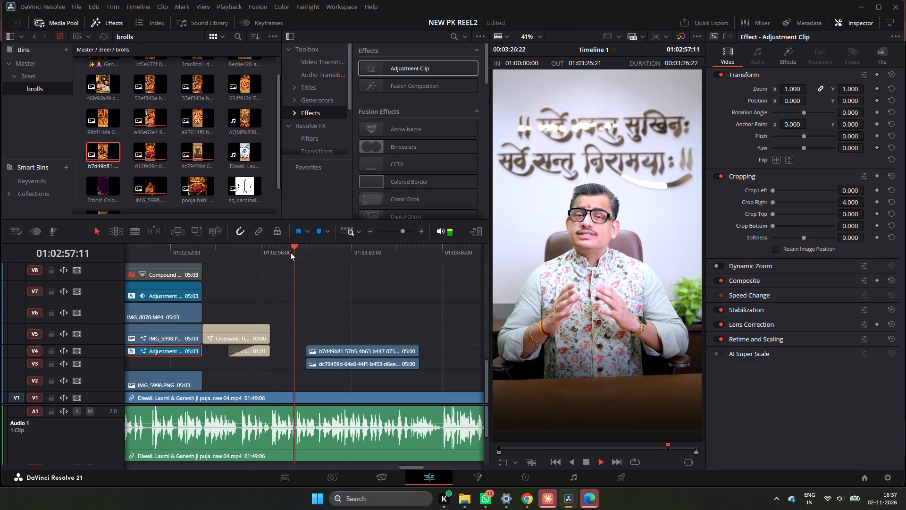
key("space")
double_click(281, 253)
key("space")
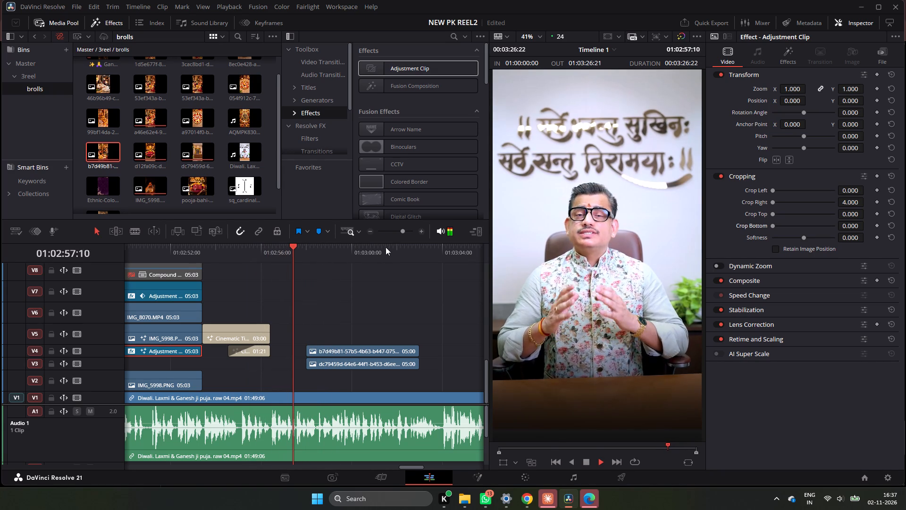
key("space")
Find the narration cue at 01:02:58:11 and shift both stacked images on V4 and V3 so they start there.
double_click(419, 231)
key("space")
key("space")
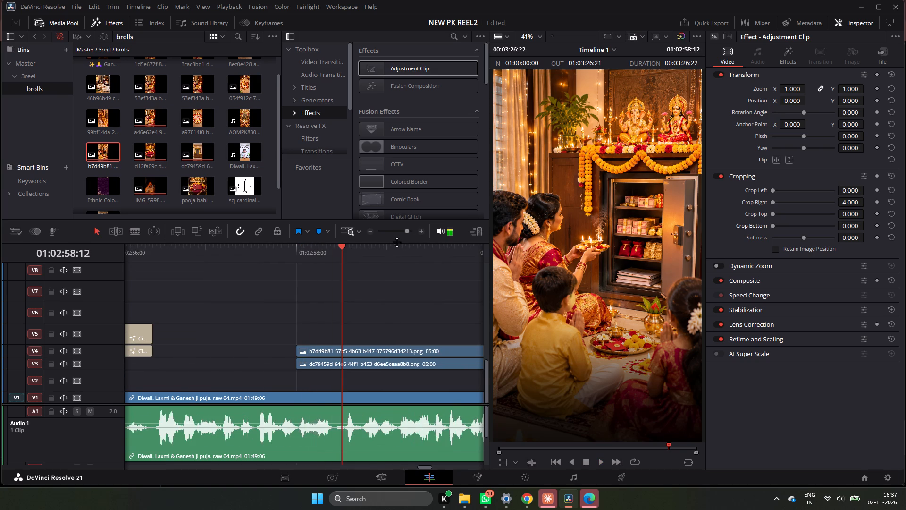
key("space")
key("space")
left_click_drag(356, 246, 332, 259)
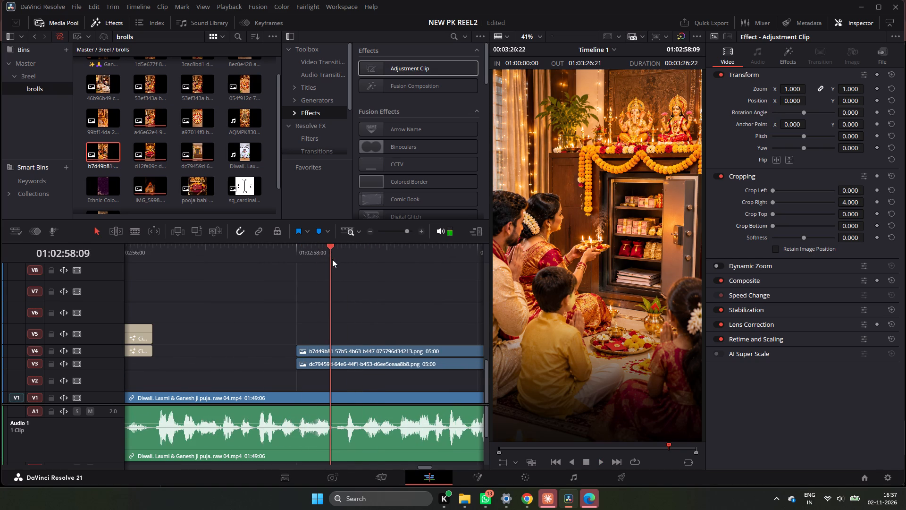
left_click_drag(332, 259, 337, 262)
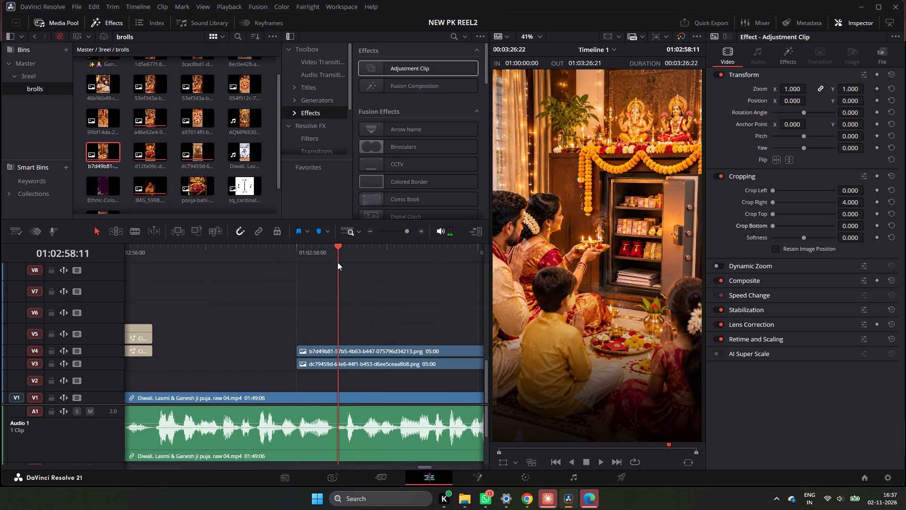
left_click_drag(337, 262, 338, 262)
left_click(369, 233)
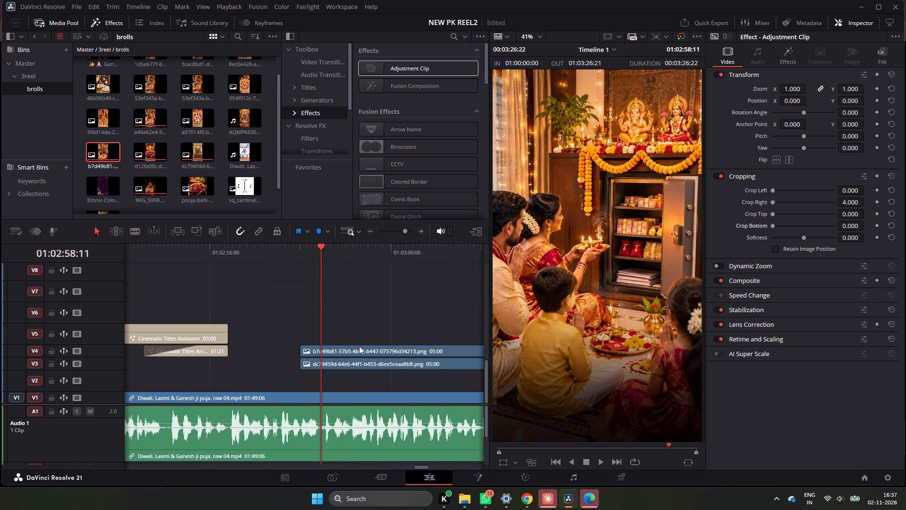
left_click_drag(358, 349, 377, 351)
left_click_drag(370, 360, 389, 359)
Find the image change point at 01:03:00:19, split the b7d49b81 family puja clip on V4 there, and delete its remainder.
key("space")
key("space")
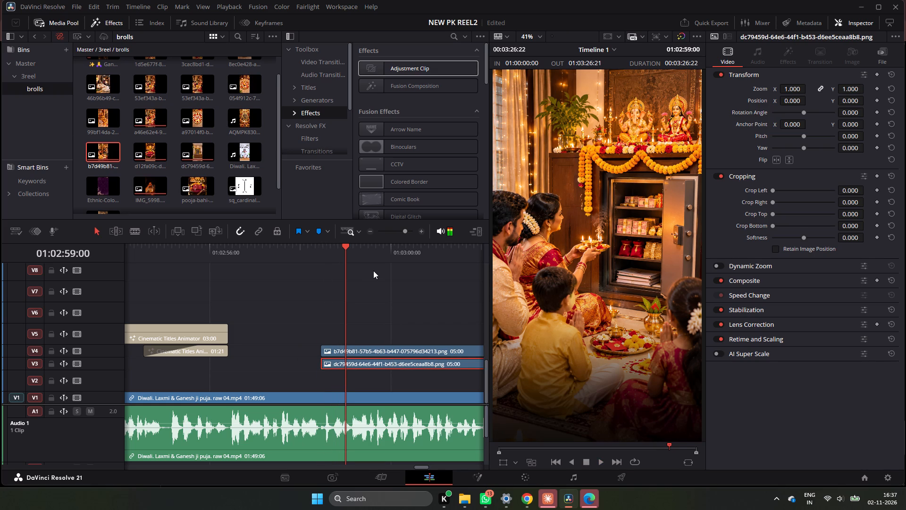
key("space")
key("space")
left_click(371, 233)
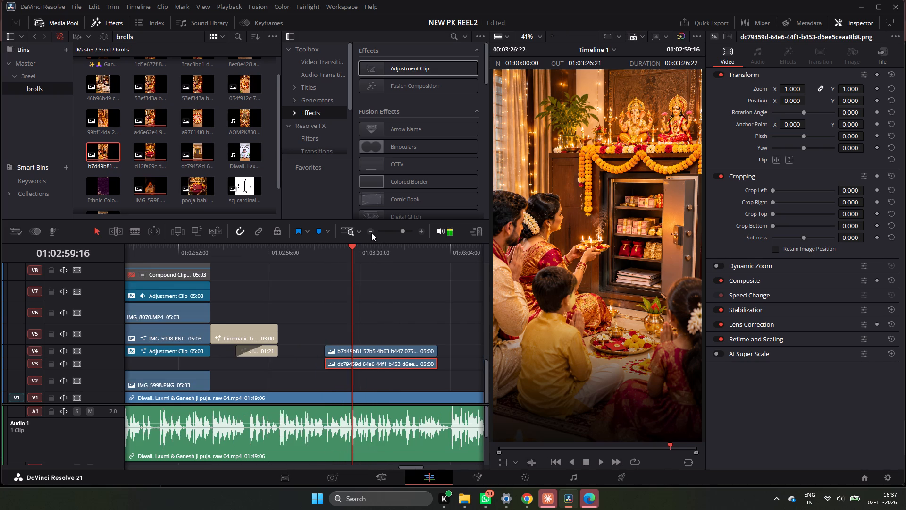
key("space")
key("space")
triple_click(420, 231)
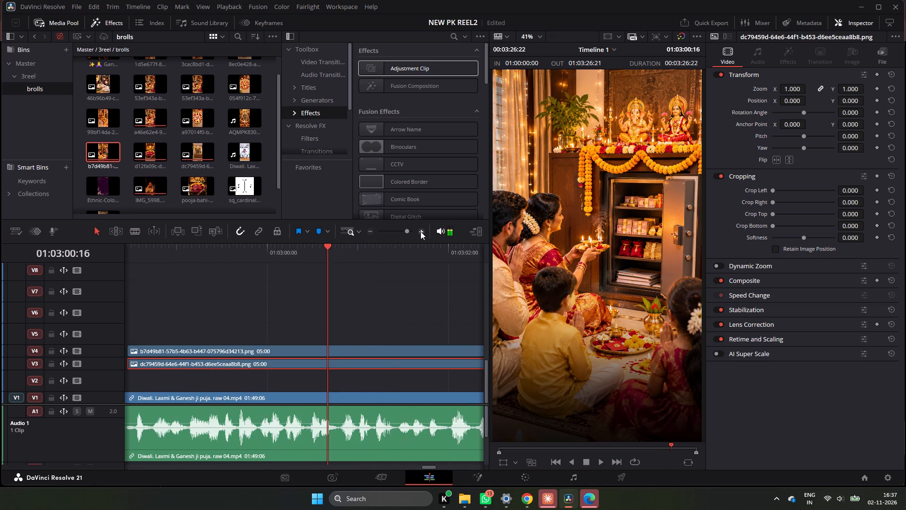
key("space")
key("space")
left_click_drag(351, 251, 329, 262)
double_click(371, 229)
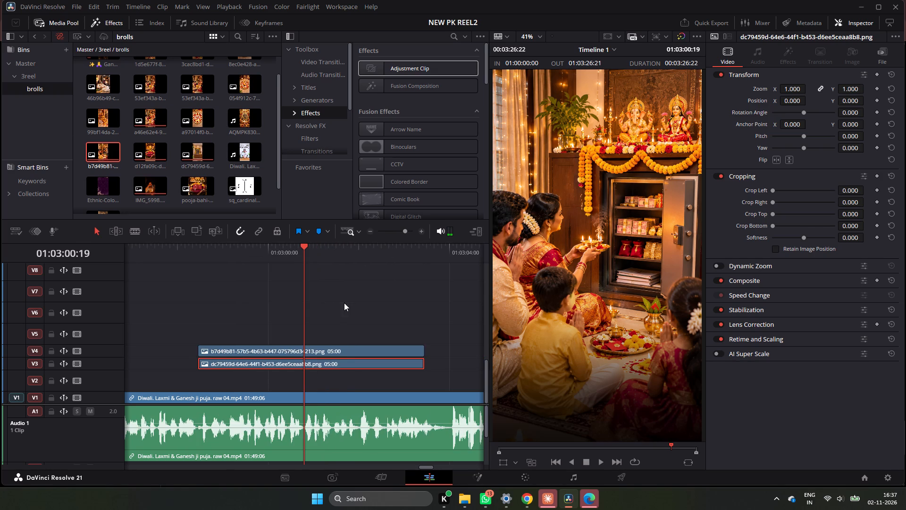
left_click(333, 352)
key("ctrl+b")
left_click(331, 352)
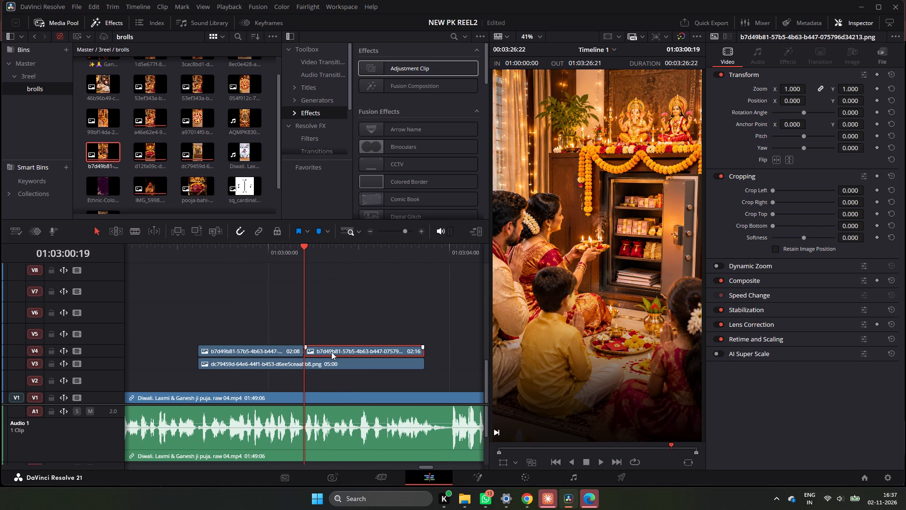
key("BackSpace")
Remove the part of the V3 safe image before 01:03:00:19 and move the family puja clip from V4 into the gap.
left_click(302, 362)
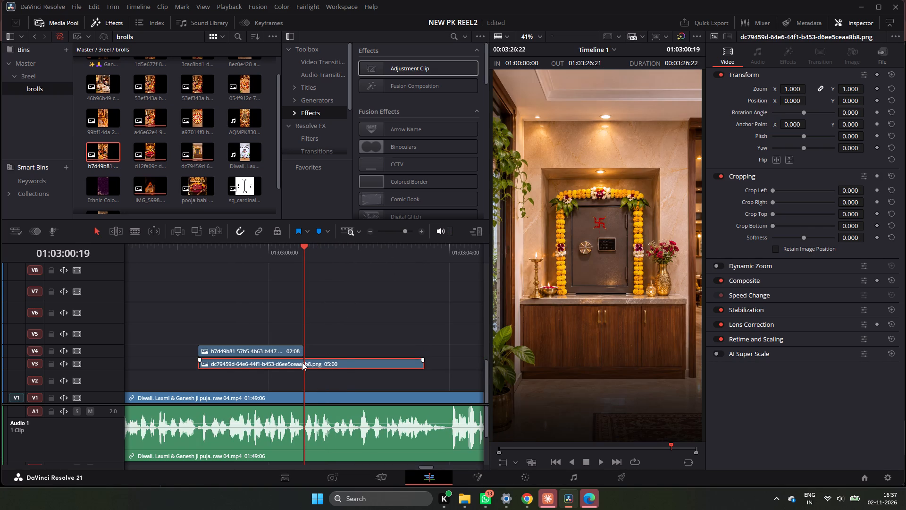
key("ctrl+b")
key("BackSpace")
left_click_drag(290, 351, 290, 356)
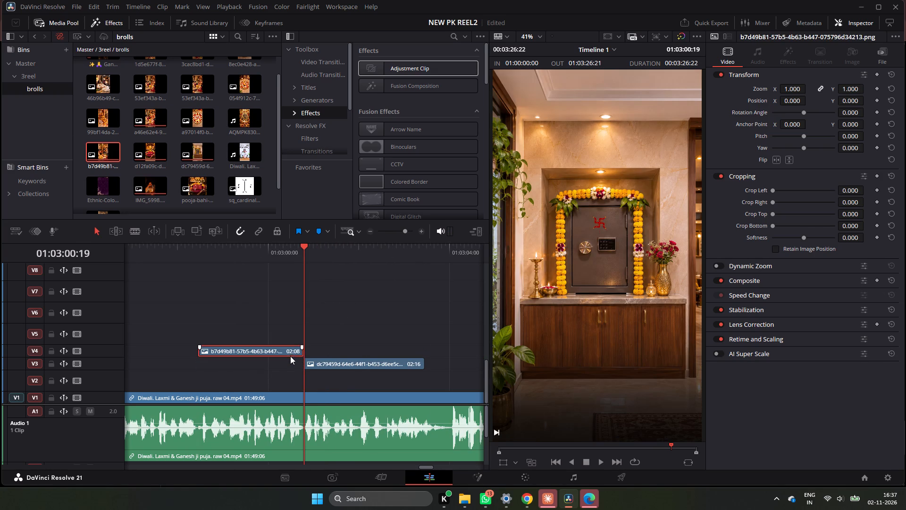
left_click_drag(290, 356, 290, 363)
Extend the end of the dc79459d safe image on V3 to 01:03:04:01, just before the speech resumes, for a 03:06 duration.
key("space")
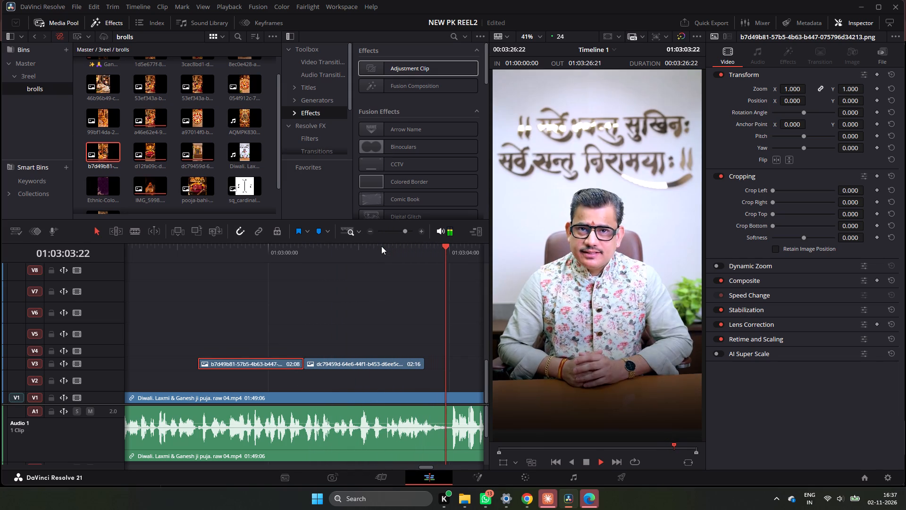
key("space")
double_click(418, 230)
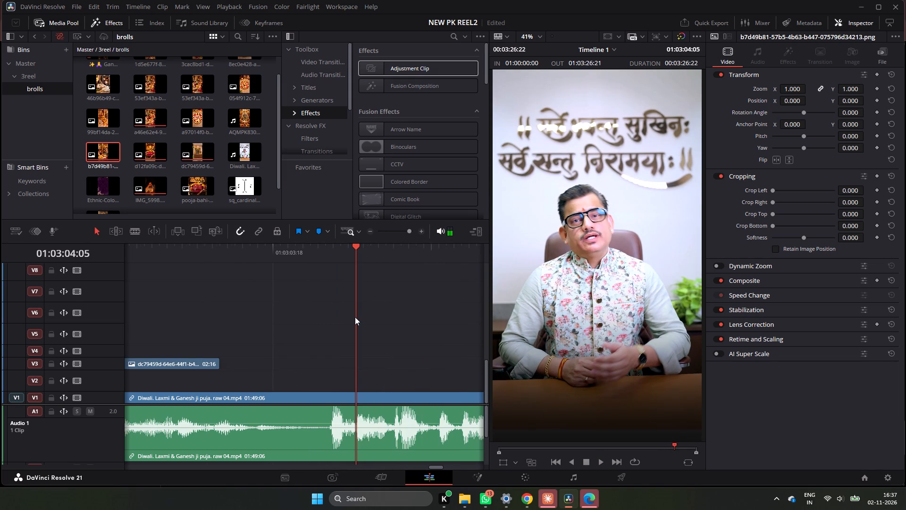
left_click_drag(214, 365, 329, 382)
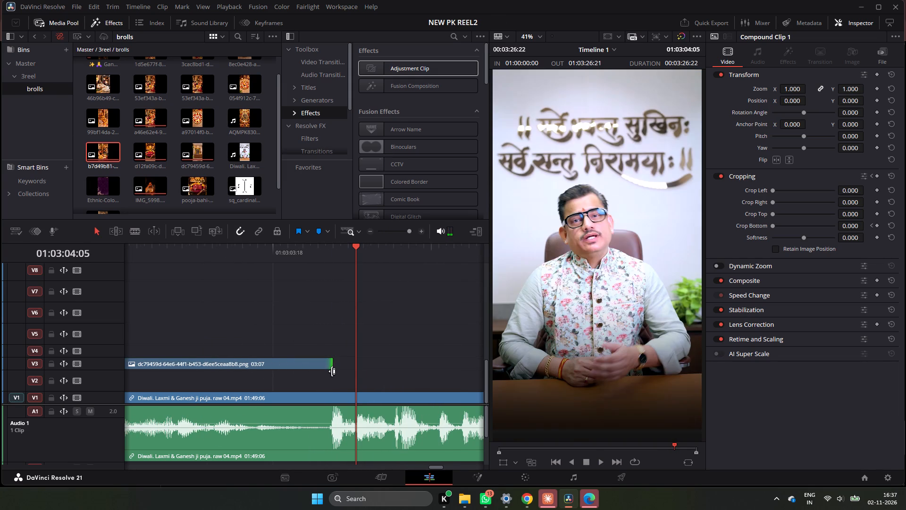
left_click_drag(341, 250, 330, 262)
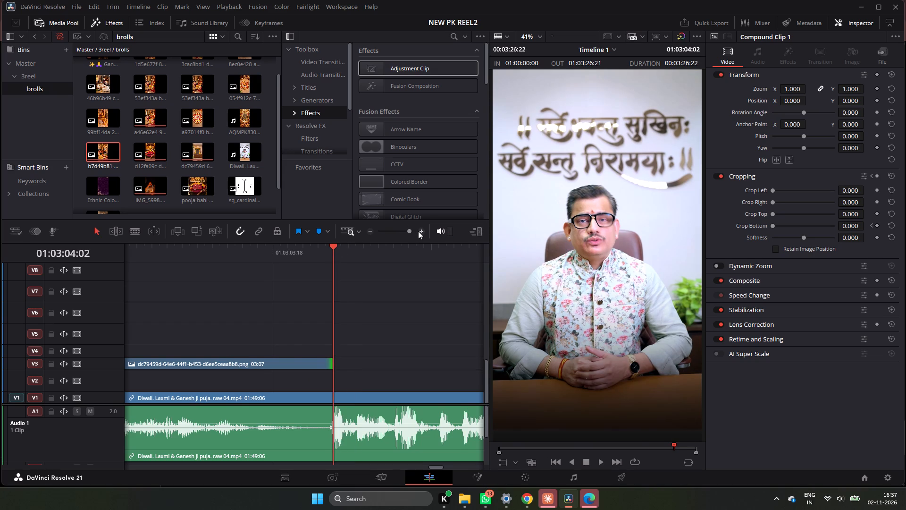
left_click(419, 231)
left_click_drag(315, 253, 303, 261)
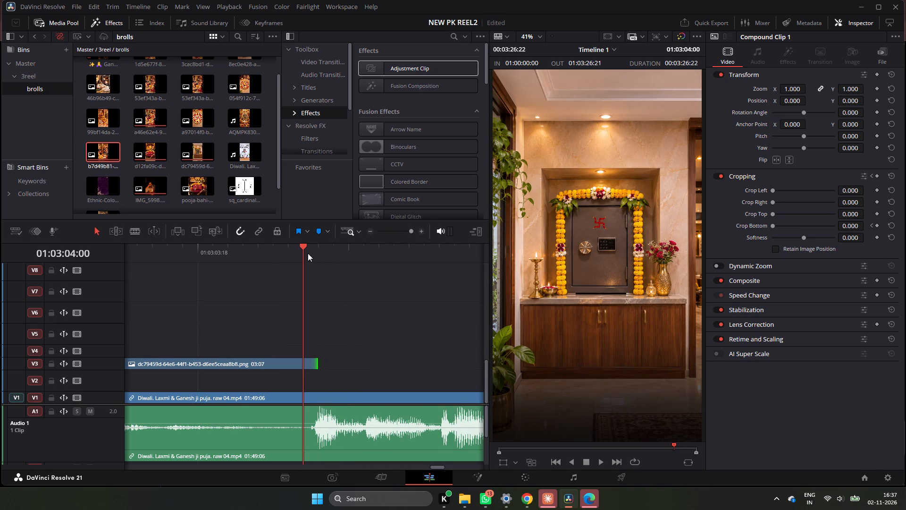
left_click_drag(304, 252, 306, 259)
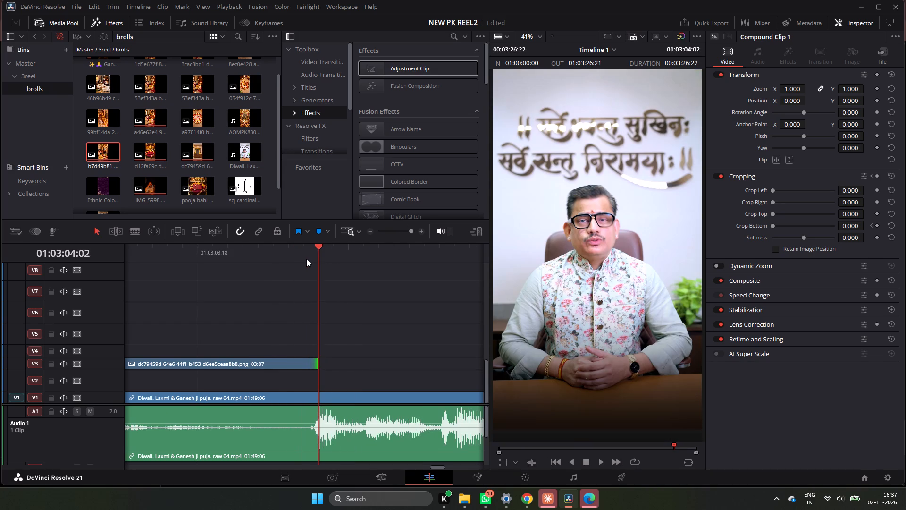
left_click_drag(314, 251, 306, 256)
left_click_drag(317, 366, 312, 366)
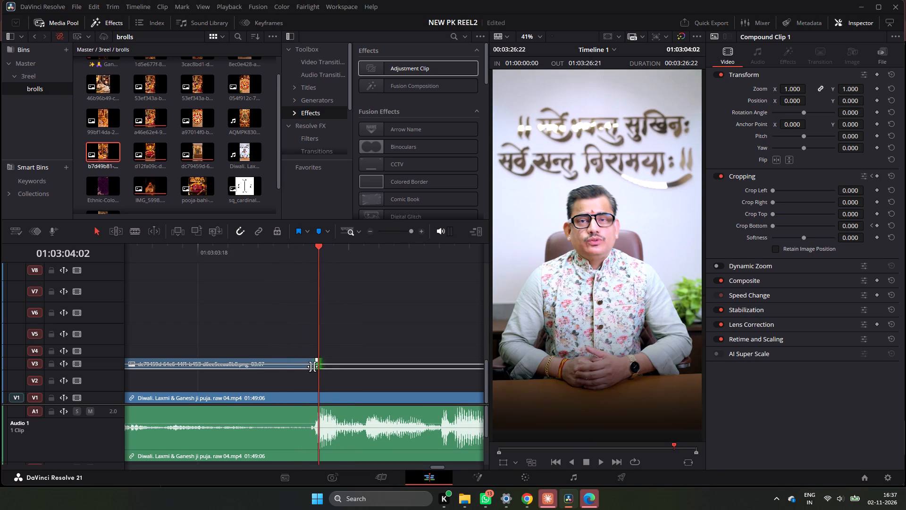
left_click_drag(312, 366, 299, 368)
left_click_drag(314, 262, 308, 270)
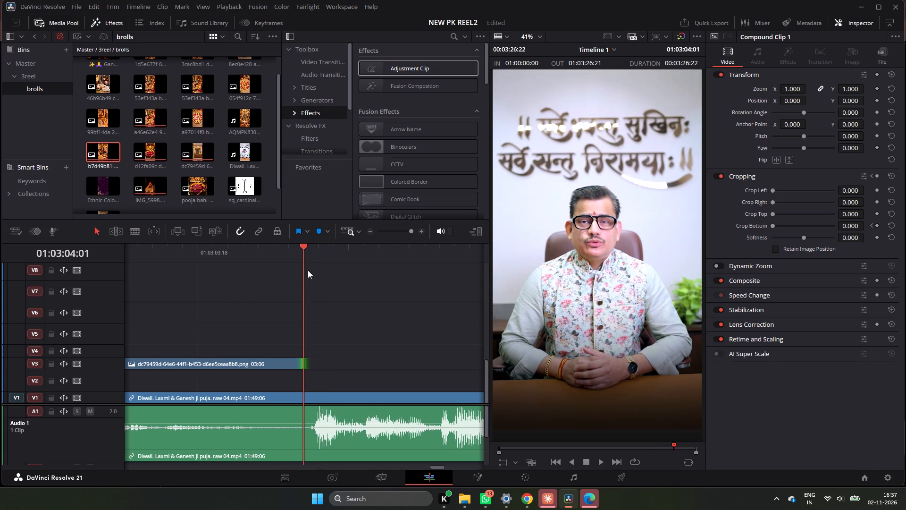
Listen to the narration between the end of the V3 safe image at 01:03:04:01 and the Laxmi clip for the next b-roll cue.
left_click_drag(308, 270, 312, 271)
key("space")
key("space")
left_click(307, 257)
key("space")
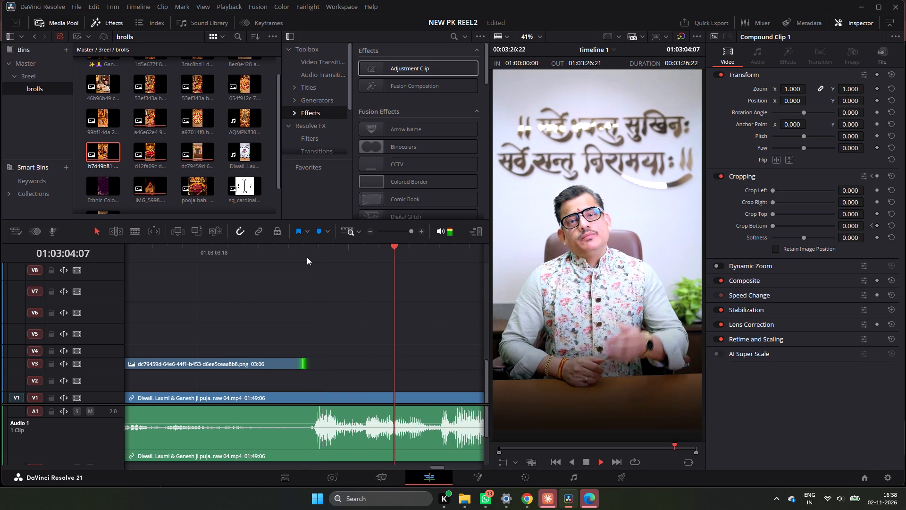
left_click(307, 257)
key("space")
triple_click(368, 229)
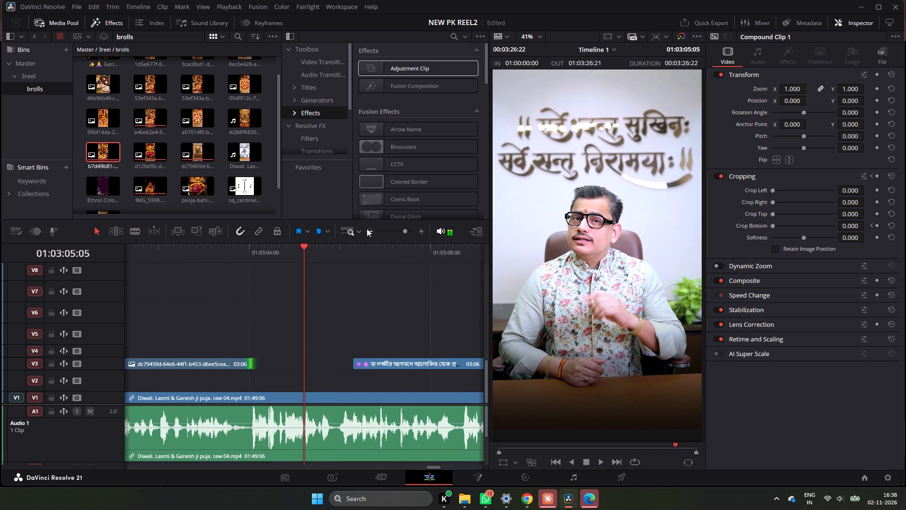
key("space")
key("space")
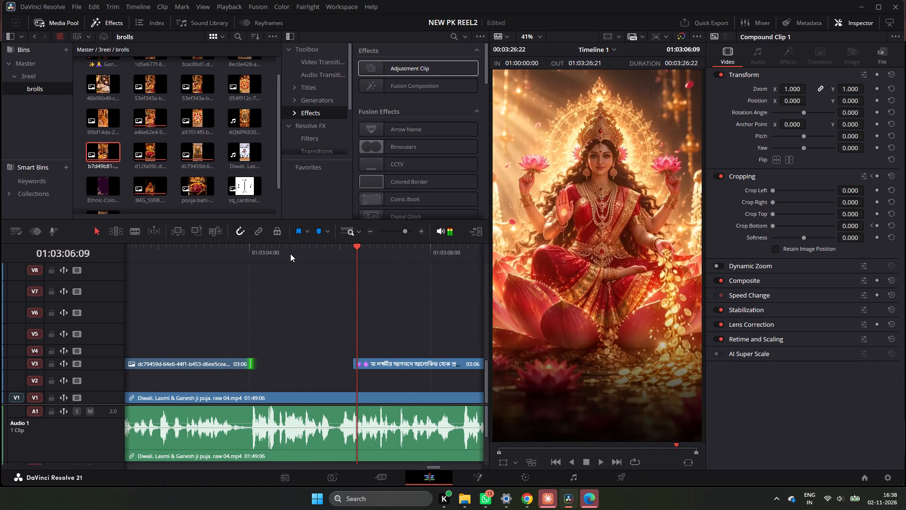
left_click(259, 250)
key("space")
key("space")
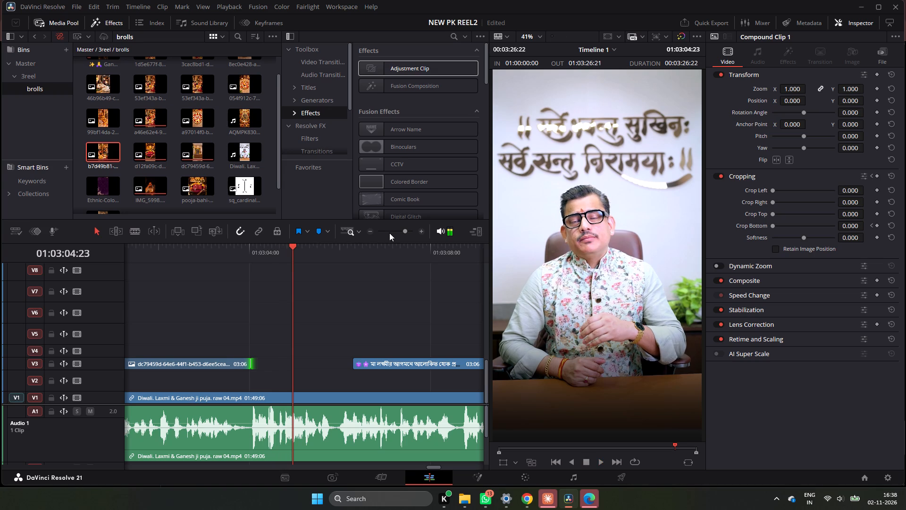
key("space")
key("space")
left_click(416, 232)
left_click(419, 230)
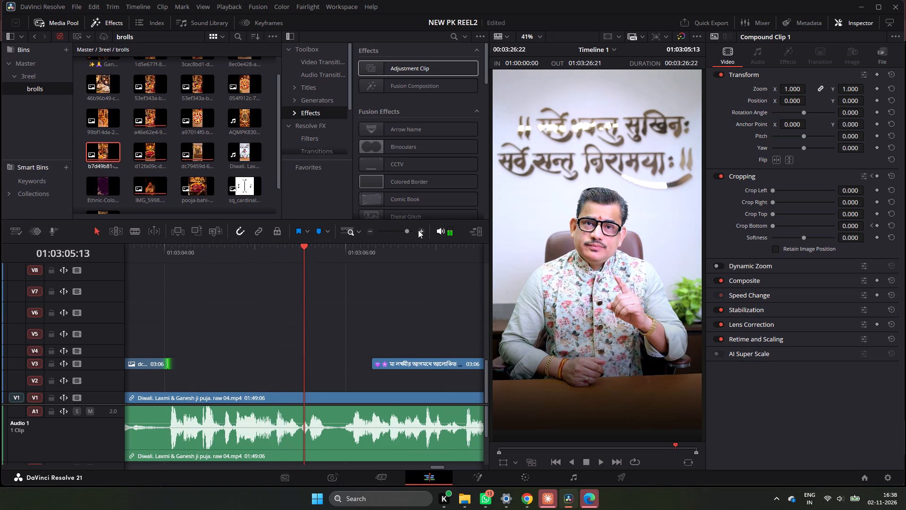
Place the Ethnic-Colorful-Mandala background video from the brolls bin on V2, starting in the gap after the V3 safe image.
scroll(113, 155, "down", 4)
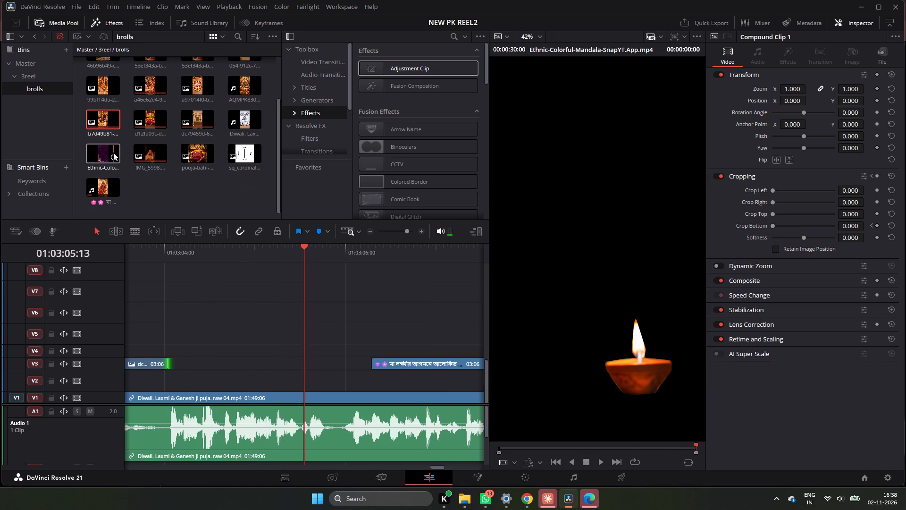
left_click_drag(109, 151, 252, 380)
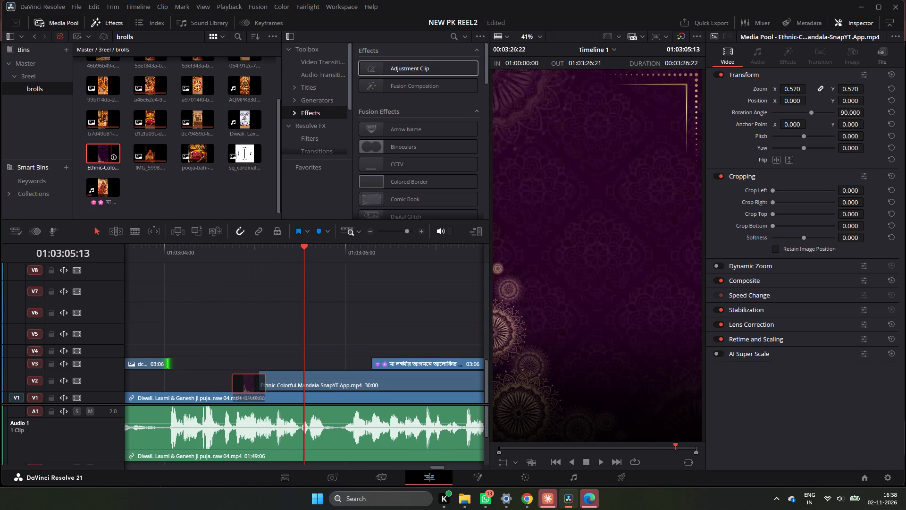
left_click_drag(252, 380, 221, 375)
Find the narration cue at 01:03:05:05 and trim the start of the V2 mandala background to it, leaving a 29:11 duration.
left_click(176, 259)
key("space")
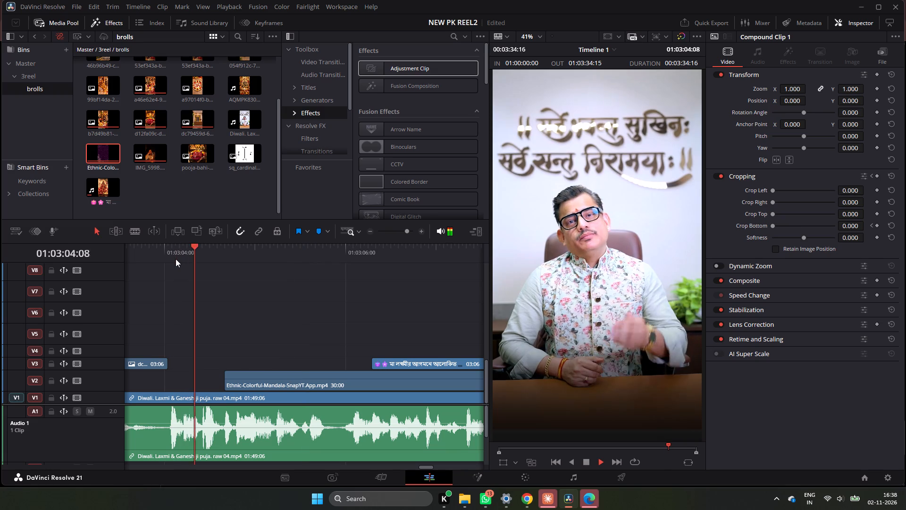
key("space")
left_click(160, 257)
key("space")
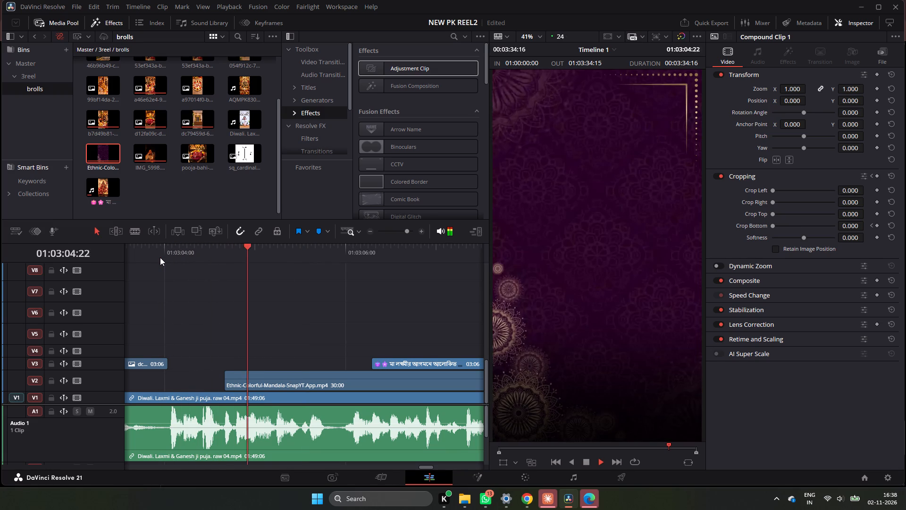
key("space")
left_click_drag(282, 260, 268, 260)
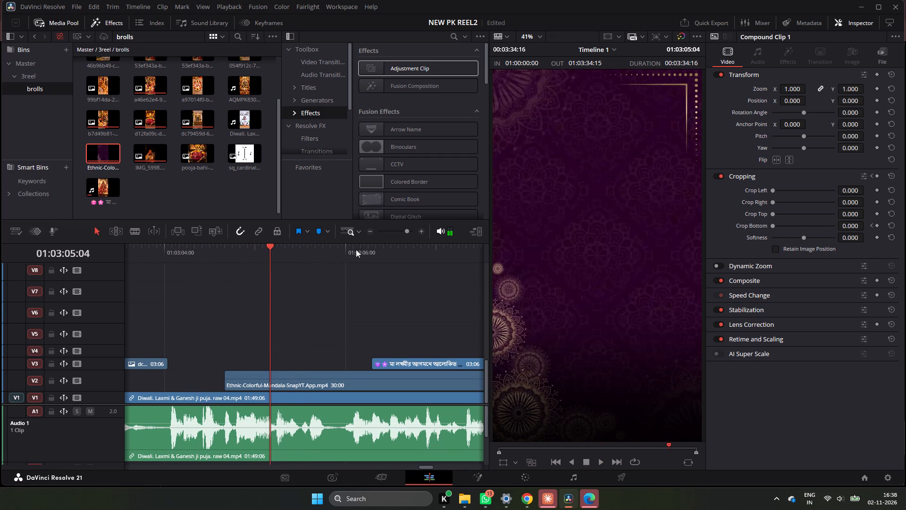
key("space")
key("space")
left_click(421, 232)
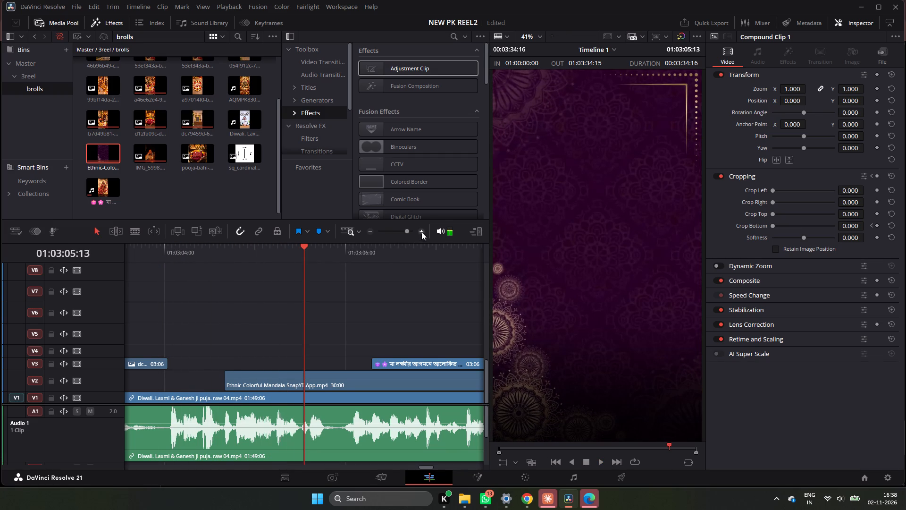
left_click_drag(303, 259, 251, 274)
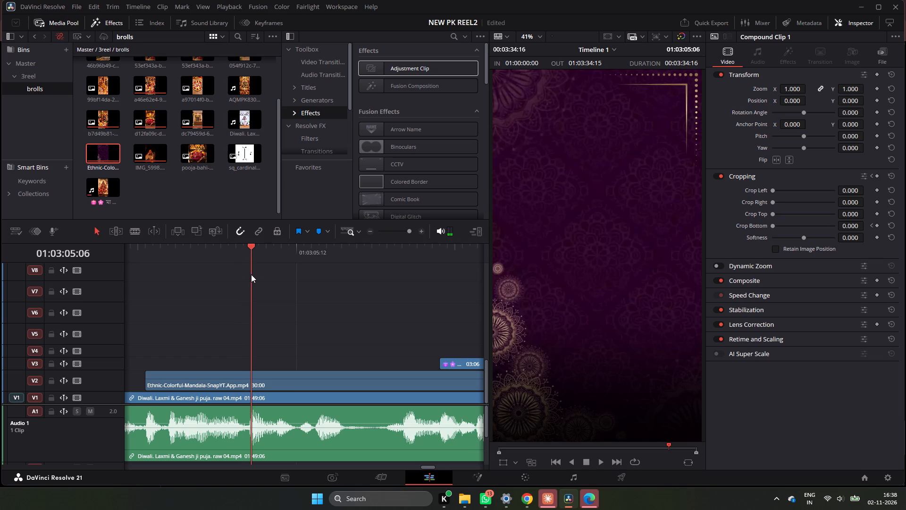
left_click_drag(251, 274, 245, 276)
left_click(221, 378)
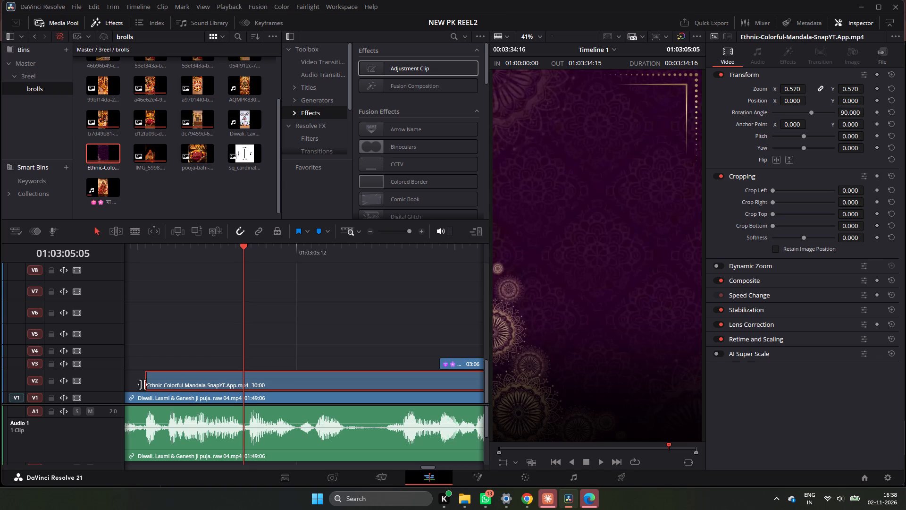
left_click_drag(147, 383, 247, 395)
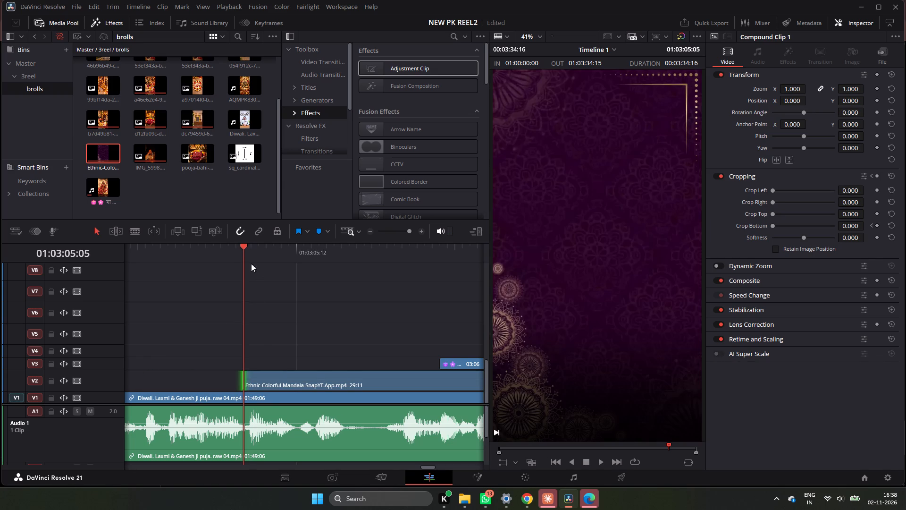
Check the narration frame by frame around the mandala background's start, from 01:03:05:05 to 01:03:05:13.
left_click(245, 257)
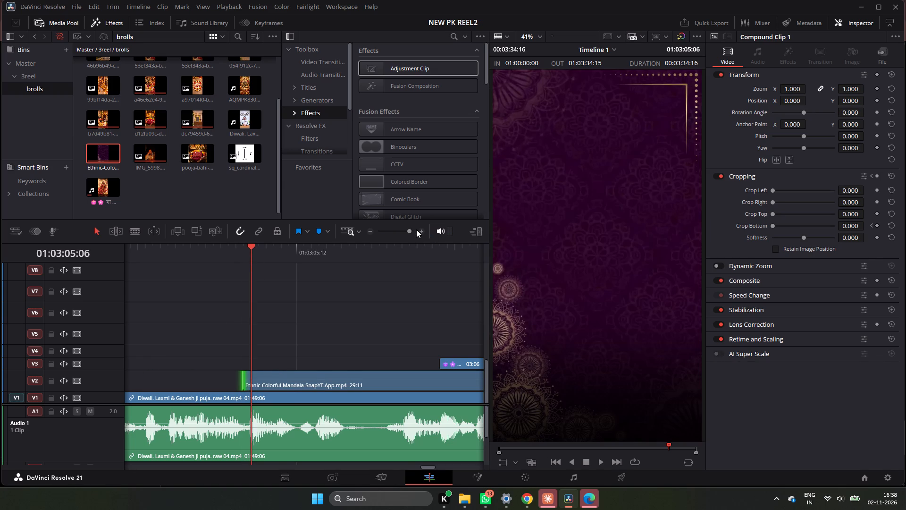
left_click(418, 230)
left_click_drag(282, 250, 275, 259)
key("Right")
key("Right")
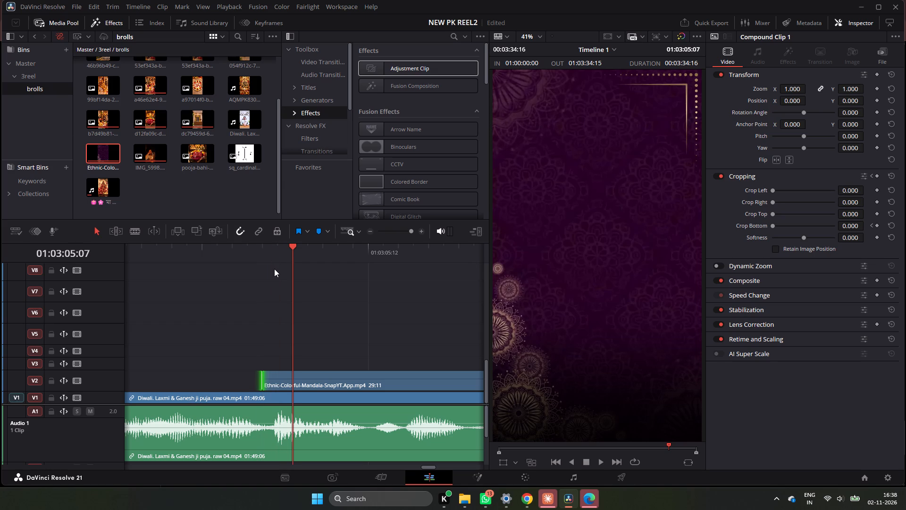
key("Left")
key("Left")
key("space")
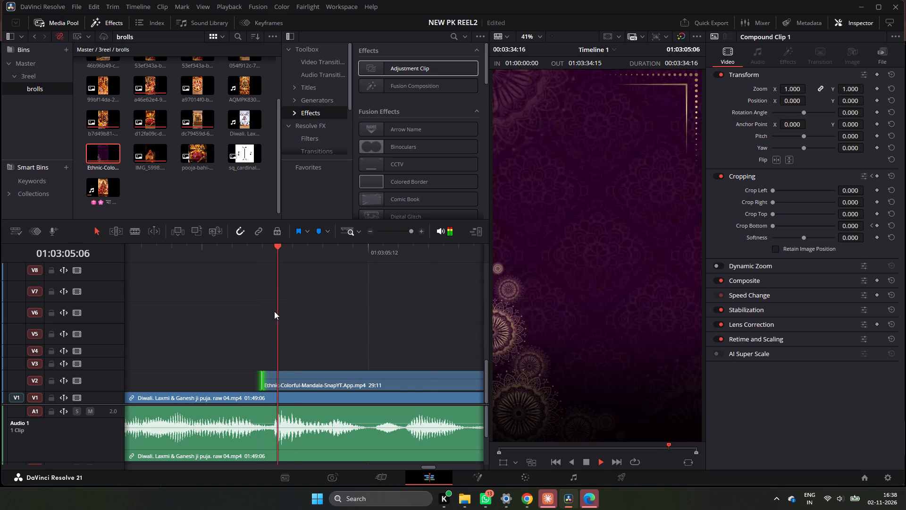
key("space")
left_click(267, 260)
key("space")
left_click(267, 260)
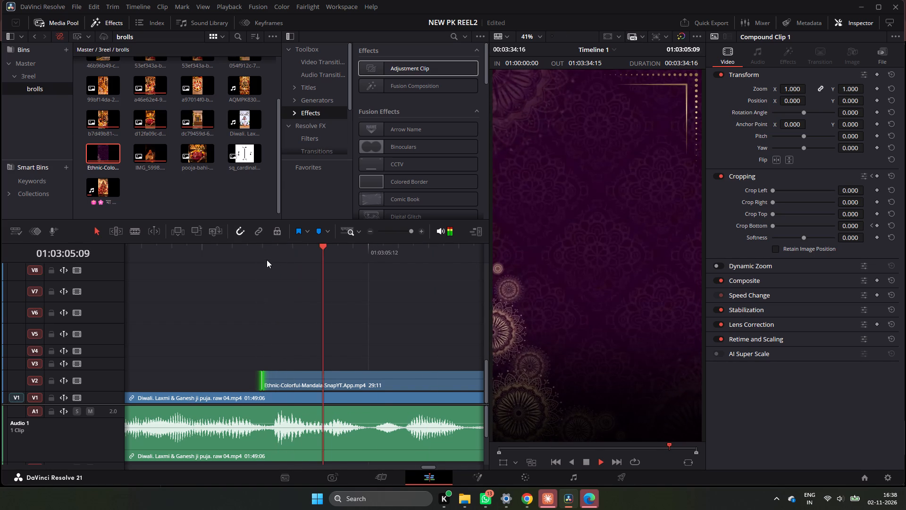
key("space")
left_click_drag(264, 260, 206, 269)
key("space")
key("space")
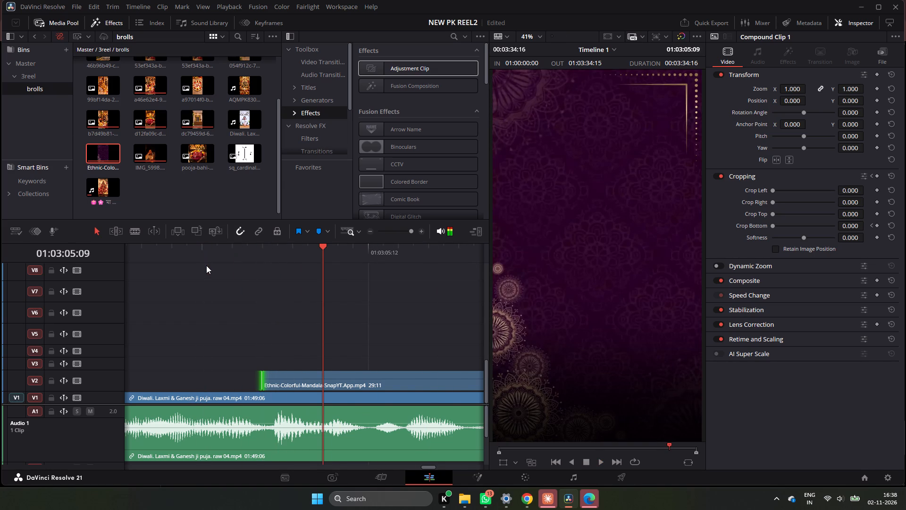
left_click(209, 263)
key("space")
key("space")
left_click(210, 249)
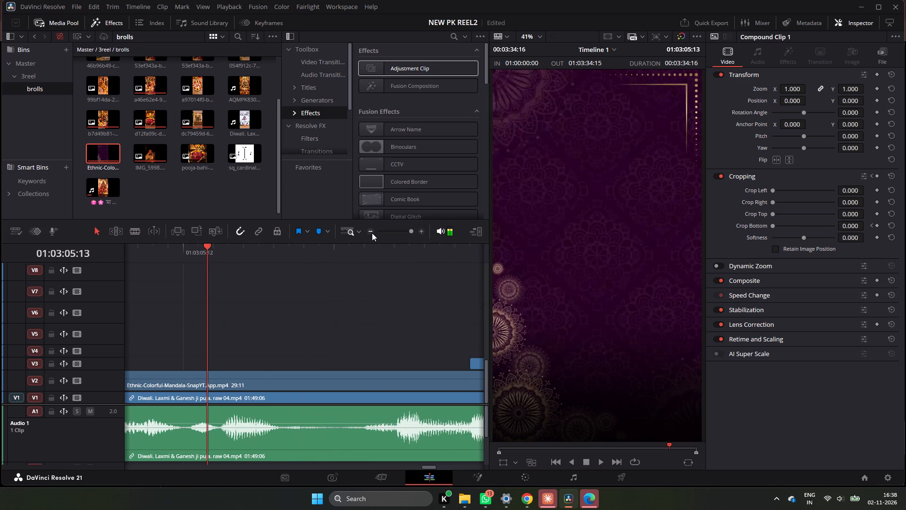
Replay the narration from the end of the safe image into the mandala background to judge the timing of its start.
triple_click(371, 233)
left_click_drag(263, 247, 255, 247)
key("space")
key("space")
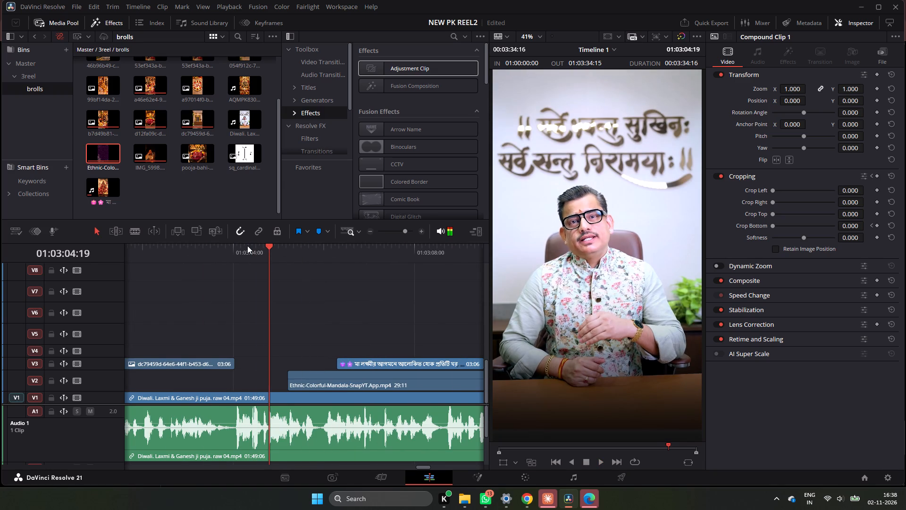
key("space")
key("space")
key("space")
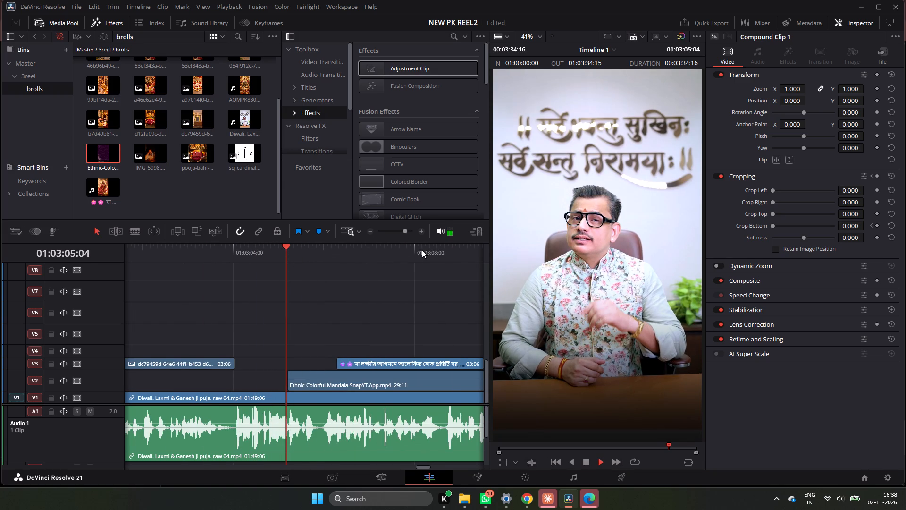
key("space")
left_click(276, 251)
key("space")
key("space")
left_click(275, 251)
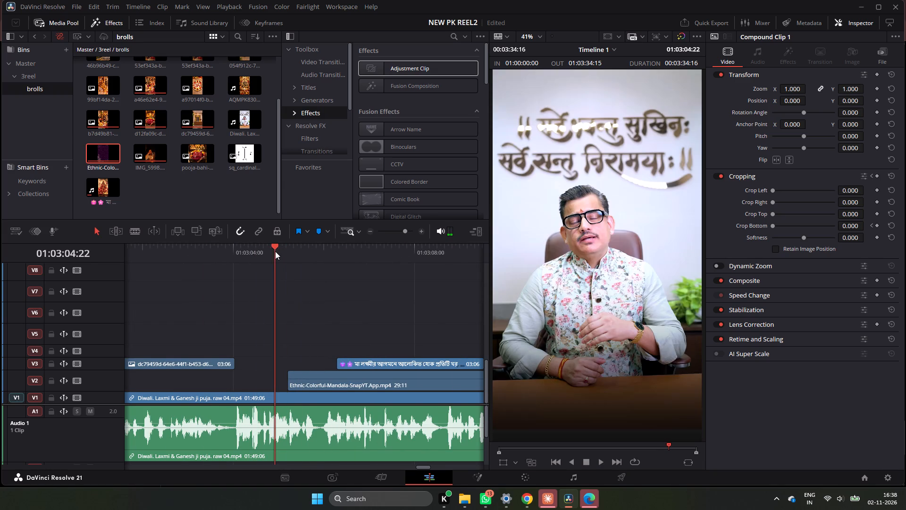
key("space")
key("space")
triple_click(419, 233)
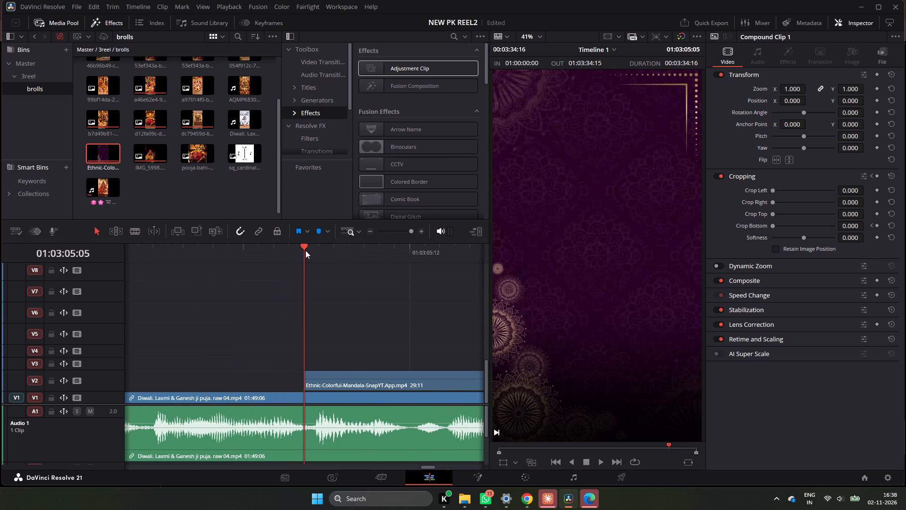
Examine the narration just before the mandala background, from about 01:03:04:18 to 01:03:05:07, for an earlier phrase start.
left_click(215, 254)
key("space")
key("space")
left_click(215, 254)
key("space")
key("space")
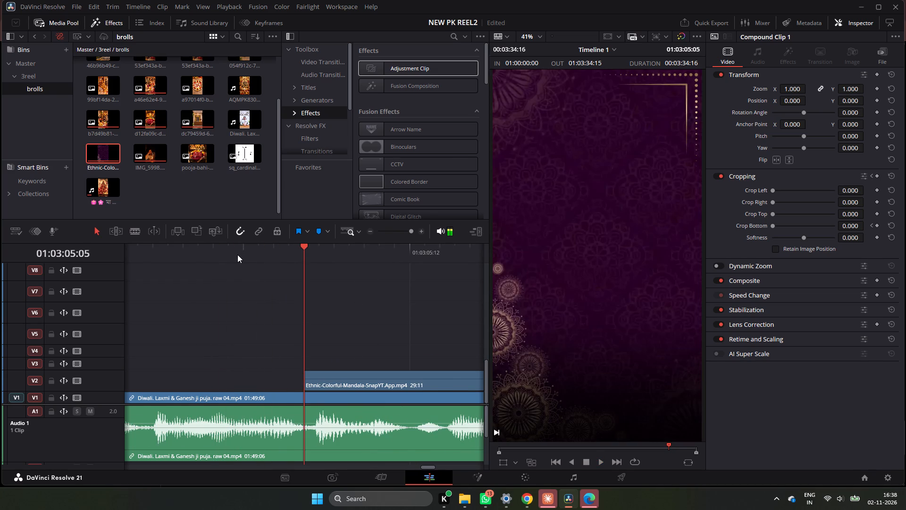
left_click(237, 254)
key("space")
key("space")
left_click(237, 254)
key("space")
key("space")
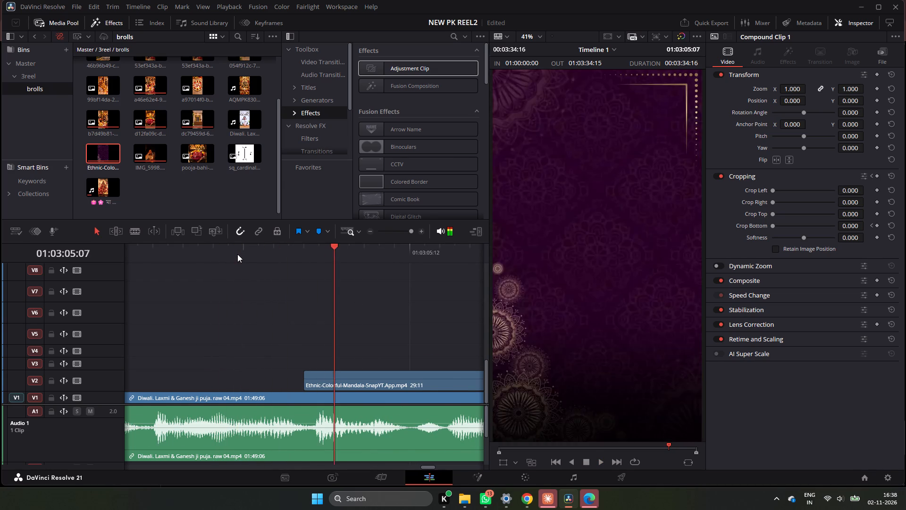
left_click(237, 254)
left_click_drag(248, 255, 156, 266)
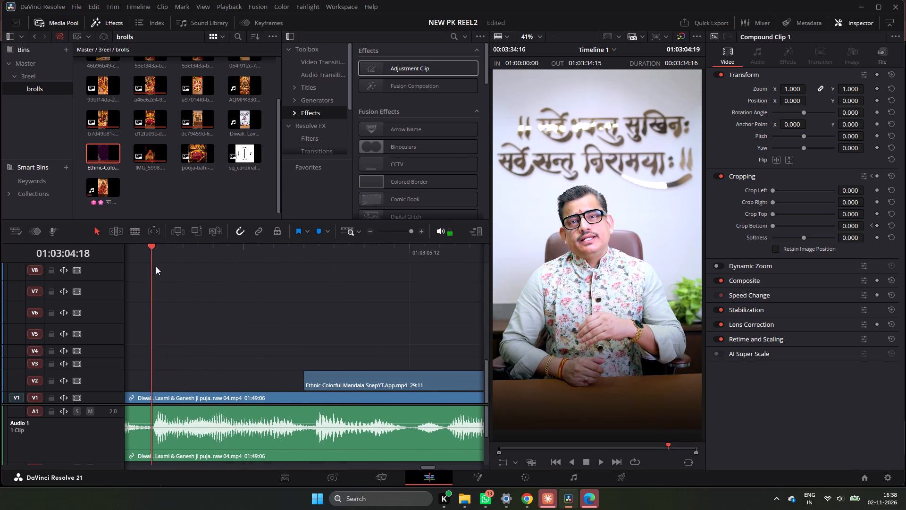
left_click_drag(156, 266, 153, 268)
key("space")
key("space")
left_click(166, 263)
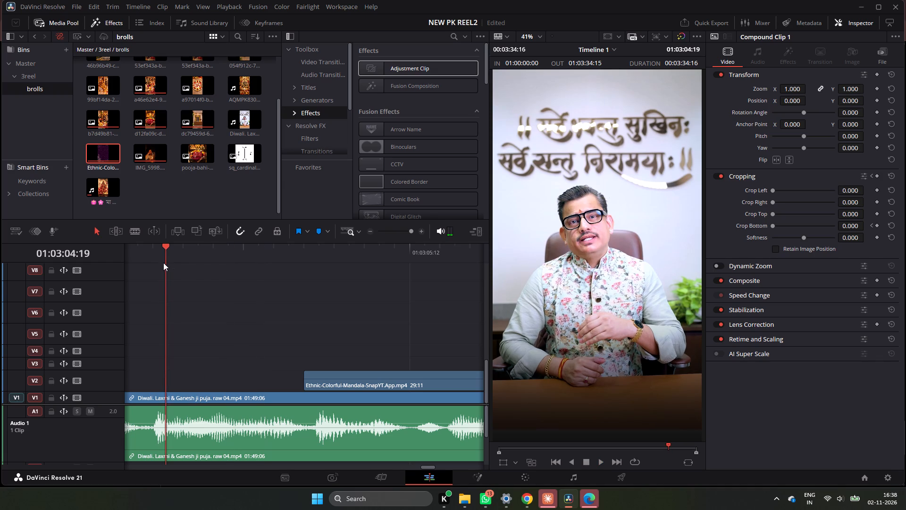
left_click(150, 261)
key("space")
key("space")
left_click(149, 260)
key("space")
key("space")
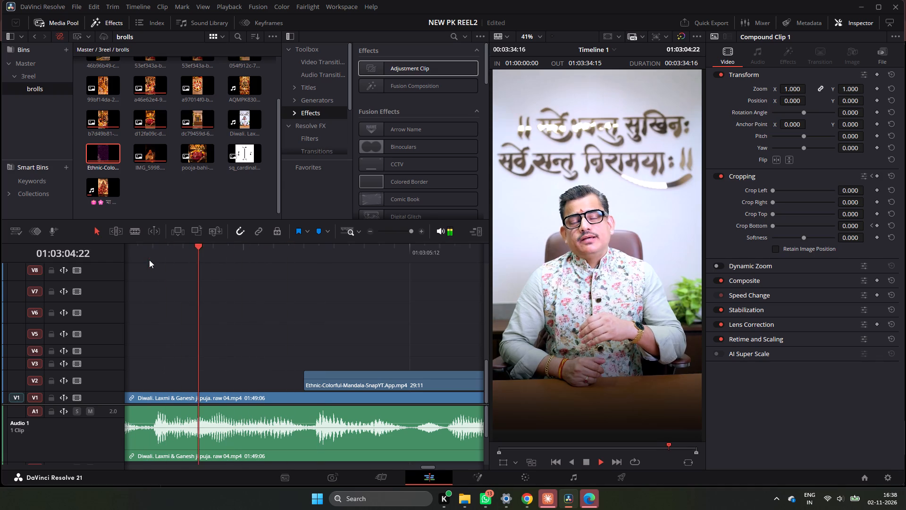
Find the phrase start at 01:03:04:23, move the V2 mandala background so it begins there, and play through to the Laxmi clip.
left_click_drag(204, 258, 234, 264)
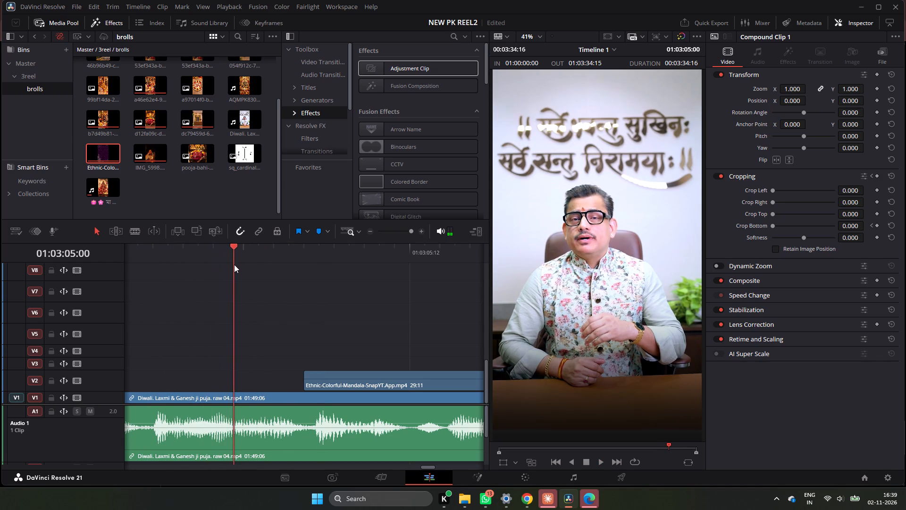
left_click_drag(234, 264, 236, 264)
left_click_drag(239, 252, 214, 260)
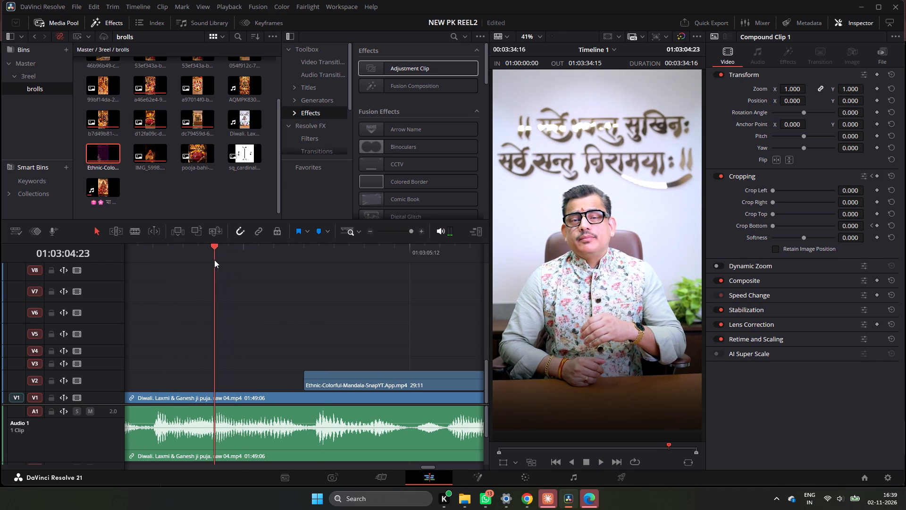
left_click_drag(214, 260, 214, 260)
left_click(368, 231)
left_click_drag(255, 266, 265, 265)
left_click_drag(249, 247, 244, 254)
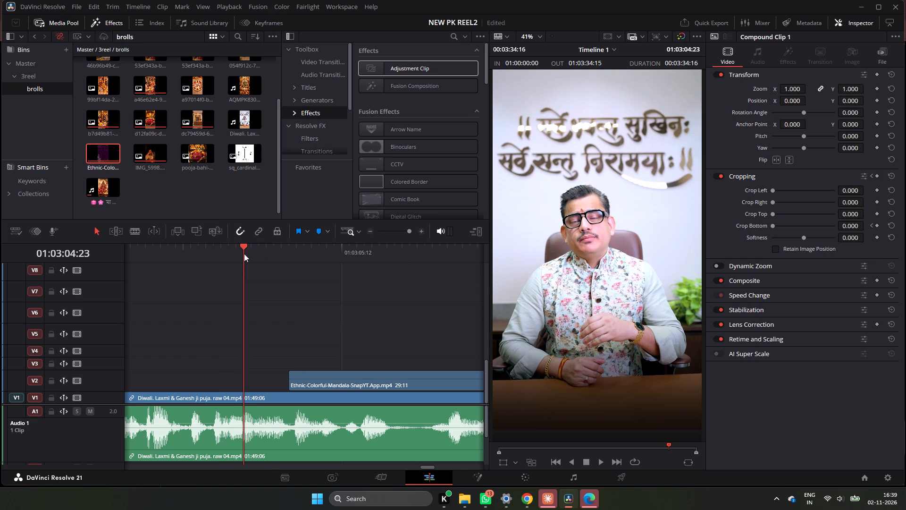
key("space")
key("space")
left_click(244, 254)
key("space")
left_click(244, 254)
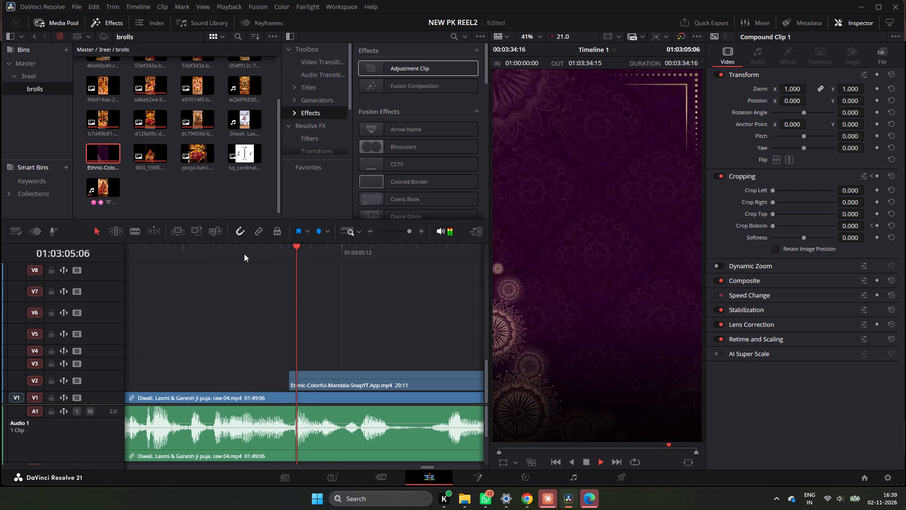
key("space")
left_click(244, 254)
left_click(301, 370)
left_click_drag(302, 376, 252, 378)
key("space")
key("space")
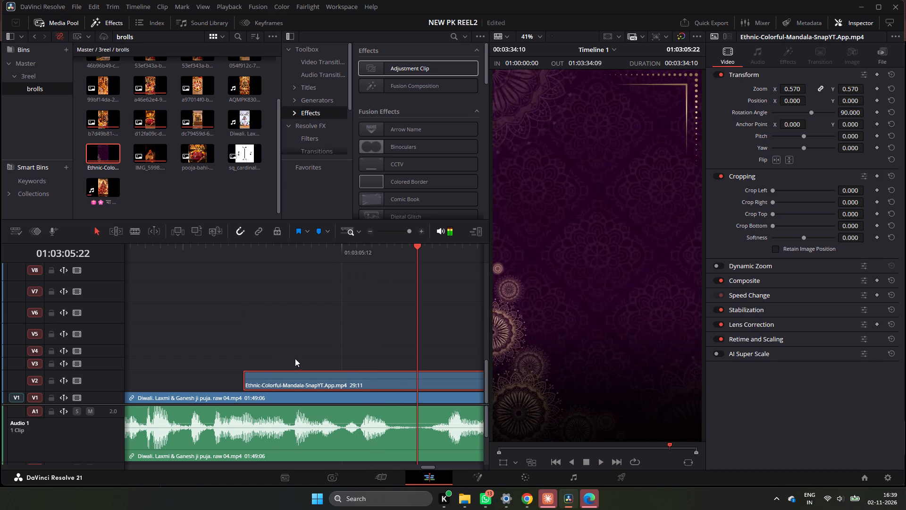
key("space")
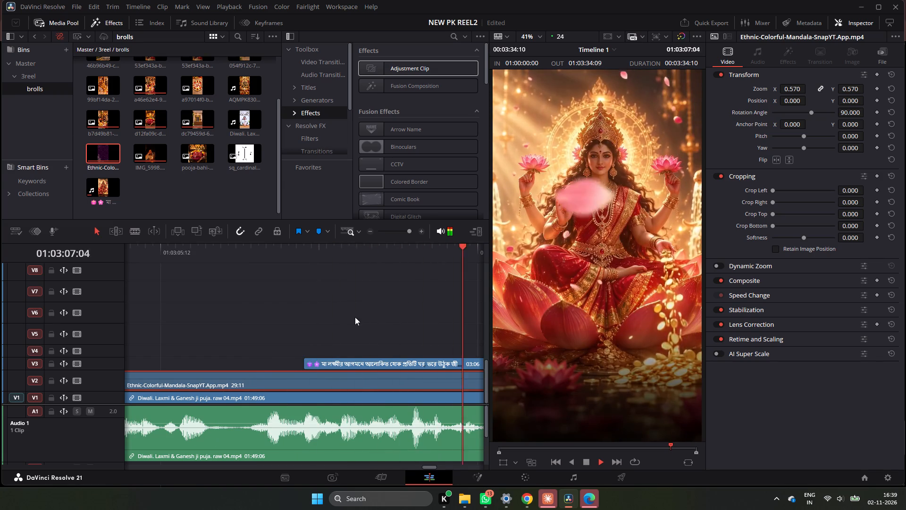
Find the narration break at 01:03:15:17, split the V2 mandala background there and delete its remainder.
triple_click(371, 233)
left_click(371, 233)
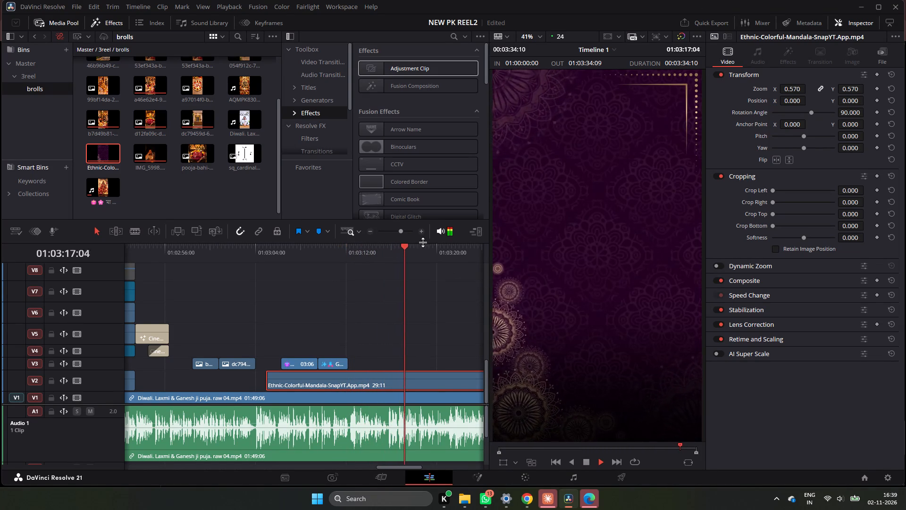
key("space")
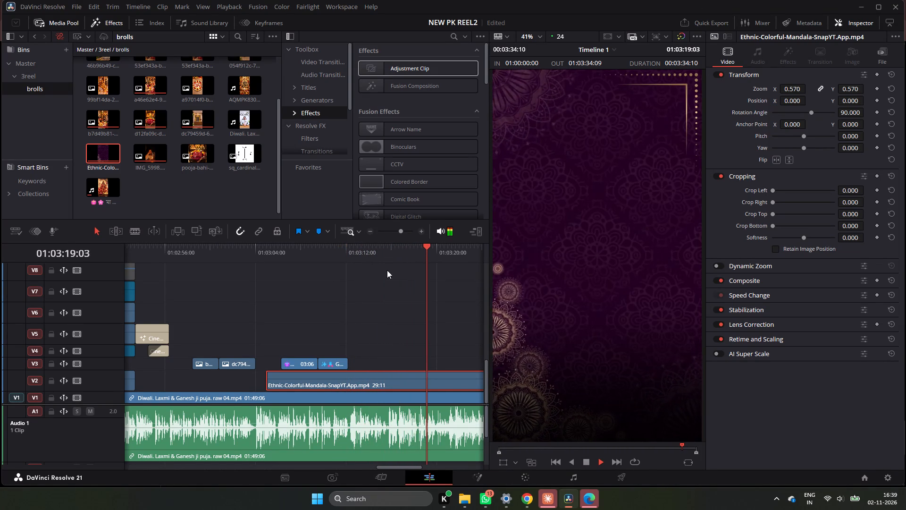
left_click(358, 256)
key("space")
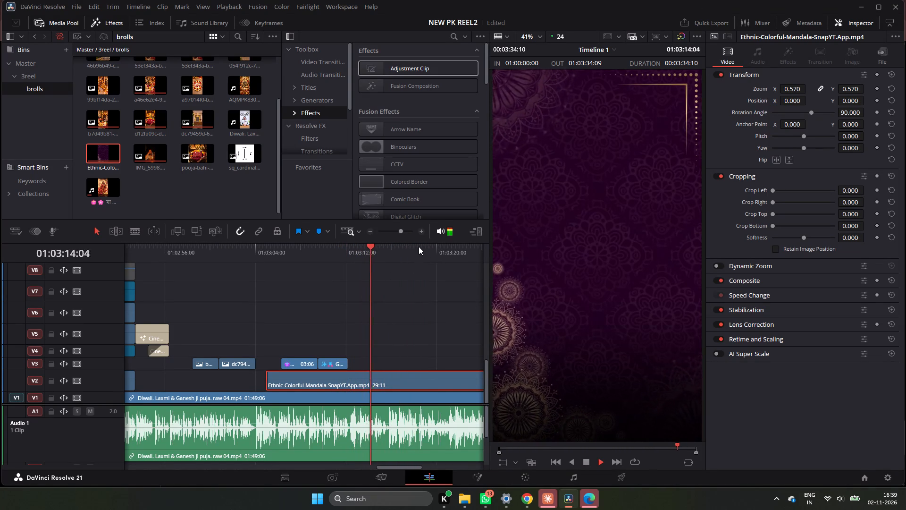
left_click(419, 231)
key("space")
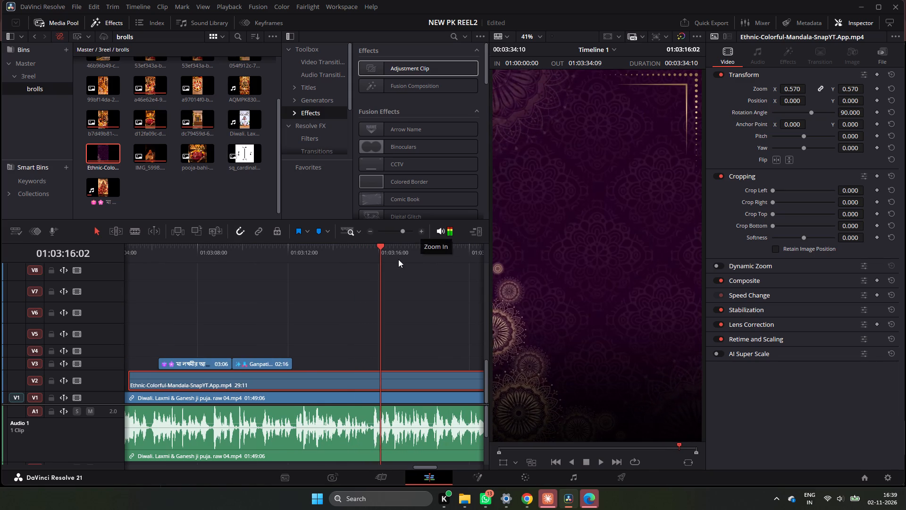
left_click_drag(386, 257, 372, 263)
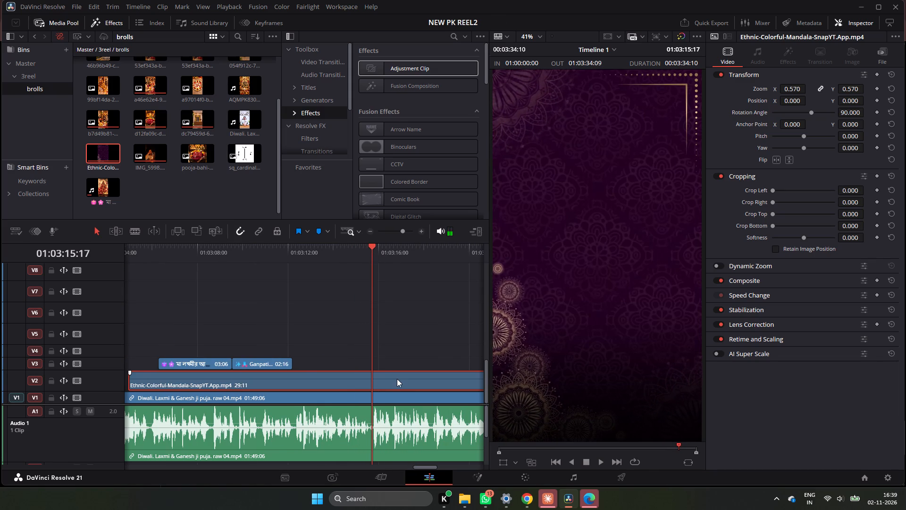
key("ctrl+b")
left_click(397, 379)
key("BackSpace")
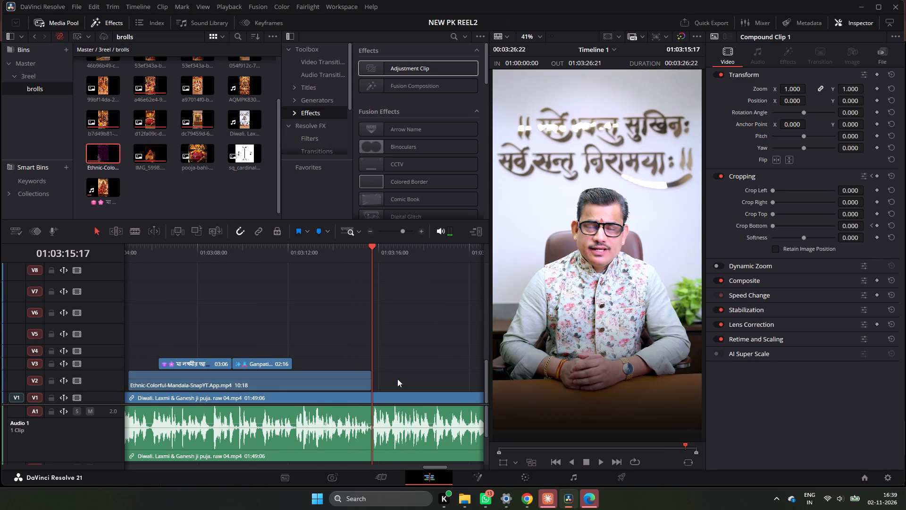
Play the closing section from 01:03:15:17, then review the family puja and safe images from about 01:02:58.
key("space")
left_click(371, 232)
left_click(371, 232)
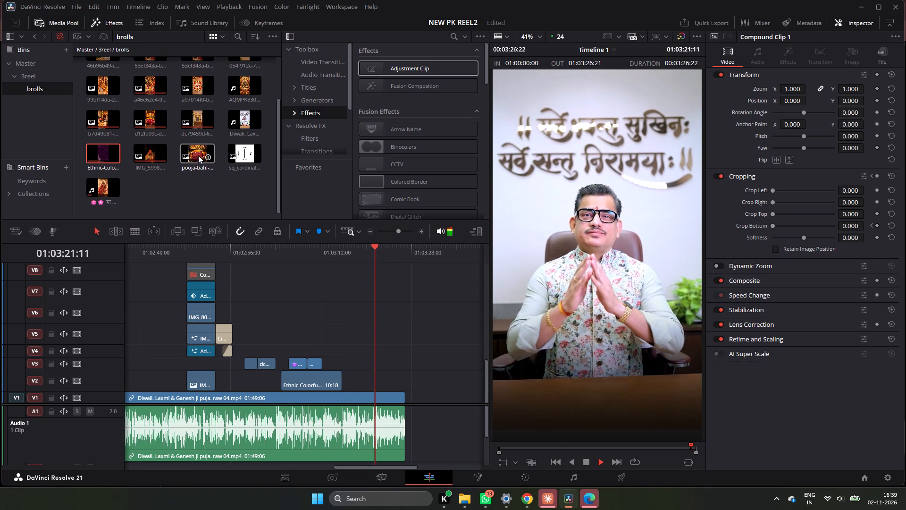
key("space")
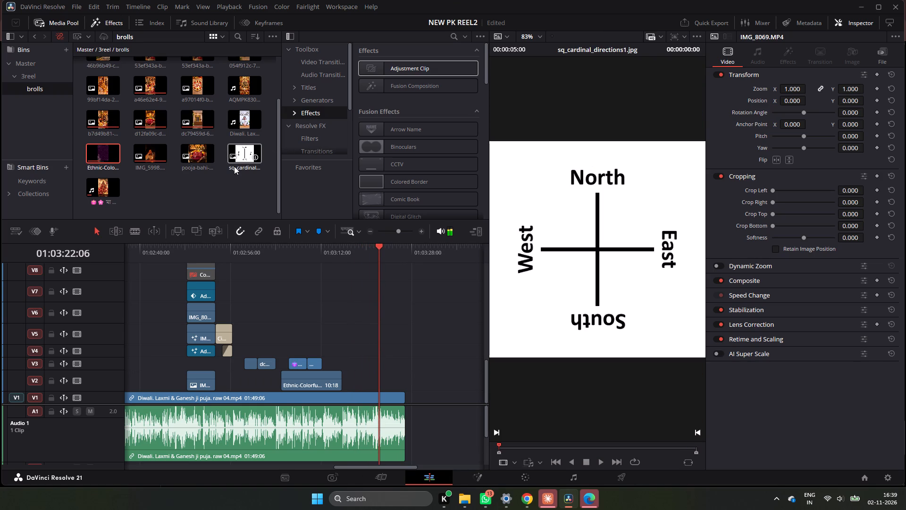
left_click_drag(247, 252, 266, 255)
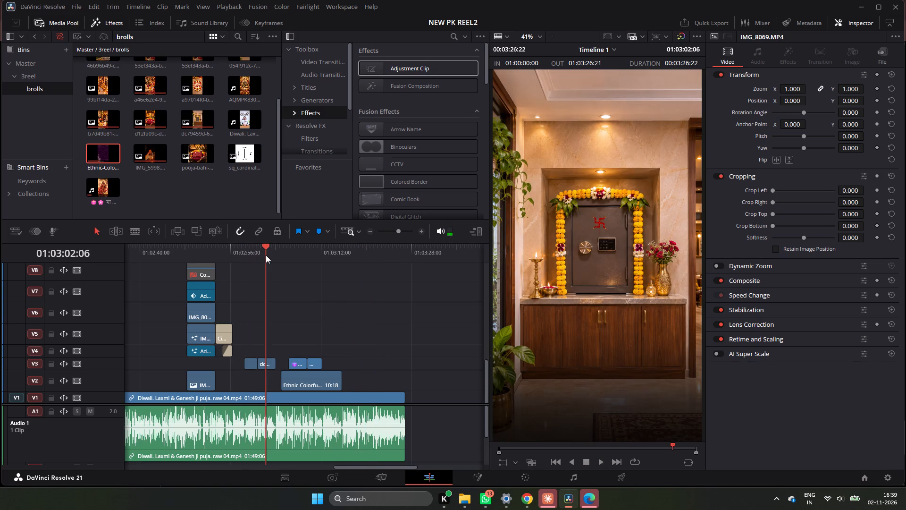
left_click_drag(266, 255, 248, 260)
key("space")
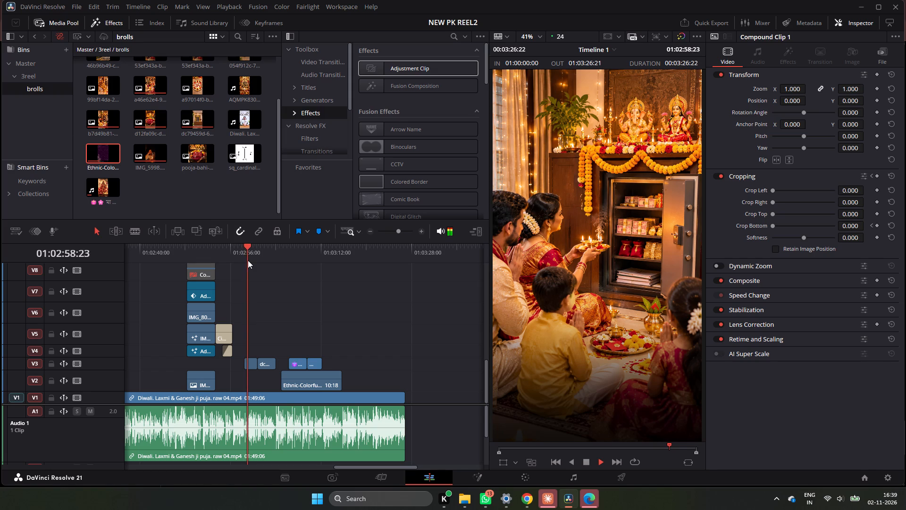
key("space")
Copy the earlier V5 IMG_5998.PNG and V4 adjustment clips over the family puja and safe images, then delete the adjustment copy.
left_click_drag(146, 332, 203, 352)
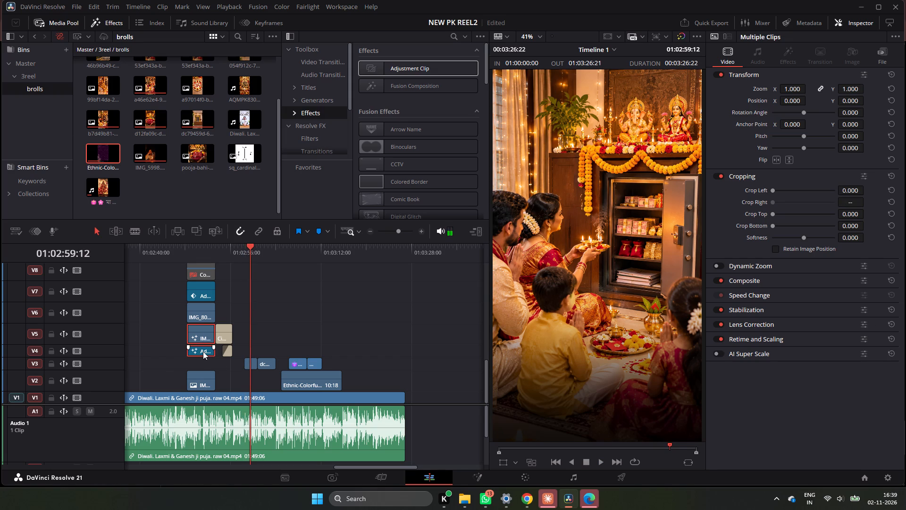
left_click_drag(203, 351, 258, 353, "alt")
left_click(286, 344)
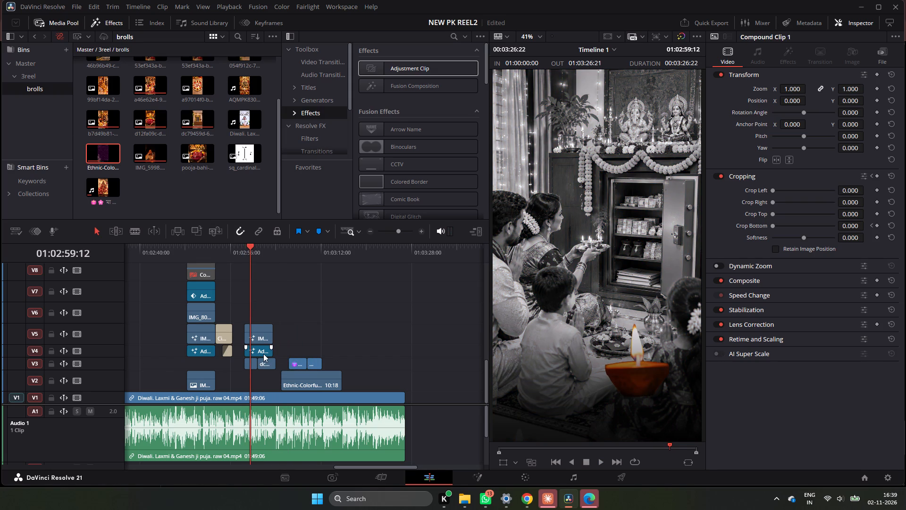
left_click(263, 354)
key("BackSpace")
Copy the earlier V7 adjustment clip onto V6, aligned with the start of the family puja image.
left_click(199, 316)
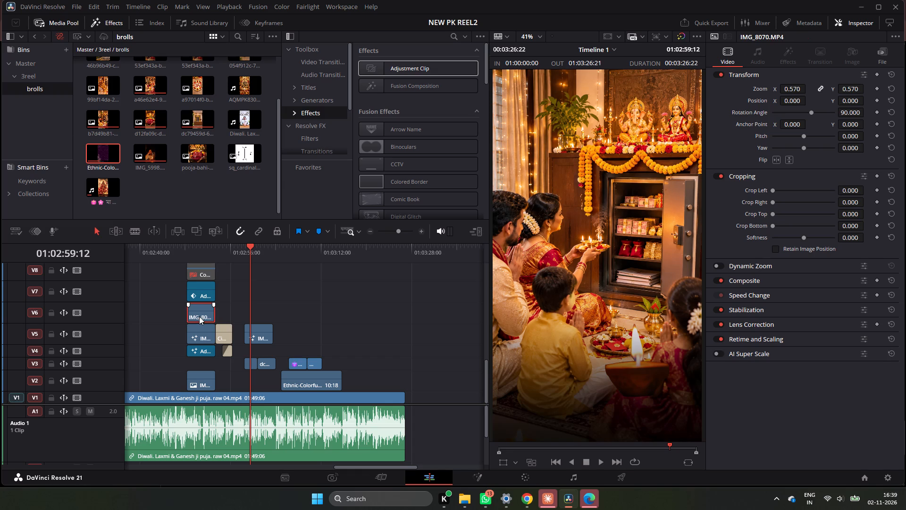
left_click(203, 297)
left_click_drag(203, 297, 252, 303, "alt")
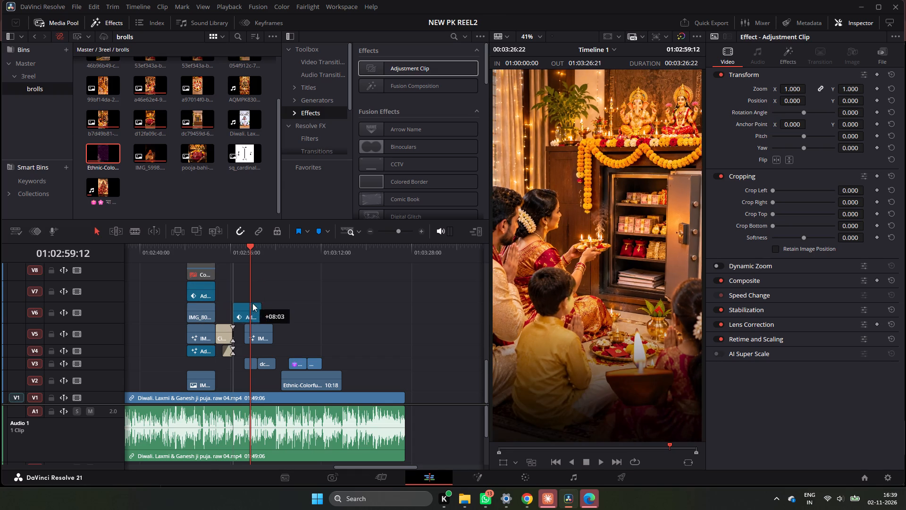
left_click_drag(252, 303, 260, 317, "alt")
key("space")
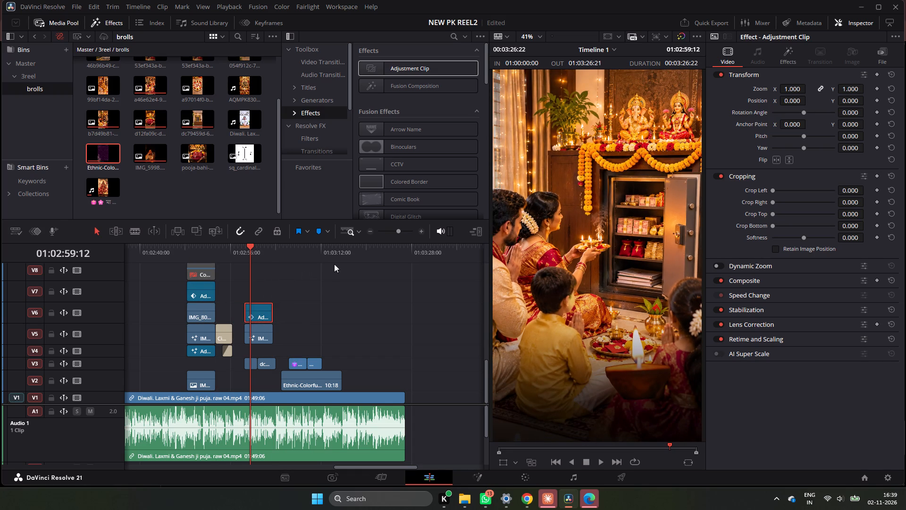
key("space")
Extend the copied V6 adjustment clip and V5 IMG_5998.PNG to 05:14 so they end with the safe image.
left_click(421, 230)
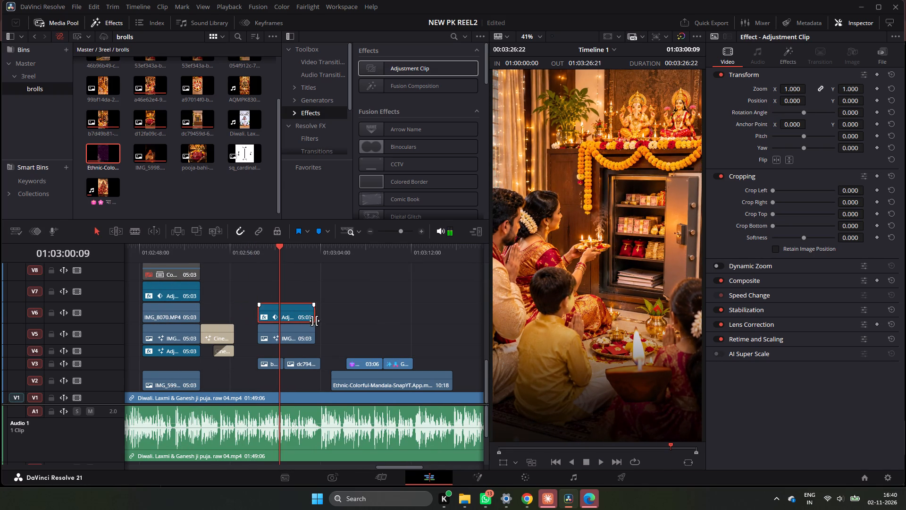
left_click(316, 316)
left_click_drag(313, 317, 320, 317)
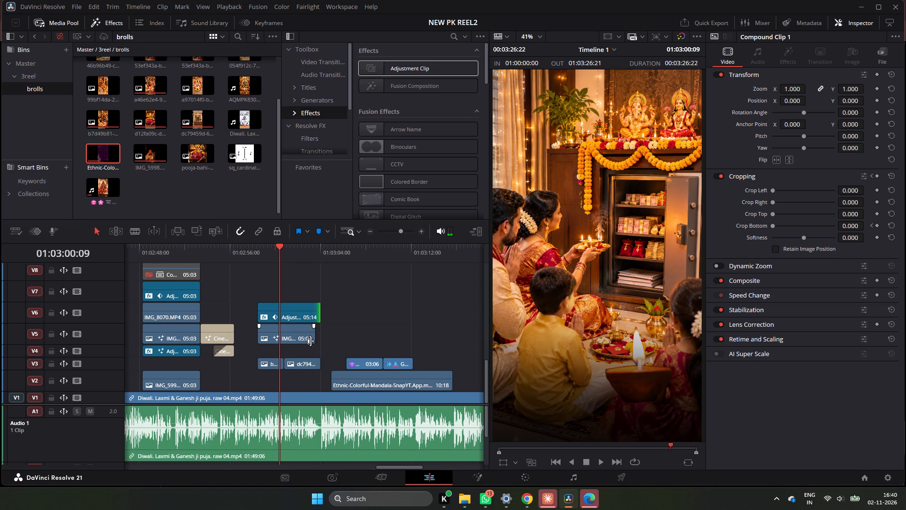
left_click(314, 340)
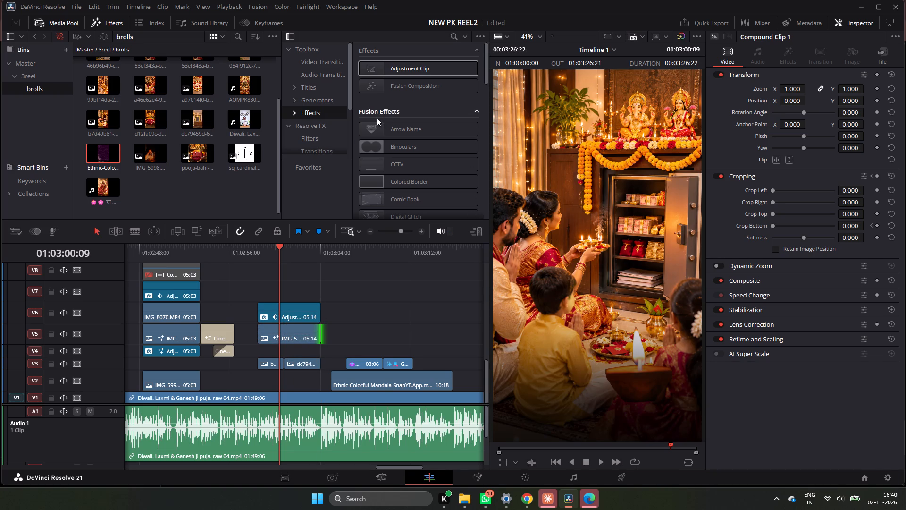
Add a Cross Dissolve between the family puja image and the safe image on V3, then play through it.
left_click(325, 66)
left_click_drag(410, 104, 325, 381)
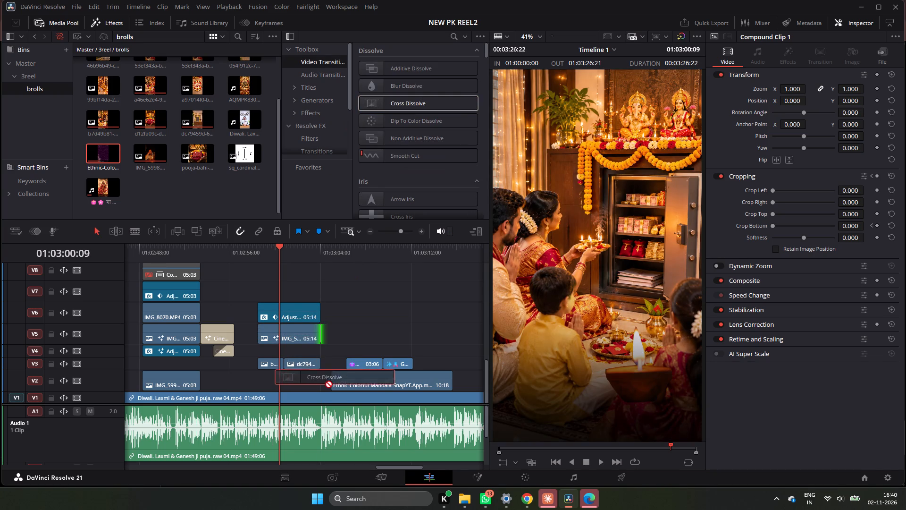
left_click_drag(325, 381, 285, 366)
key("space")
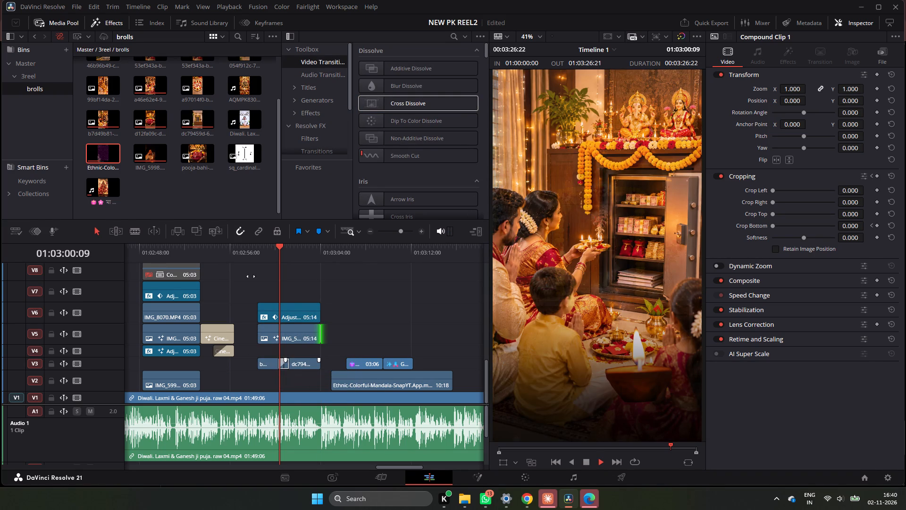
left_click(263, 253)
key("space")
key("space")
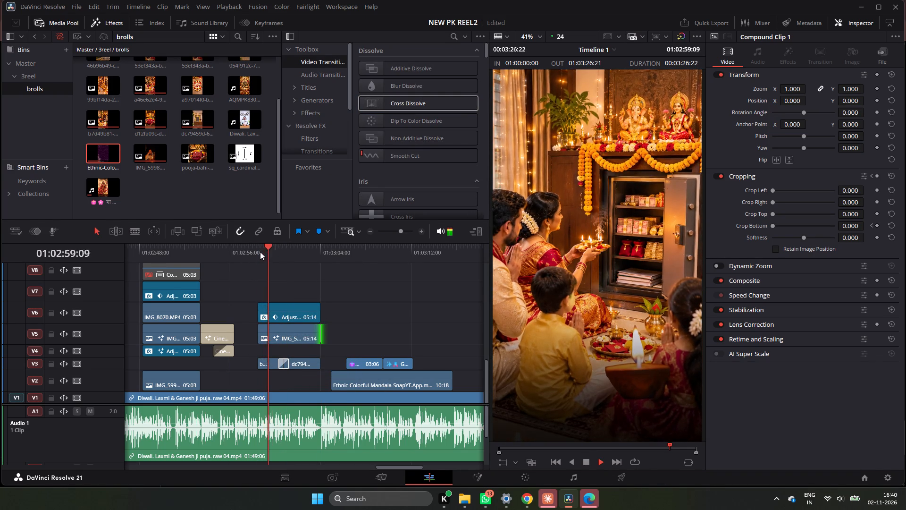
key("space")
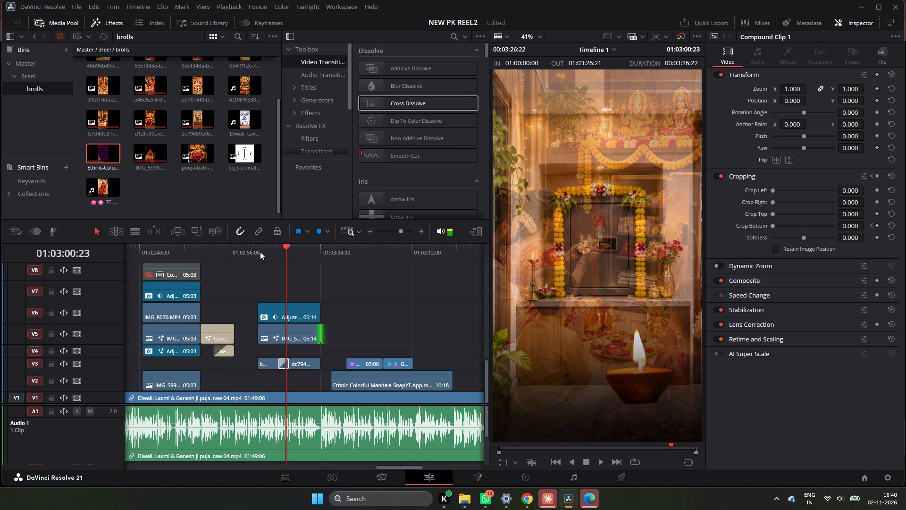
key("space")
key("space")
key("space")
key("space")
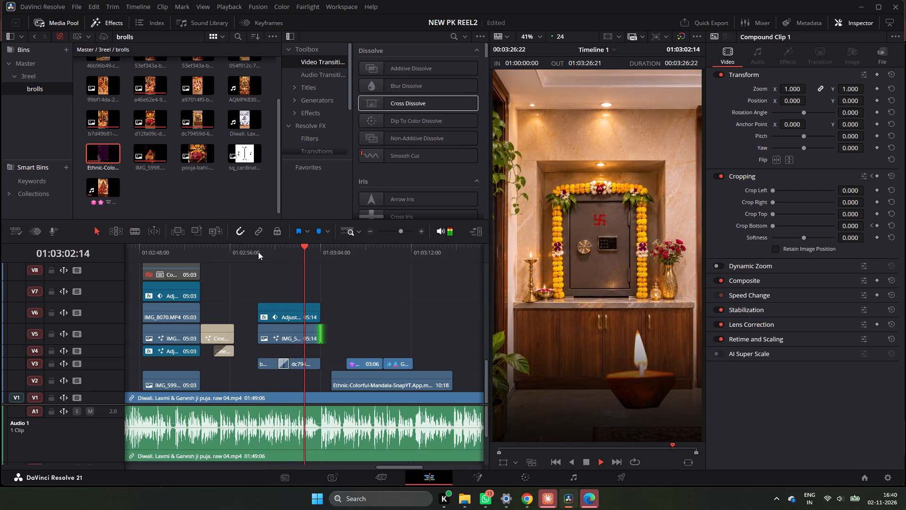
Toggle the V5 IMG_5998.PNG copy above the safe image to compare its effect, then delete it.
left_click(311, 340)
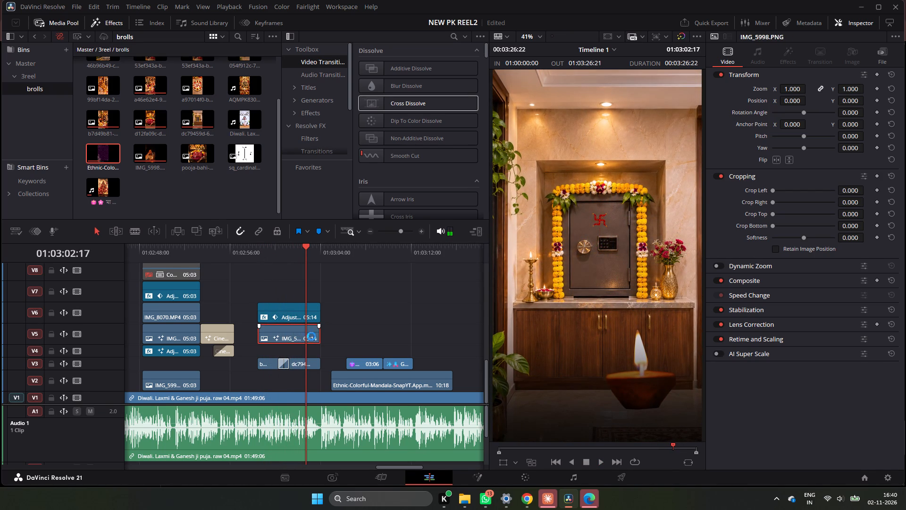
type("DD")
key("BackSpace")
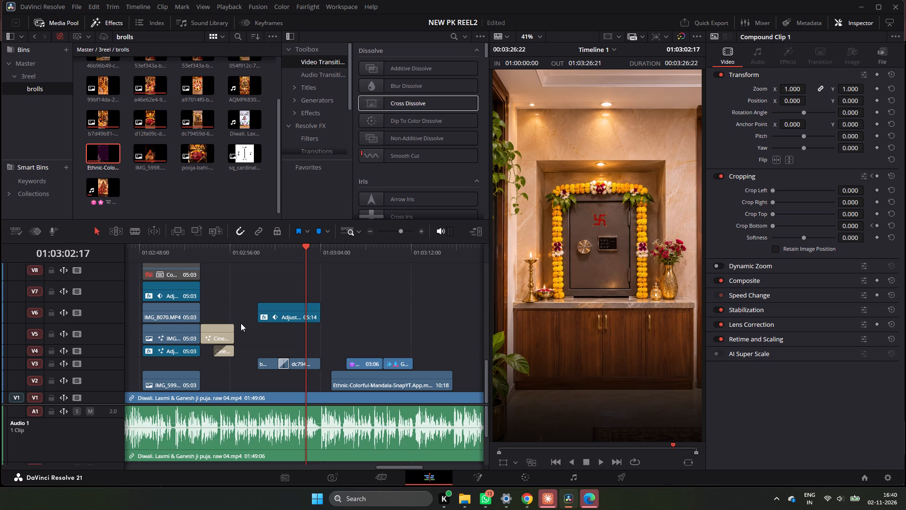
Copy the earlier IMG_8070.MP4 overlay to V7 above the puja and safe images, extend it to 05:14, and play the section.
scroll(241, 323, "up", 2)
scroll(241, 323, "down", 2)
left_click_drag(173, 255, 161, 266)
left_click(172, 316)
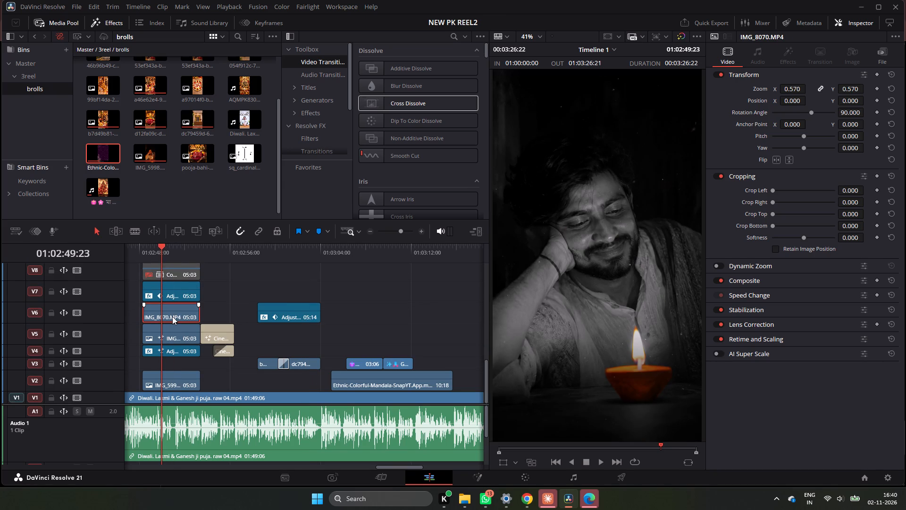
type("DD")
left_click_drag(312, 296, 320, 297)
left_click(271, 251)
key("space")
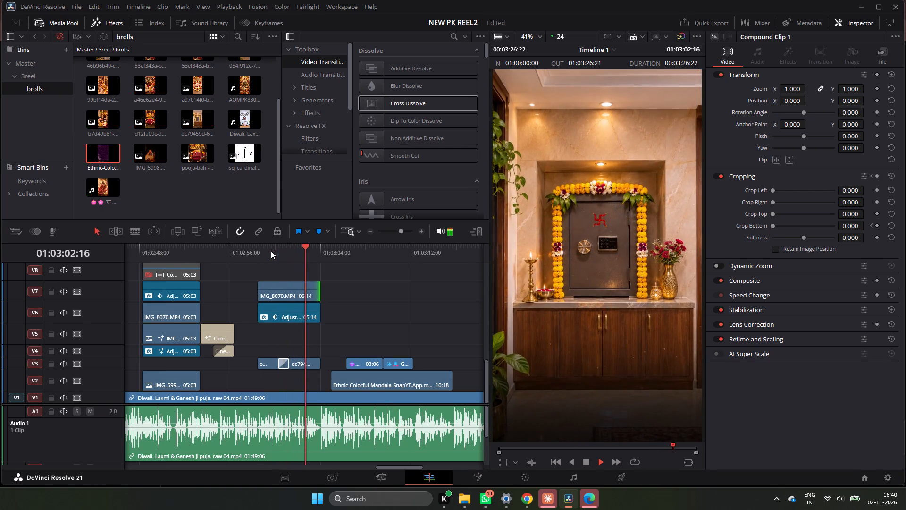
key("space")
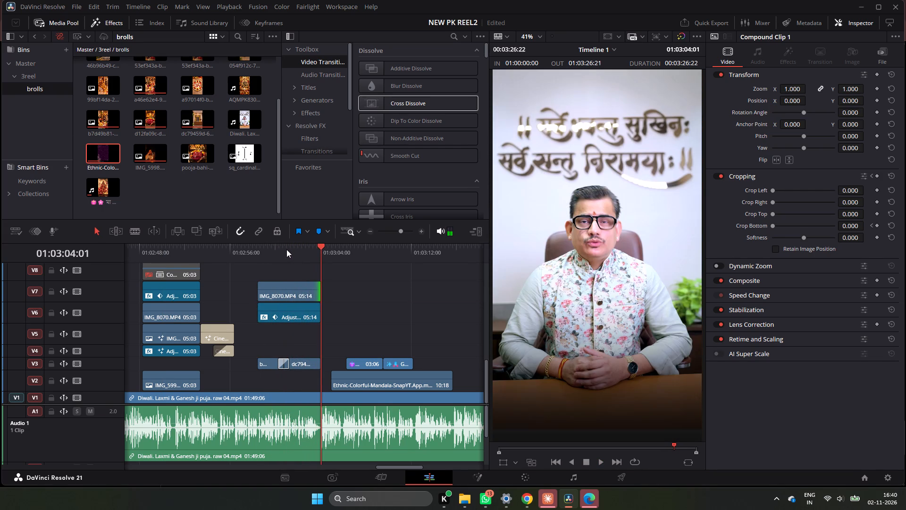
left_click(286, 249)
key("space")
key("space")
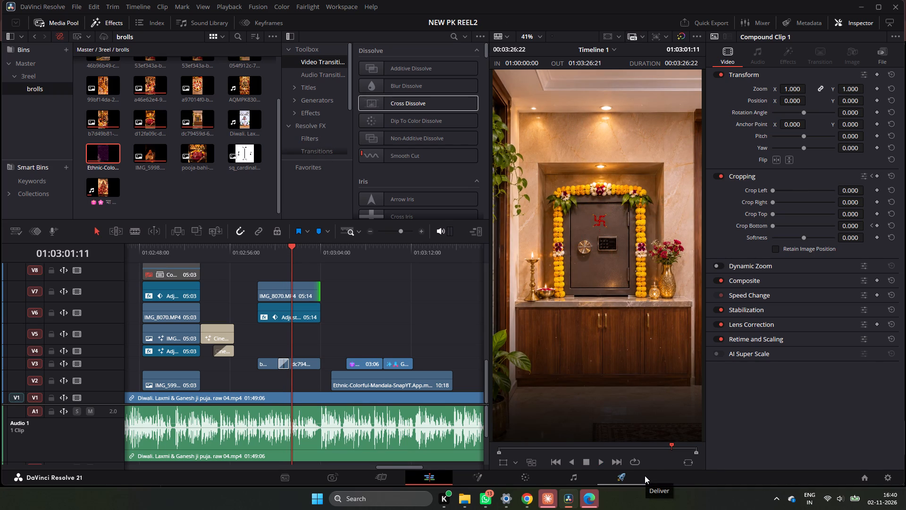
Open the PK RAM (Copy) project and scan its Dhanteras timeline for a reusable title effect, stopping near 01:01:10.
left_click(860, 484)
double_click(478, 174)
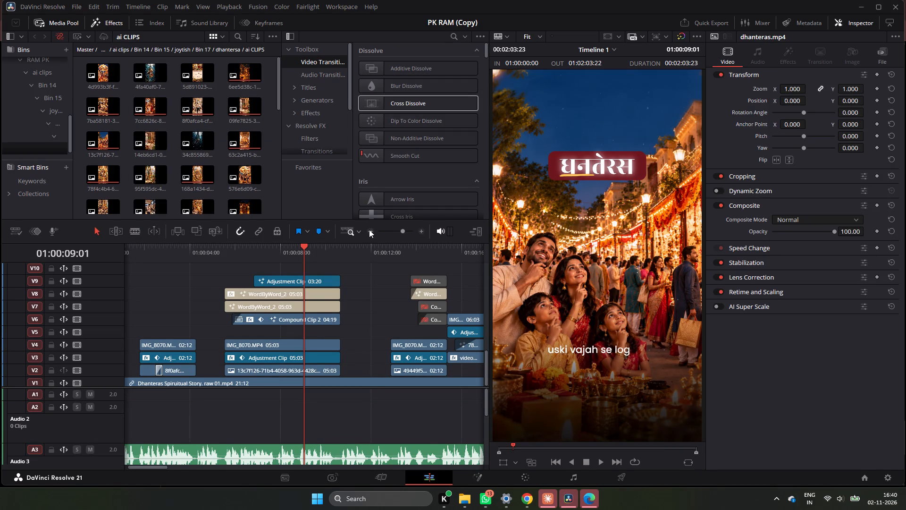
double_click(369, 229)
left_click(369, 235)
left_click(372, 232)
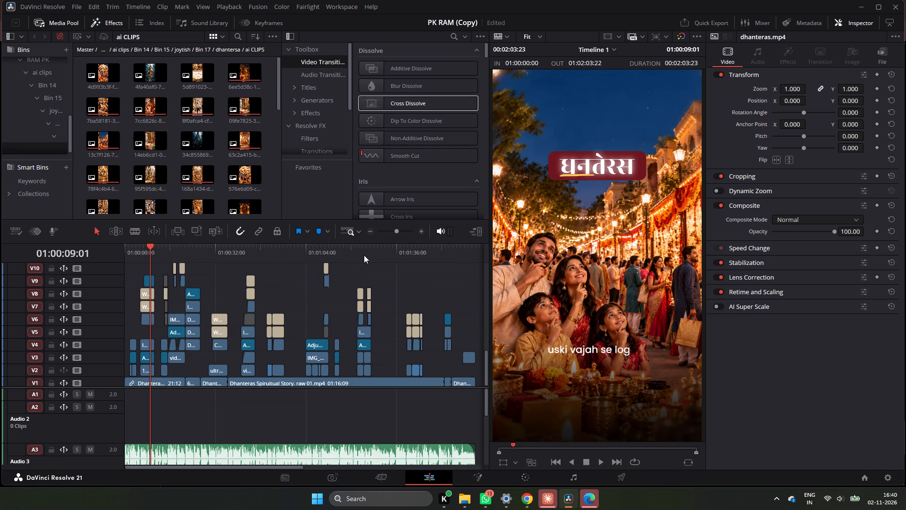
left_click_drag(364, 254, 404, 263)
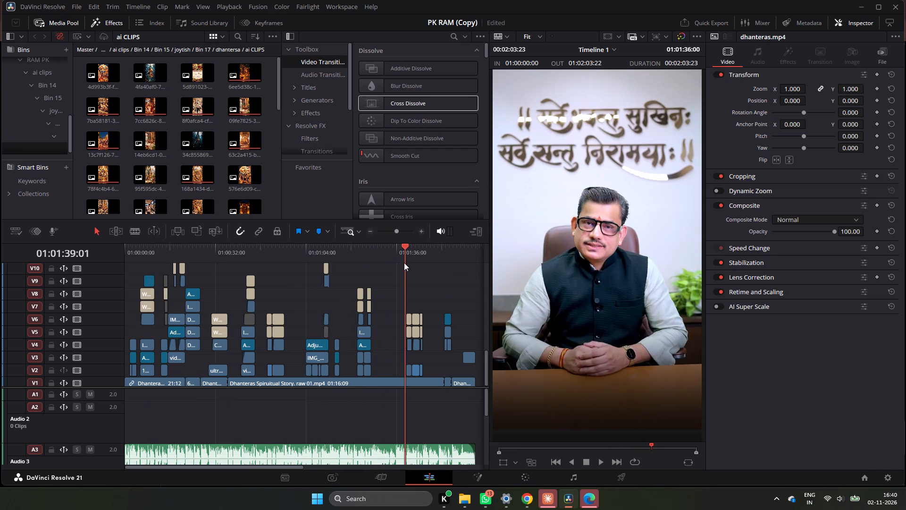
left_click_drag(404, 263, 324, 272)
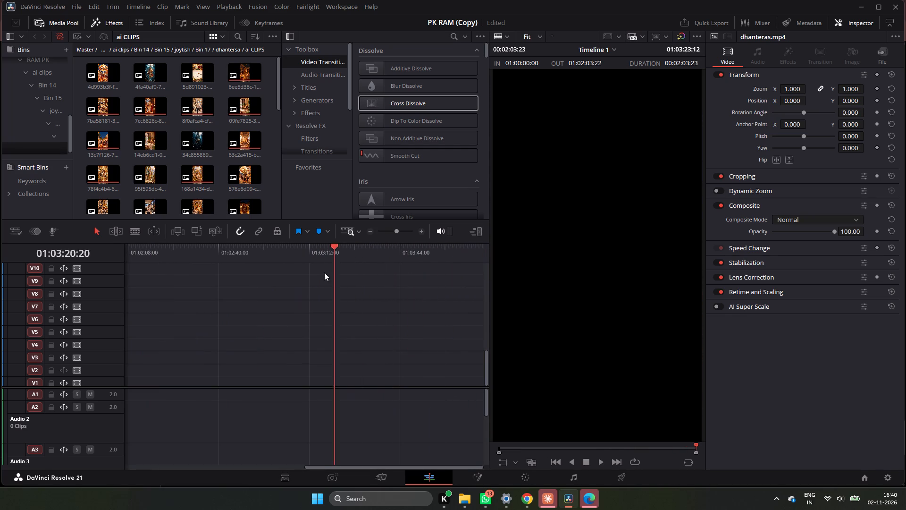
left_click_drag(324, 272, 0, 244)
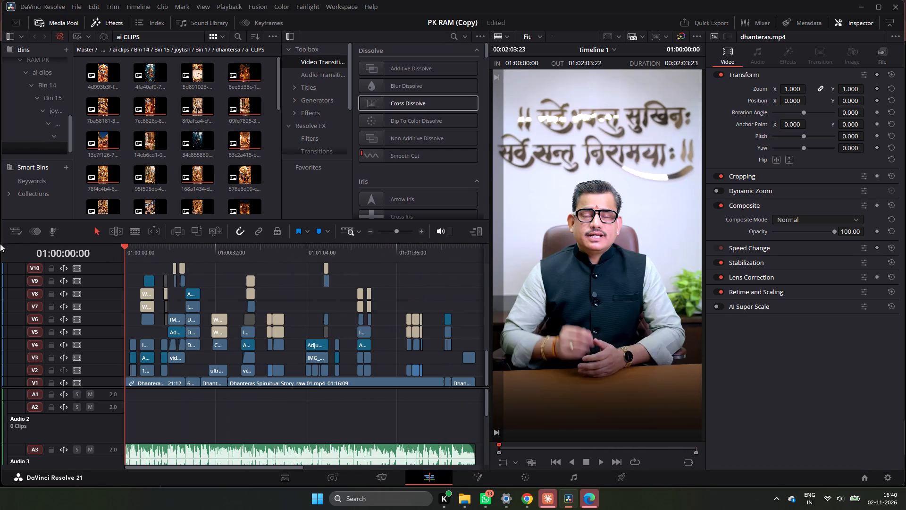
left_click_drag(0, 244, 337, 280)
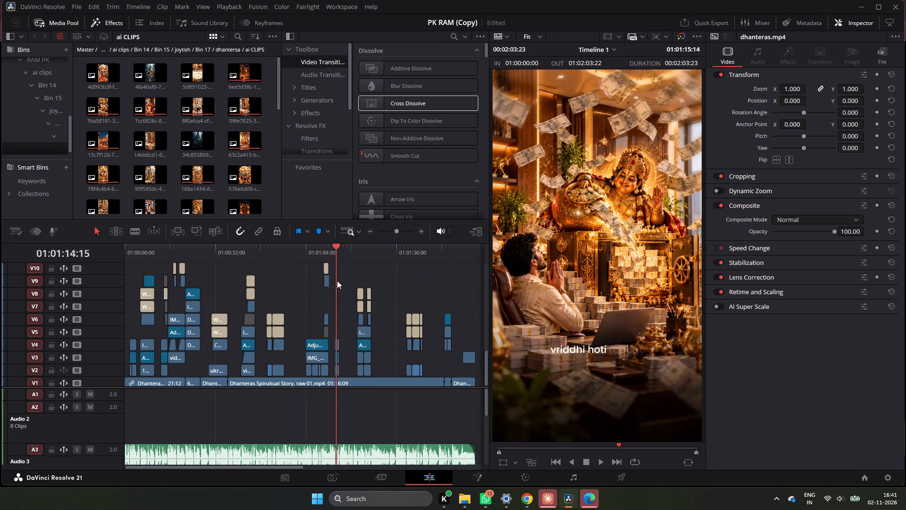
left_click_drag(337, 280, 421, 294)
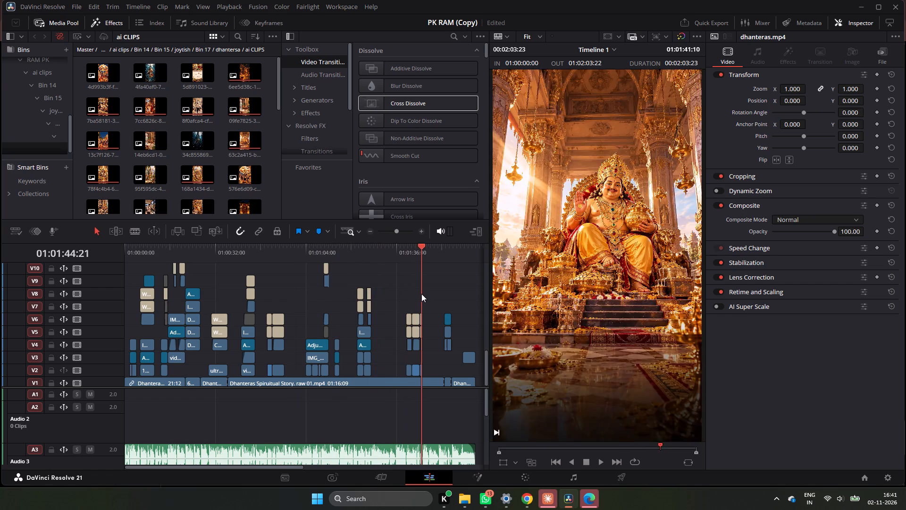
left_click_drag(421, 294, 455, 299)
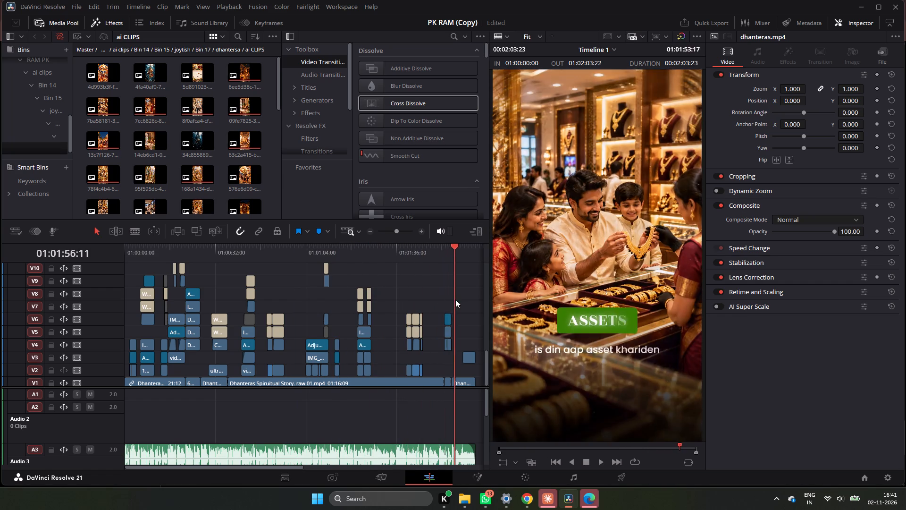
left_click_drag(455, 299, 342, 298)
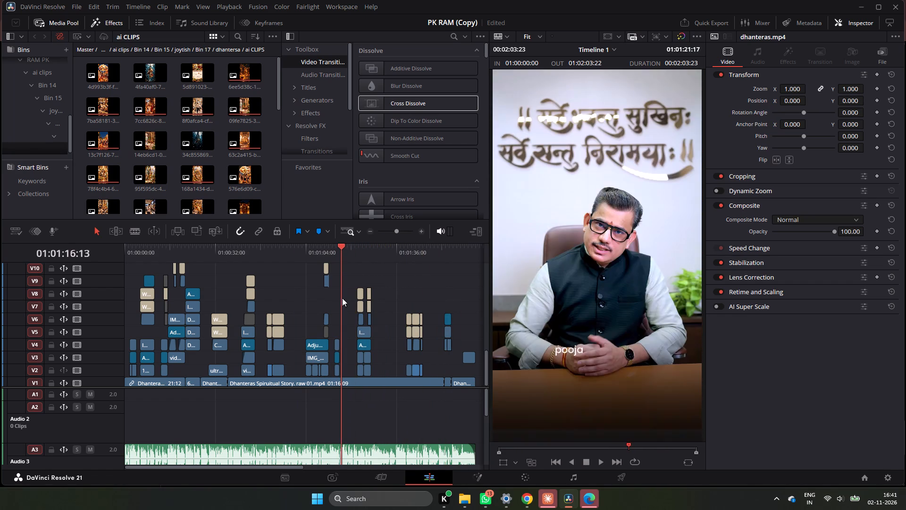
left_click_drag(342, 298, 324, 303)
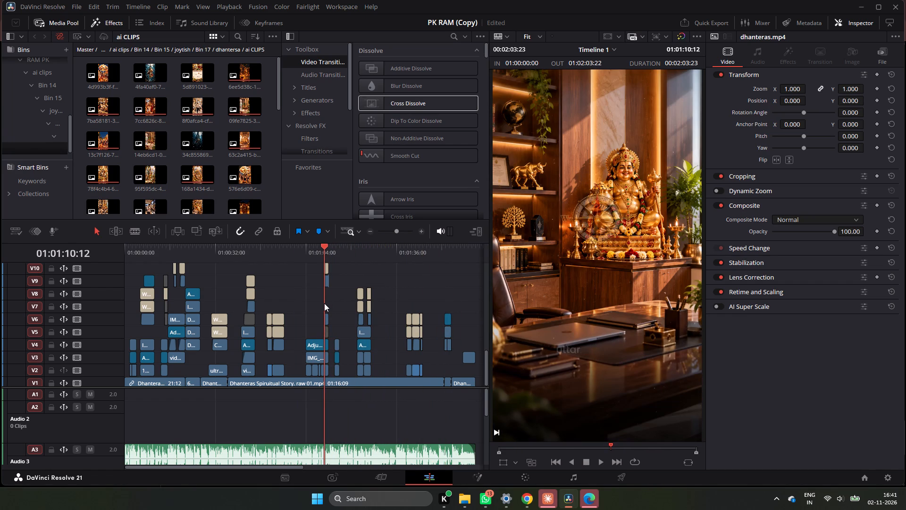
left_click_drag(324, 303, 324, 304)
Copy the stacked North Direction title clips on V9 to V11 near 01:01:10, previewing them first.
left_click(420, 227)
double_click(421, 232)
scroll(383, 262, "up", 2)
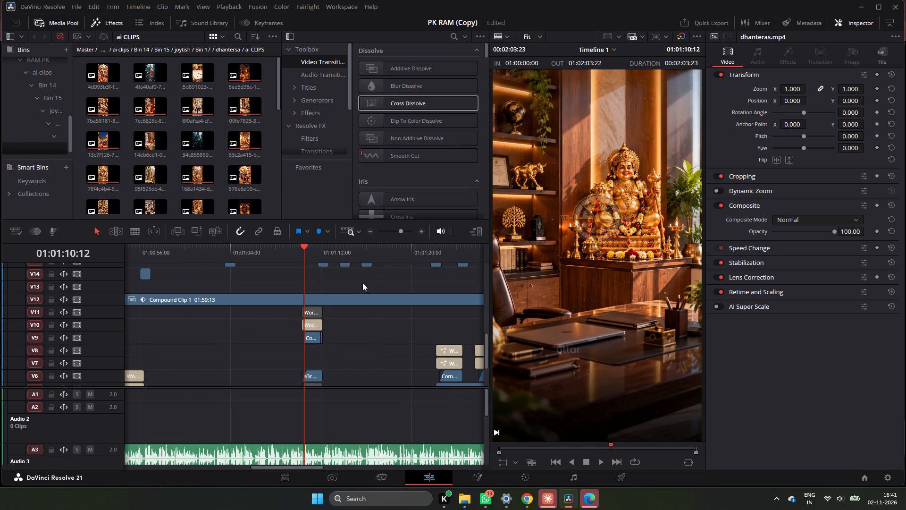
left_click_drag(284, 312, 328, 345)
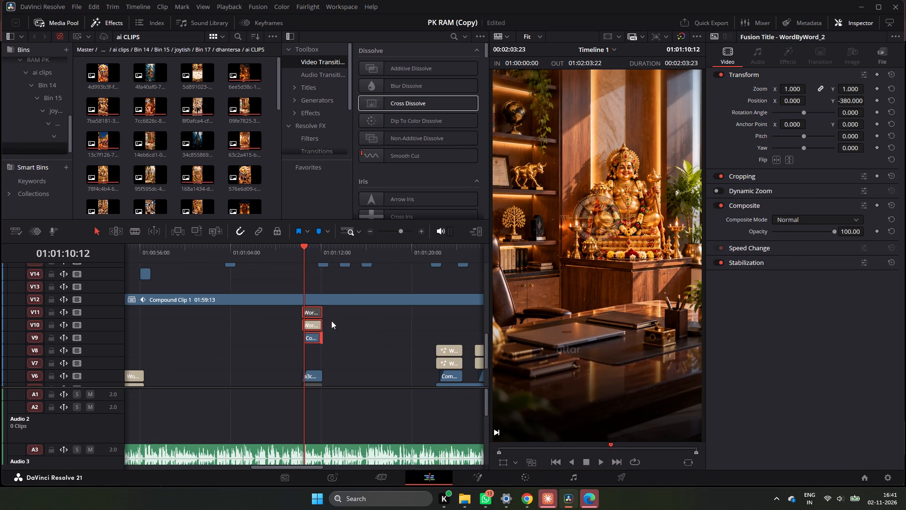
key("space")
key("space")
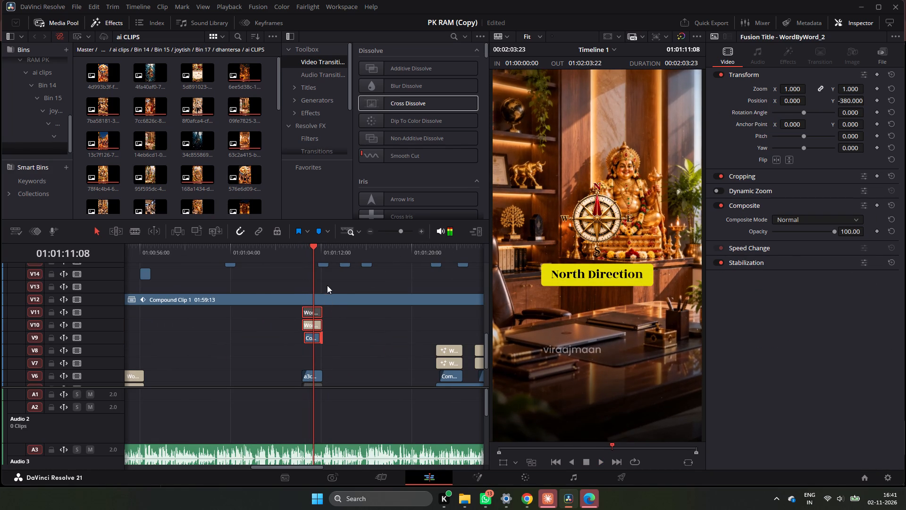
key("ctrl+c")
key("ctrl+c")
Toggle the V11 North Direction title off and on to compare its effect, playing through it.
scroll(318, 323, "down", 1)
left_click(332, 313)
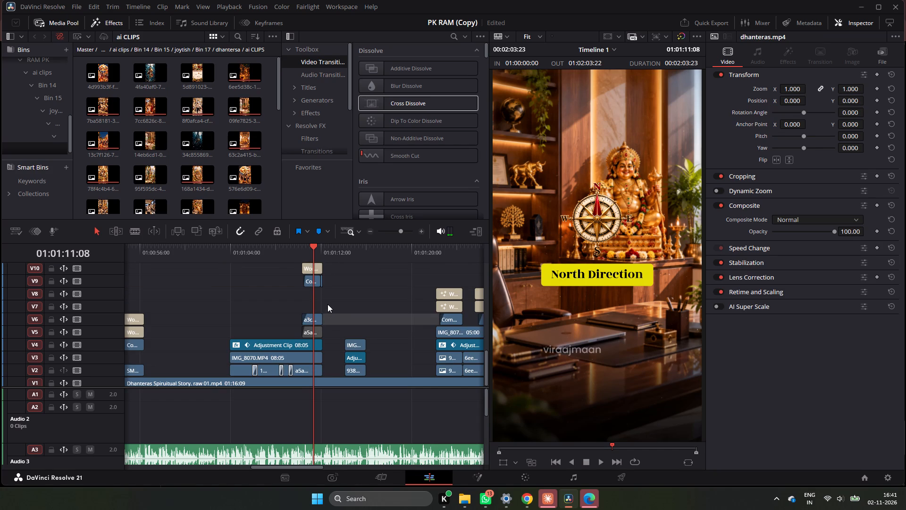
scroll(327, 303, "up", 1)
left_click(319, 312)
left_click(309, 315)
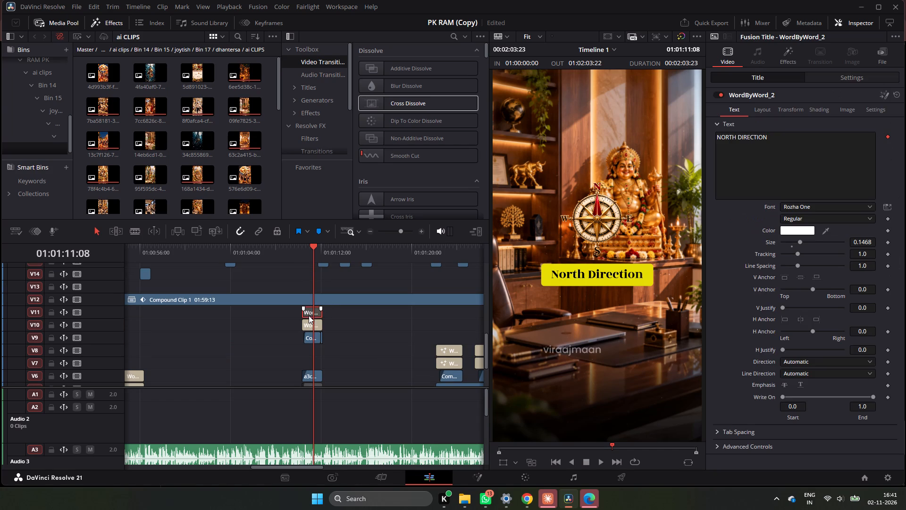
key("d")
type("DDDD")
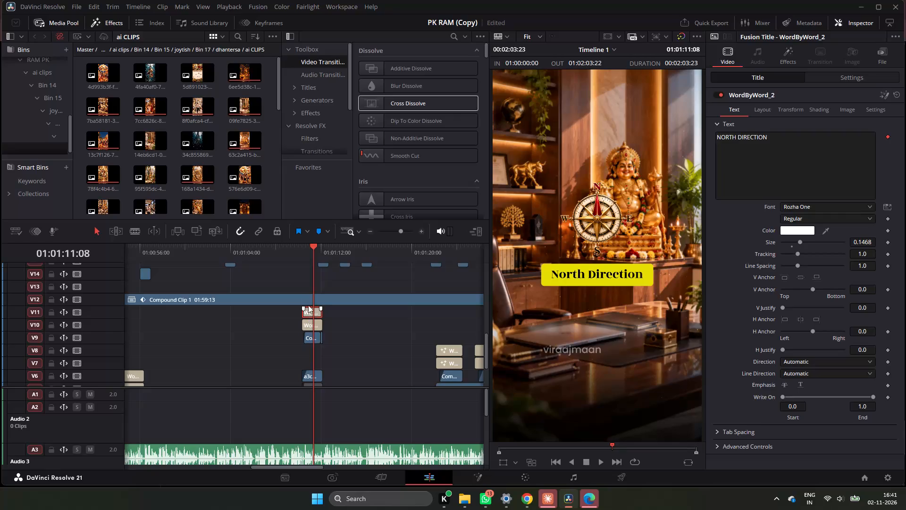
left_click(304, 257)
key("space")
key("space")
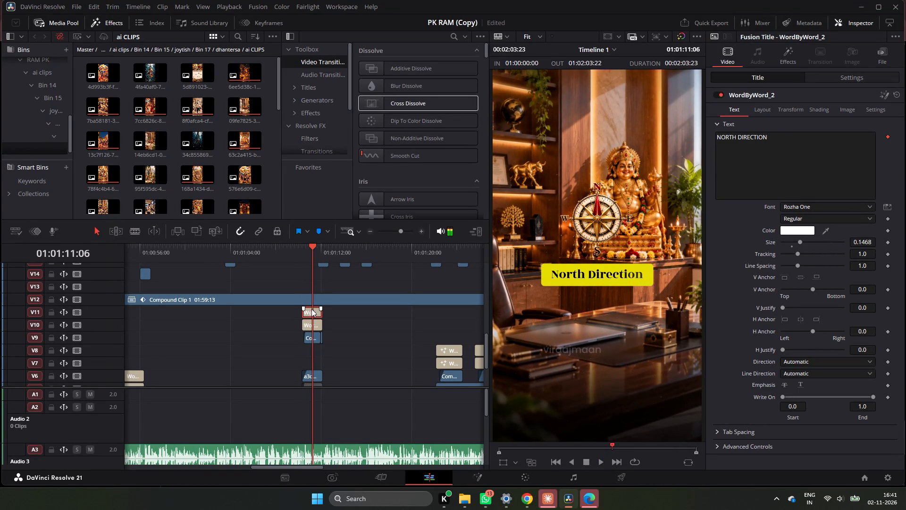
key("d")
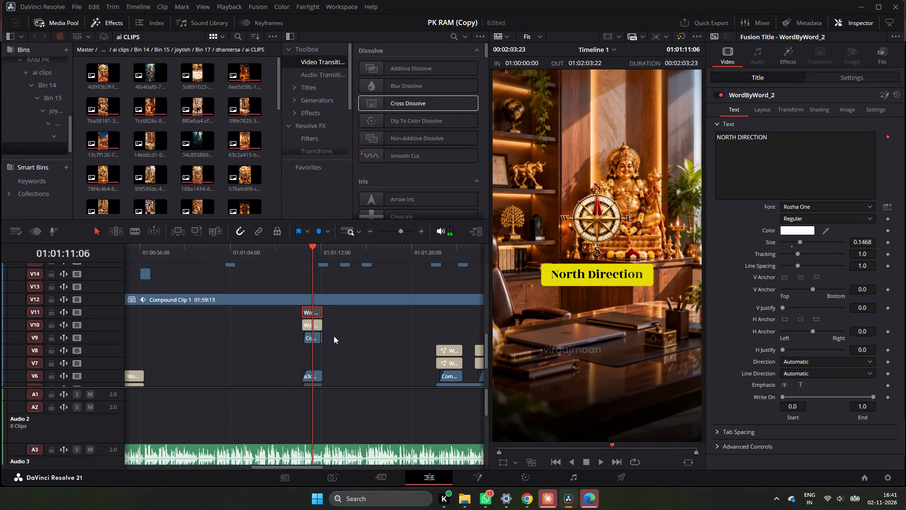
Reopen the NEW PK REEL2 project and paste the North Direction title clips on V9 to V11, positioning them above the family puja image.
left_click(864, 478)
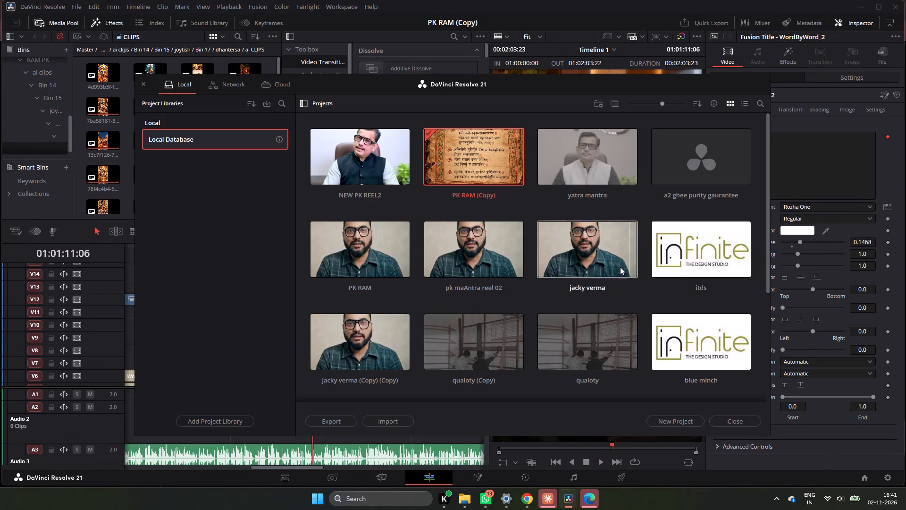
double_click(395, 165)
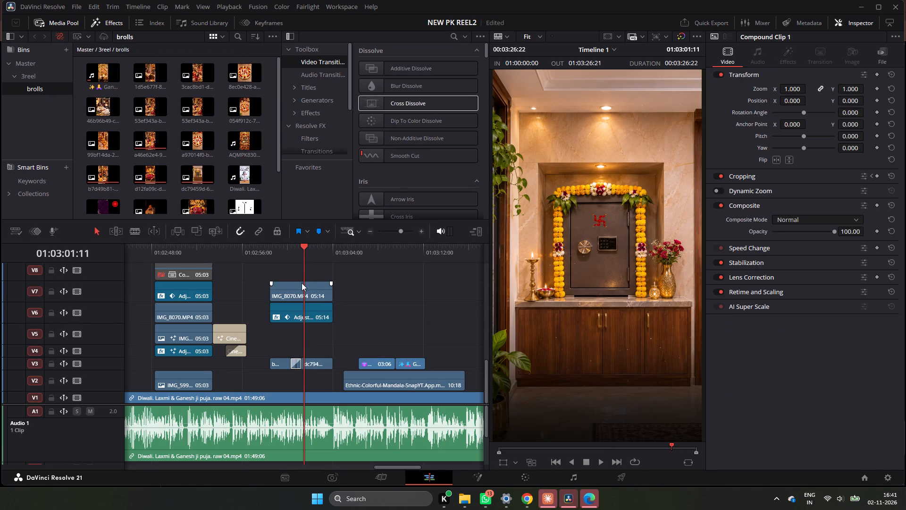
scroll(306, 279, "up", 3)
scroll(308, 279, "down", 2)
left_click(368, 255)
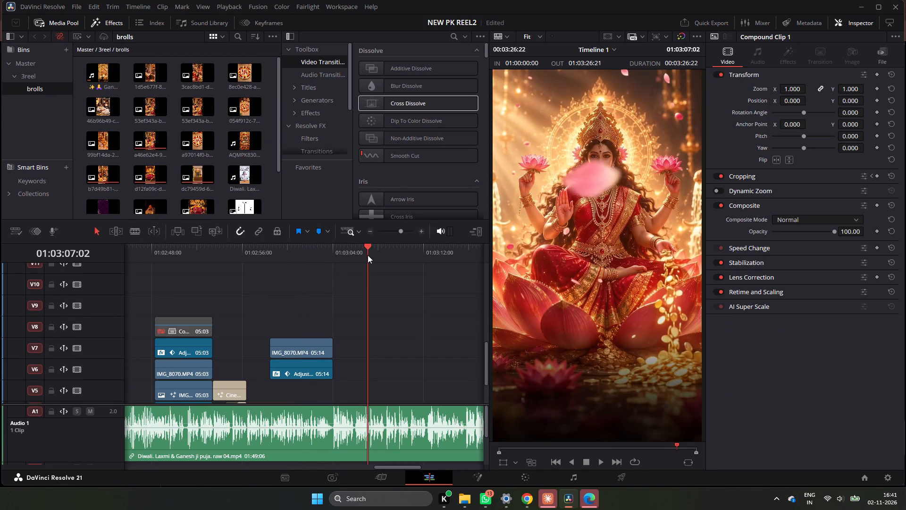
key("ctrl+v")
left_click_drag(378, 283, 319, 287)
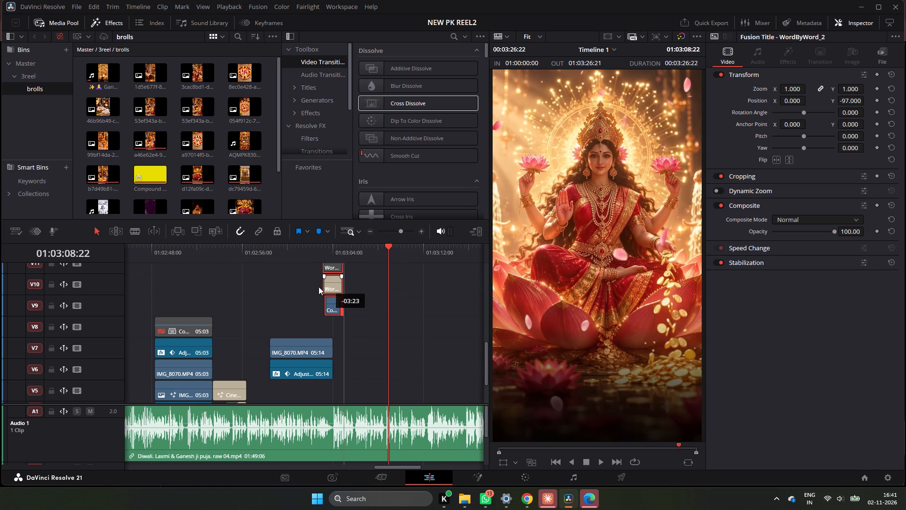
left_click_drag(319, 287, 293, 289)
Play through the puja and safe images to check the North Direction title's timing against the voice-over.
left_click(268, 249)
key("space")
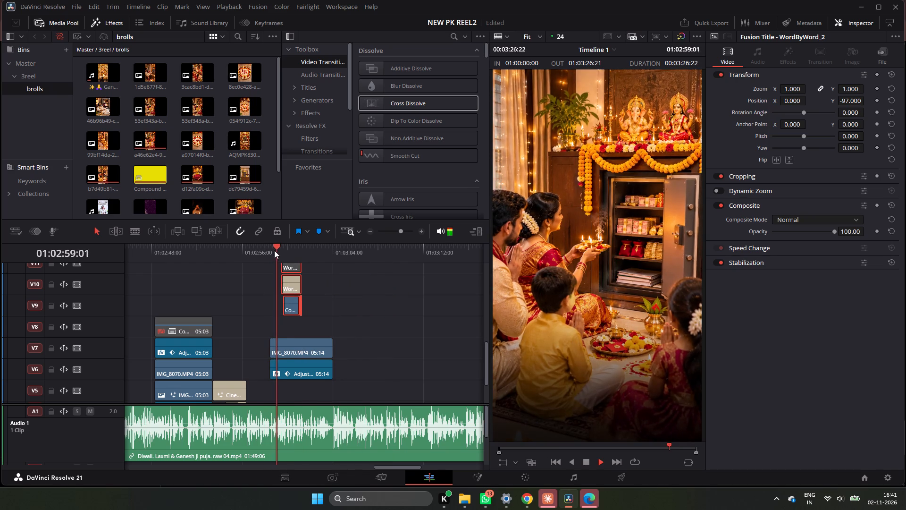
key("space")
scroll(347, 263, "down", 4)
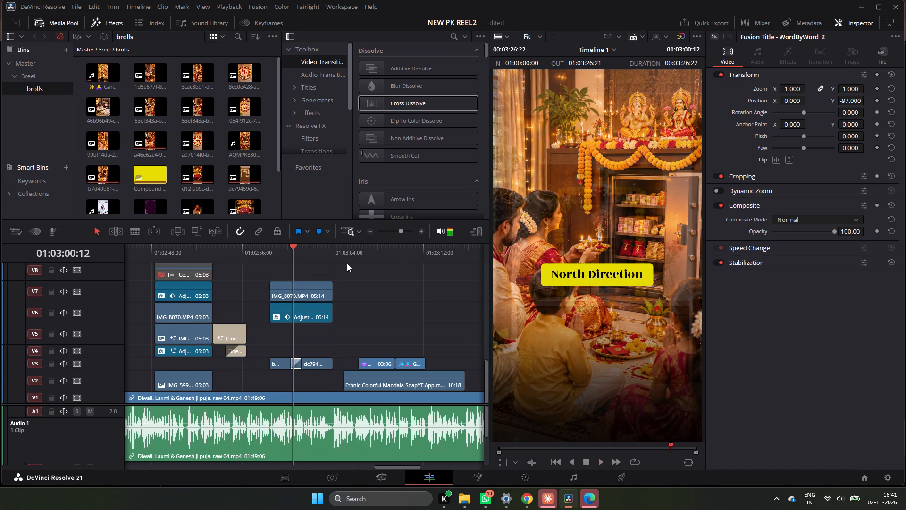
key("space")
key("space")
key("space")
key("space")
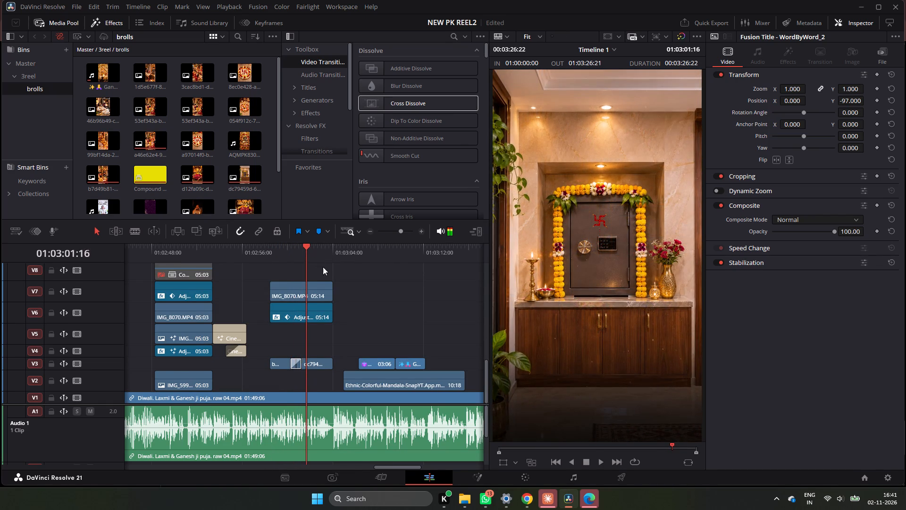
key("space")
key("space")
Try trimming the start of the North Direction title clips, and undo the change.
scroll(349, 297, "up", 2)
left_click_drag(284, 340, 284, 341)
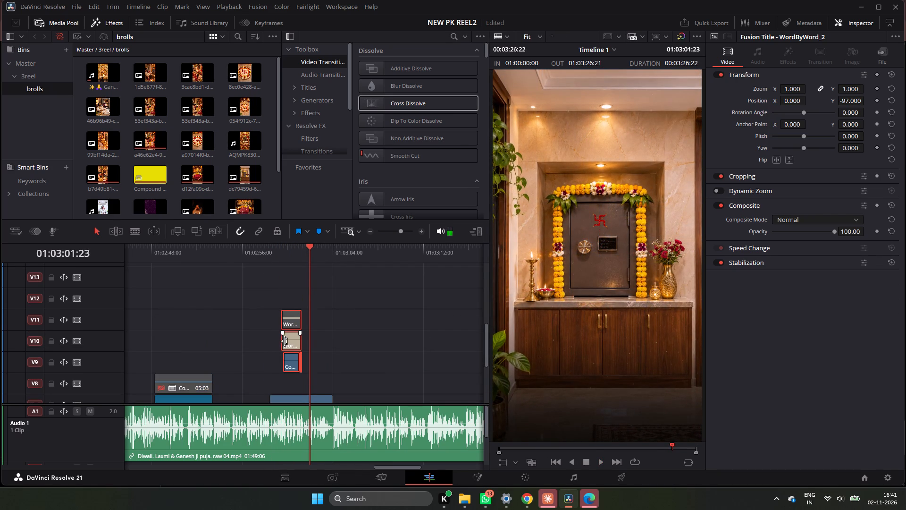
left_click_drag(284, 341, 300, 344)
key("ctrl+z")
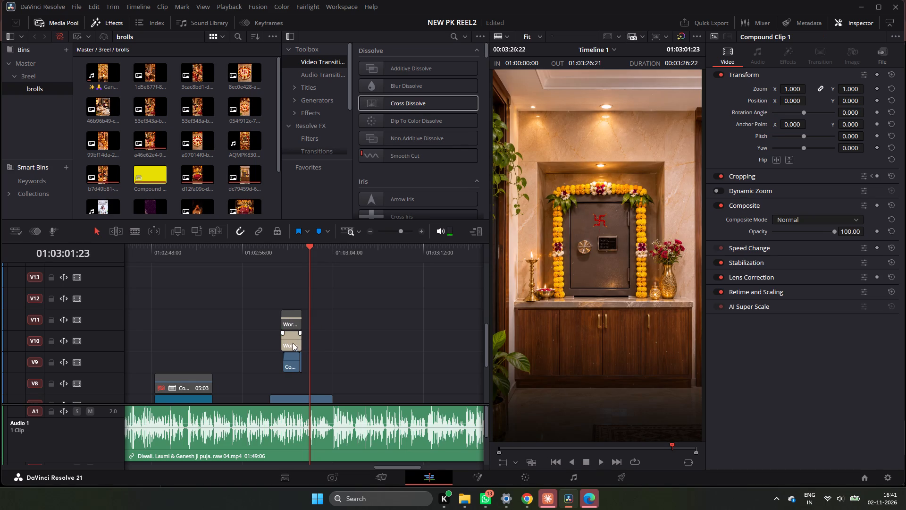
Move the North Direction title clips above the safe image, starting at about 01:03:02, and play the section.
left_click_drag(285, 294, 287, 372)
left_click_drag(294, 343, 330, 348)
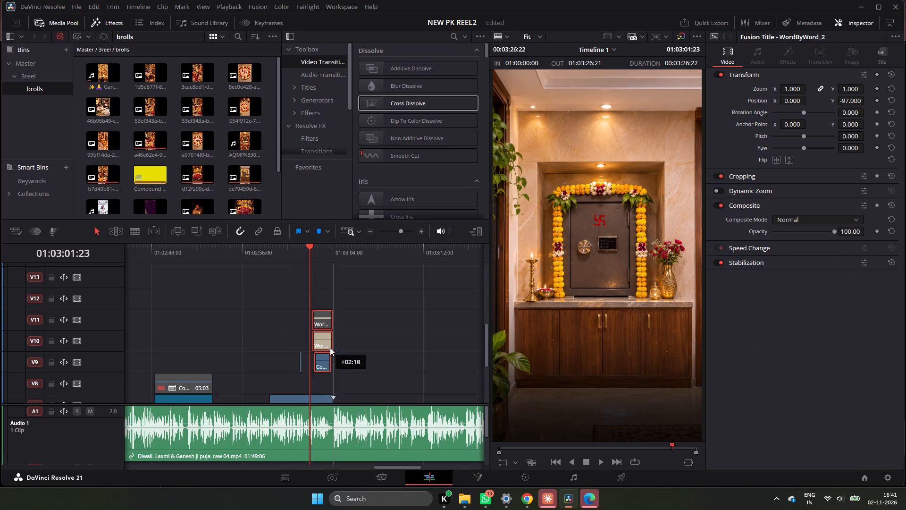
left_click_drag(330, 348, 322, 350)
key("space")
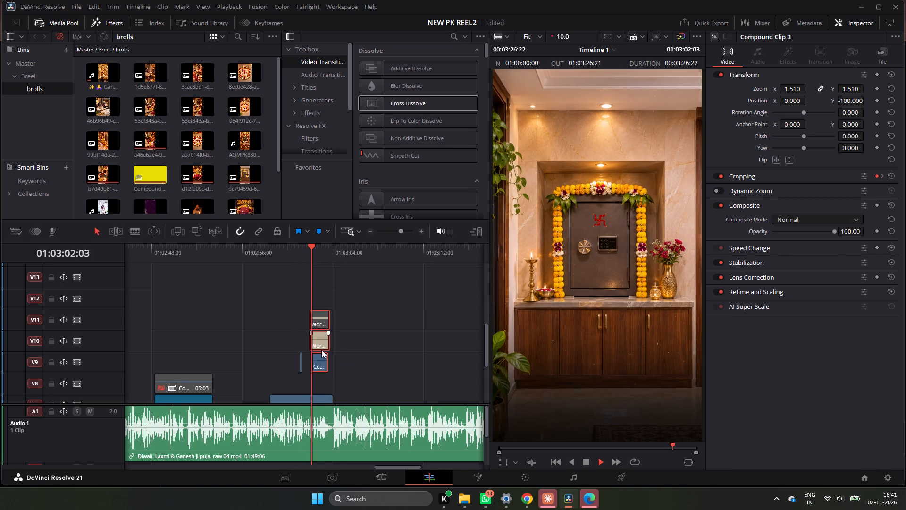
key("space")
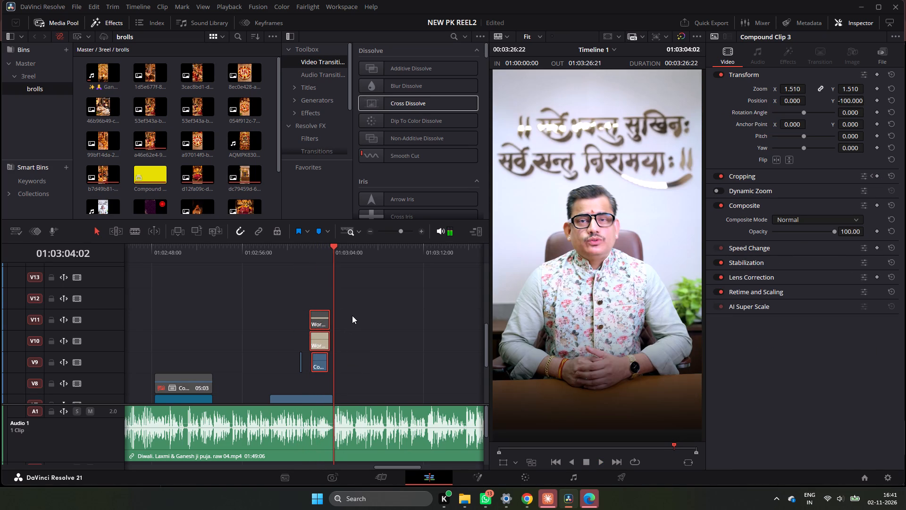
Extend the North Direction title clips to end with the safe image at about 01:03:04.
scroll(354, 311, "down", 1)
left_click_drag(329, 289, 335, 293)
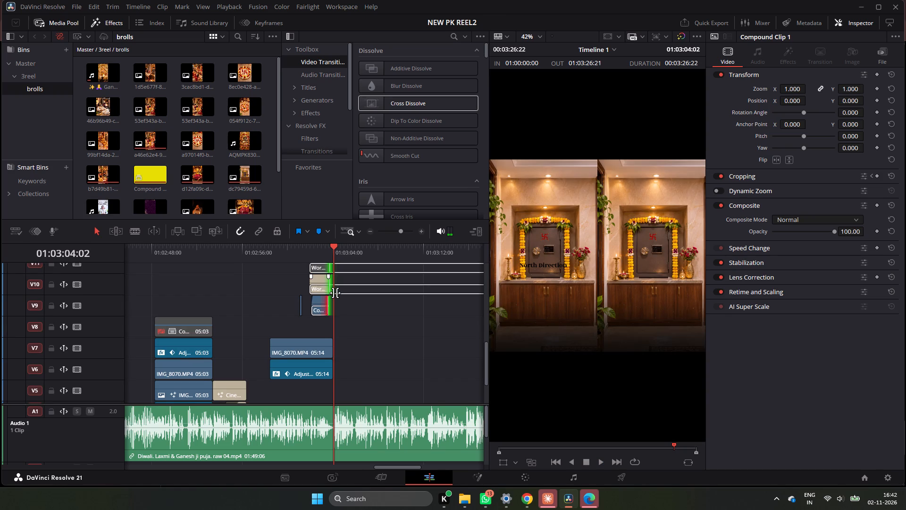
left_click_drag(335, 293, 338, 294)
left_click_drag(330, 249, 312, 258)
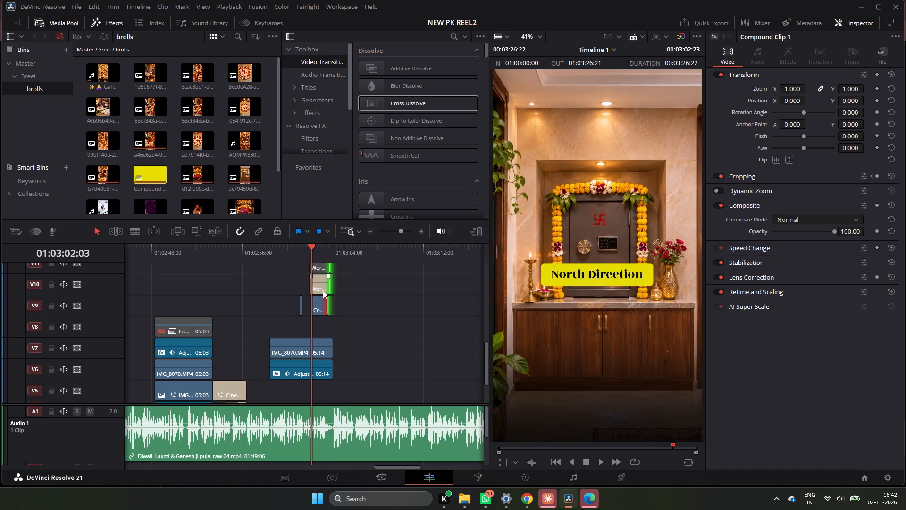
Extend the North Direction text clip on V10 to end with the safe image at about 01:03:04.
left_click(343, 292)
left_click(341, 307)
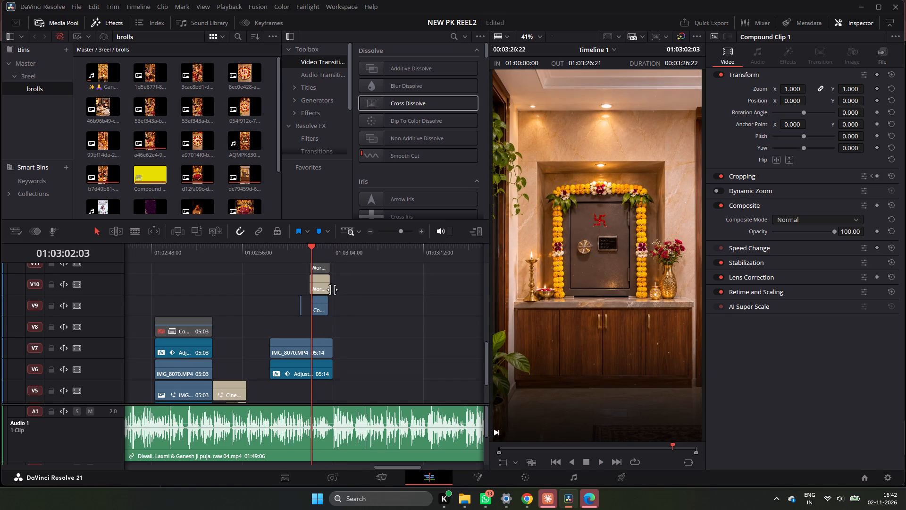
left_click(316, 287)
left_click(328, 288)
left_click_drag(338, 291, 347, 293)
left_click_drag(341, 256, 335, 261)
double_click(423, 230)
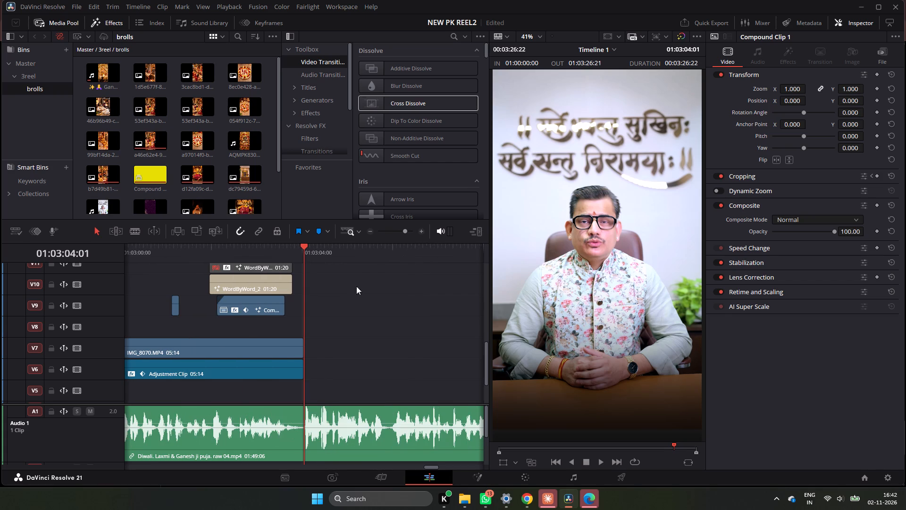
left_click_drag(292, 289, 305, 297)
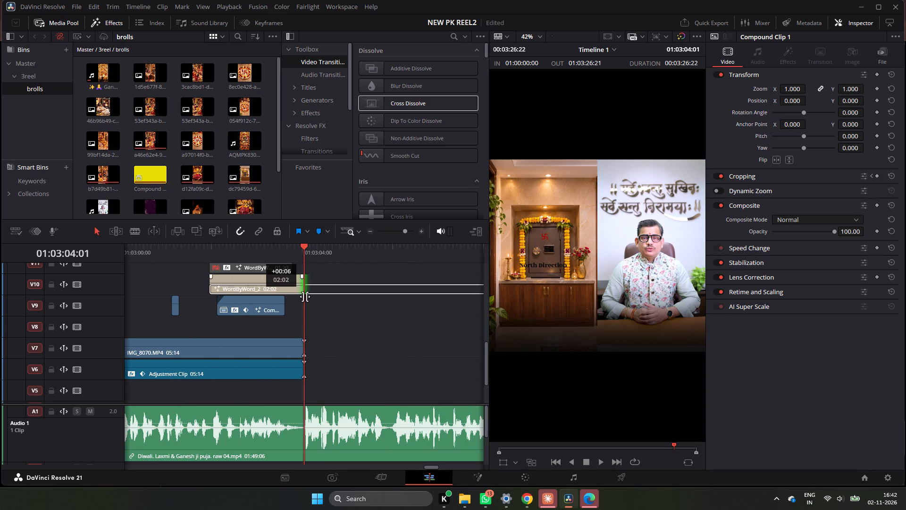
left_click_drag(305, 297, 302, 297)
Try to extend the yellow label background clip to the safe image's end, and play the title section.
left_click_drag(284, 312, 303, 315)
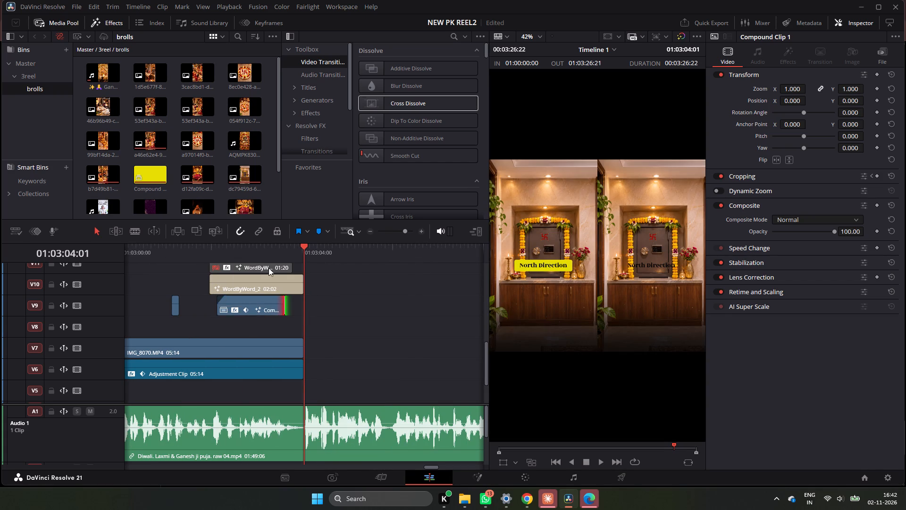
scroll(266, 273, "up", 1)
left_click(222, 257)
key("space")
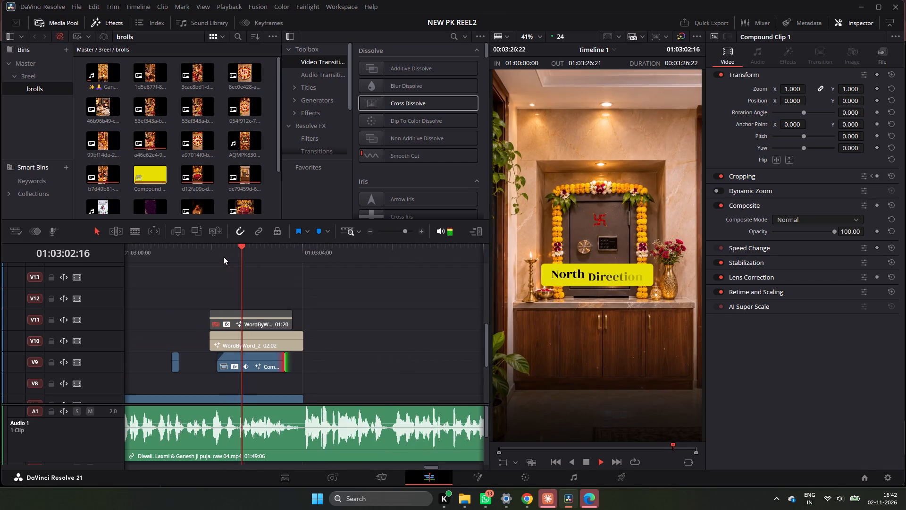
key("space")
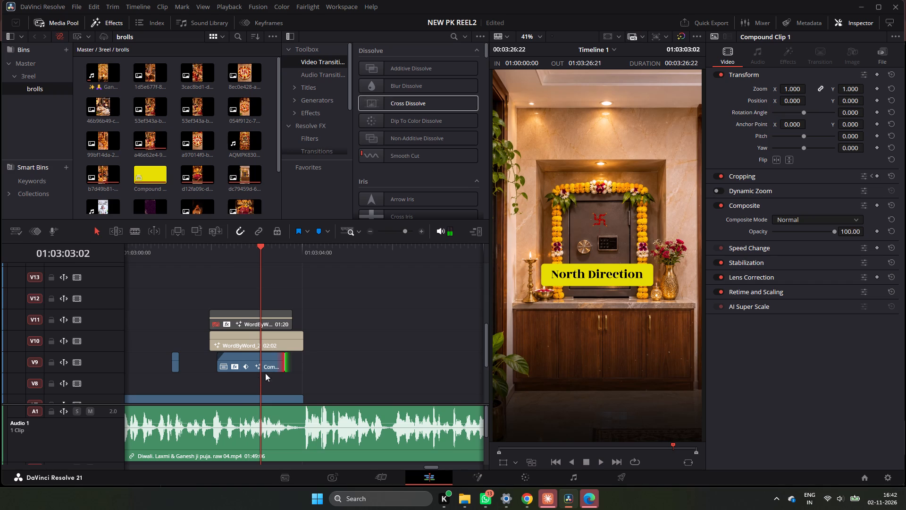
Move the short stray background piece on V9 to directly follow the yellow label background clip.
left_click(255, 368)
left_click(177, 367)
left_click_drag(177, 367, 276, 371)
left_click_drag(174, 365, 286, 371)
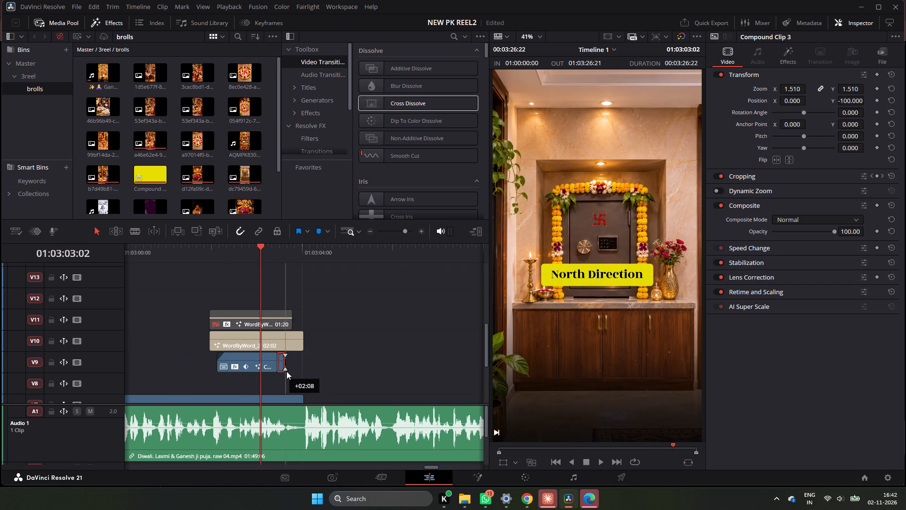
left_click_drag(286, 371, 290, 365)
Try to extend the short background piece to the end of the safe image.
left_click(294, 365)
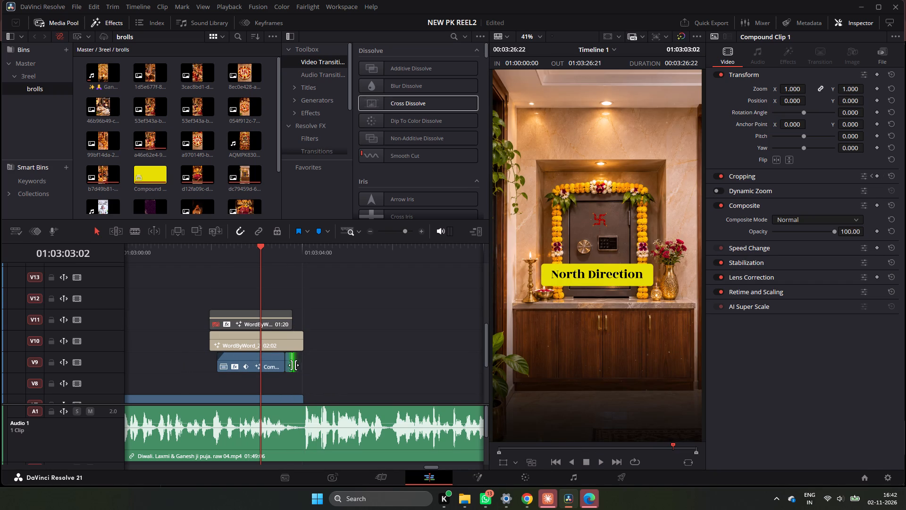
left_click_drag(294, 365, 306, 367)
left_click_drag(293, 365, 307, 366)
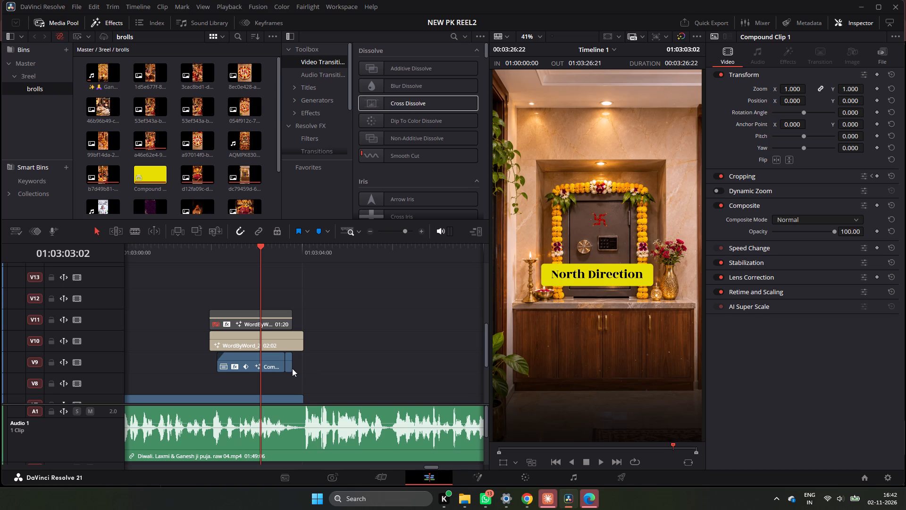
Duplicate the short background piece along V9 to fill the gap up to the safe image's end at about 01:03:04.
left_click(289, 368)
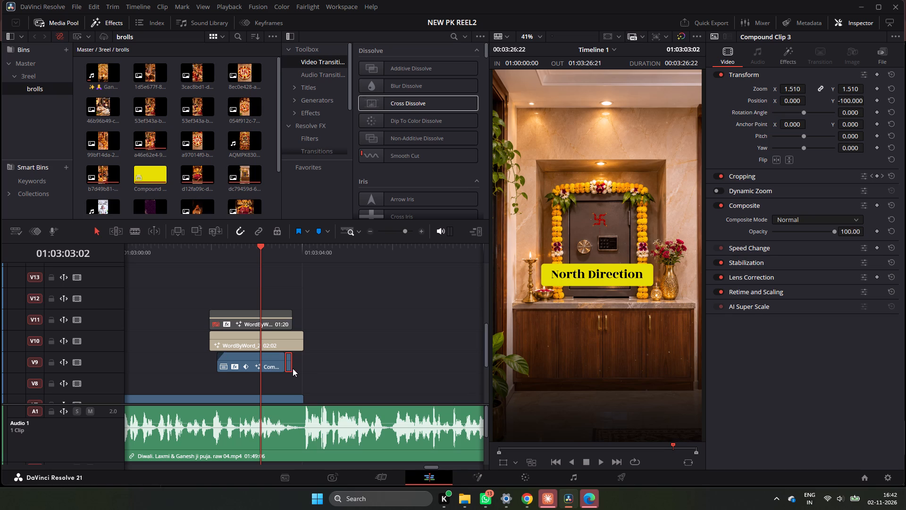
left_click(303, 368, "alt")
left_click_drag(290, 366, 301, 367, "alt")
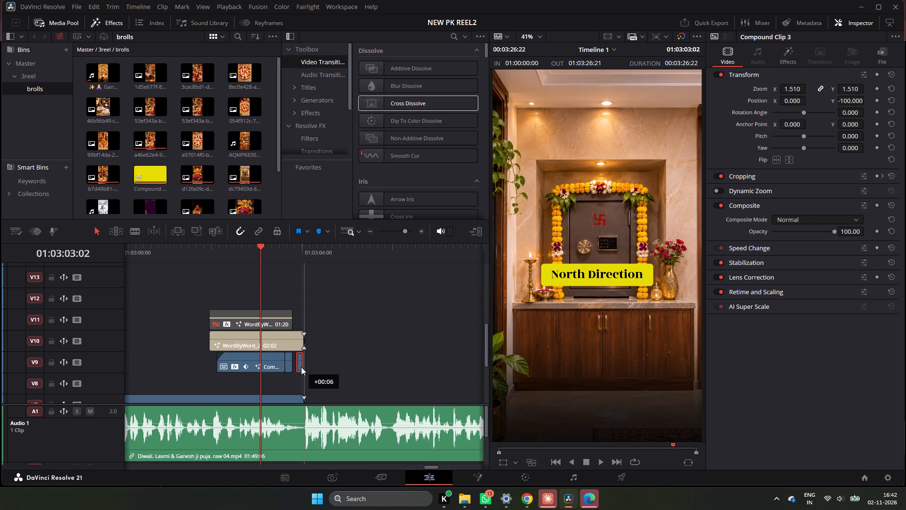
left_click_drag(301, 367, 297, 367, "alt")
left_click_drag(297, 367, 304, 367, "alt")
left_click_drag(304, 367, 303, 367, "alt")
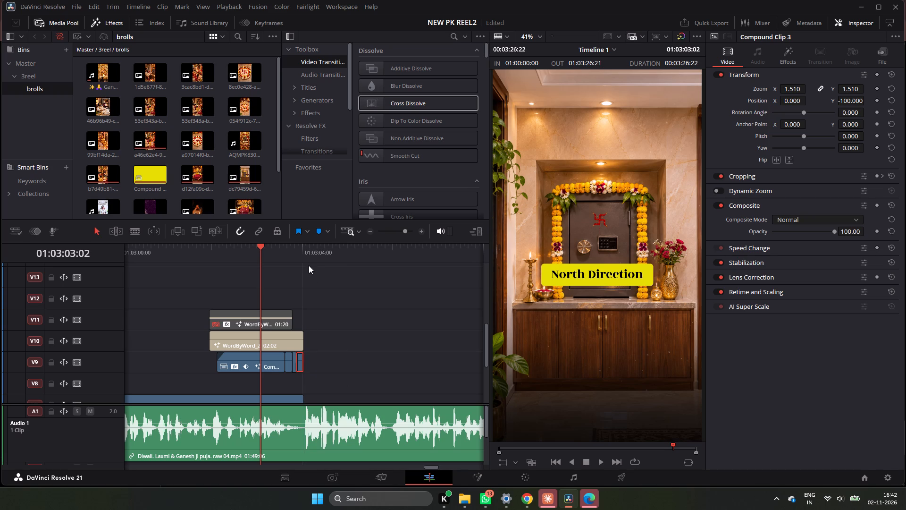
Combine the yellow label background clip and its short pieces on V9 into a single compound clip.
left_click_drag(309, 255, 301, 262)
left_click_drag(355, 353, 228, 368)
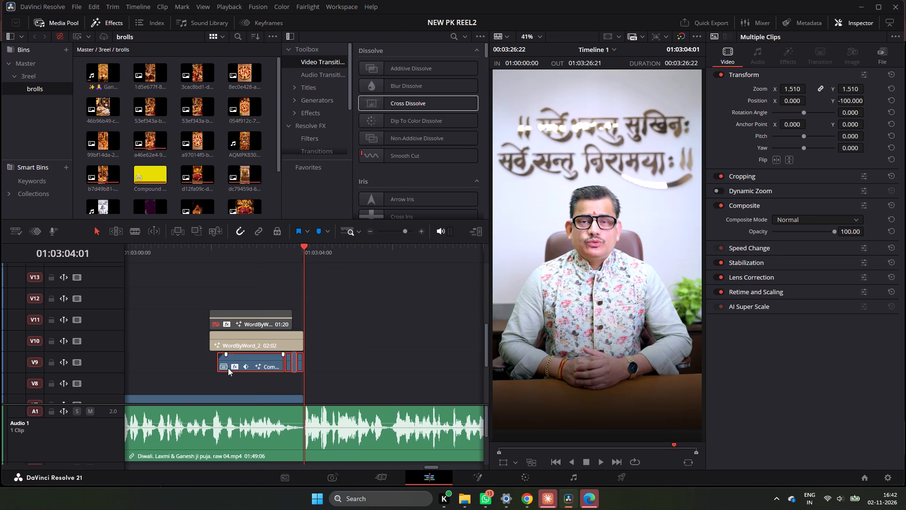
right_click(228, 368)
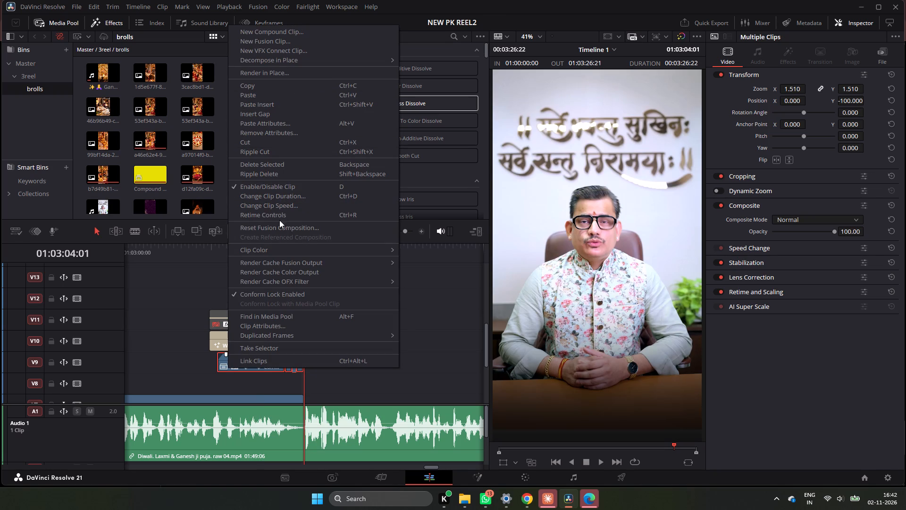
left_click(304, 29)
left_click(508, 278)
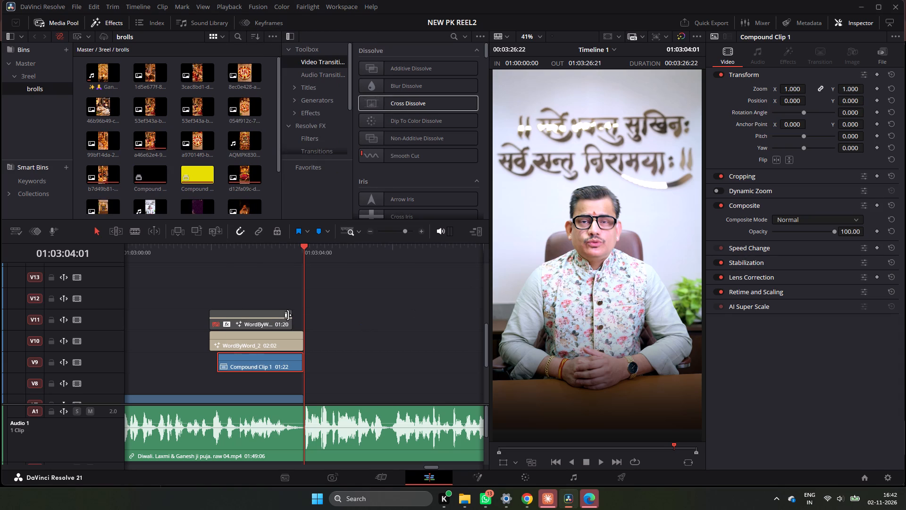
Play the North Direction section to check the extended label from about 01:03:02 to 01:03:04.
left_click(212, 262)
key("space")
left_click(212, 262)
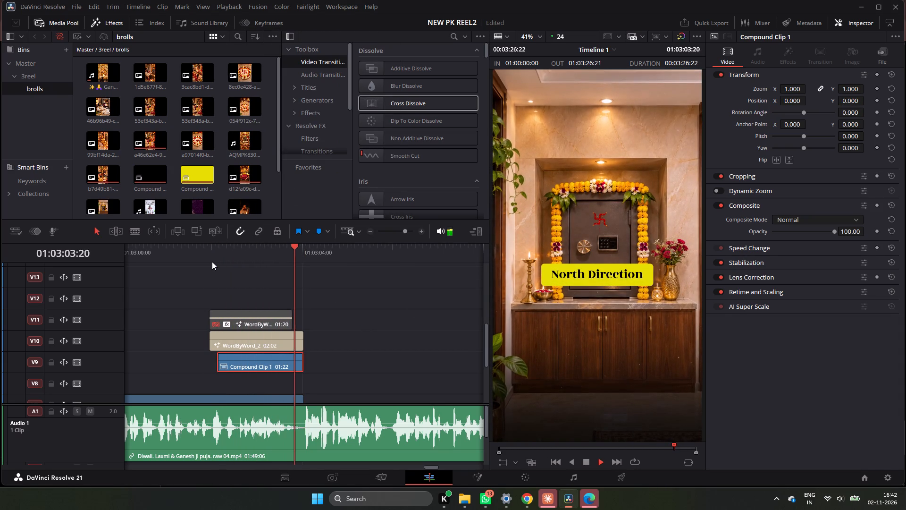
key("space")
Change the text of the North Direction title over the safe image to "South West".
left_click(279, 350)
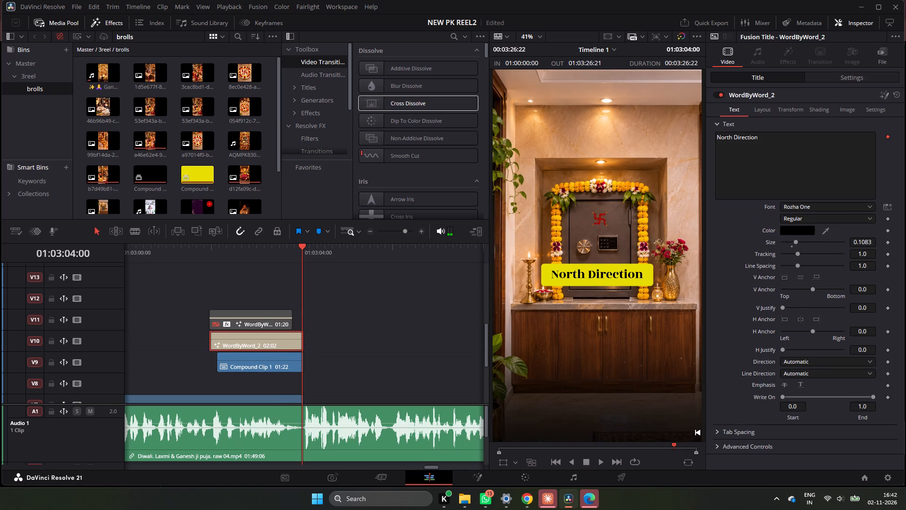
left_click(824, 165)
key("BackSpace")
key("BackSpace")
key("BackSpace")
key("BackSpace")
key("BackSpace")
key("BackSpace")
key("BackSpace")
key("BackSpace")
key("BackSpace")
key("BackSpace")
key("BackSpace")
key("BackSpace")
key("BackSpace")
key("BackSpace")
key("BackSpace")
key("BackSpace")
key("BackSpace")
key("BackSpace")
key("BackSpace")
key("BackSpace")
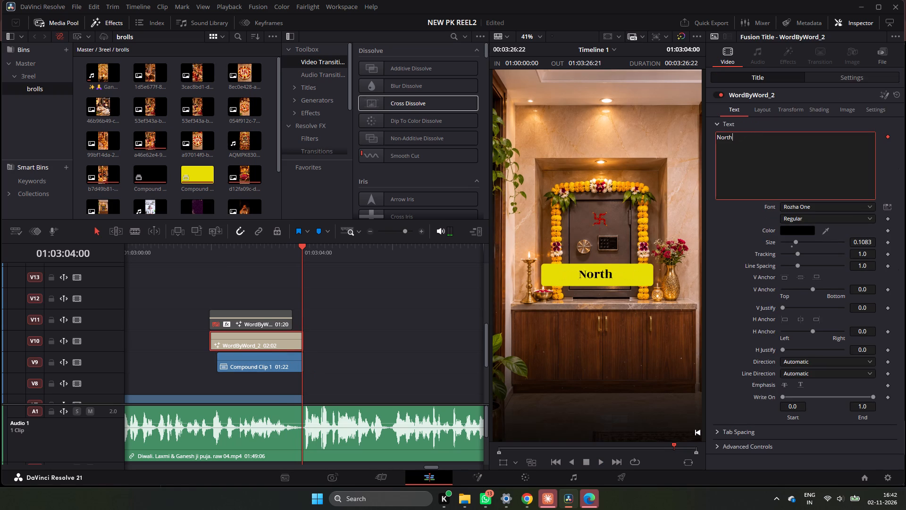
key("s")
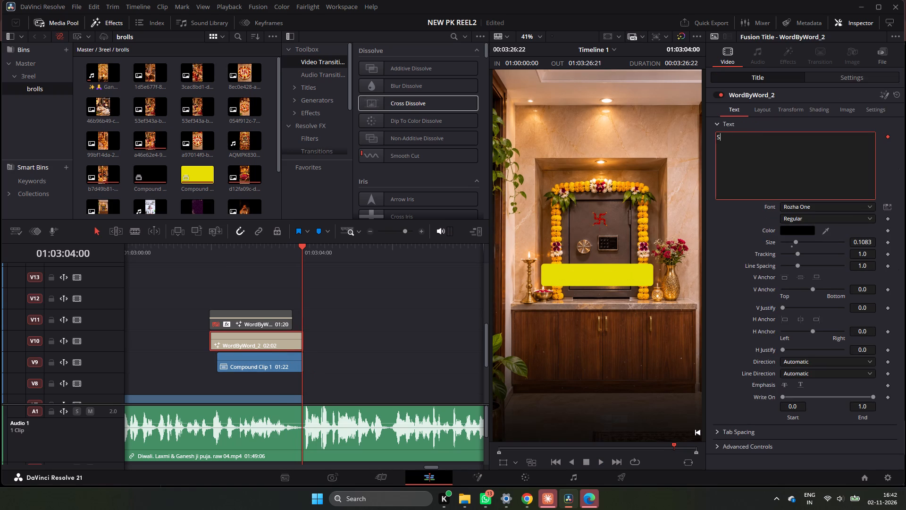
type("outh")
key("space")
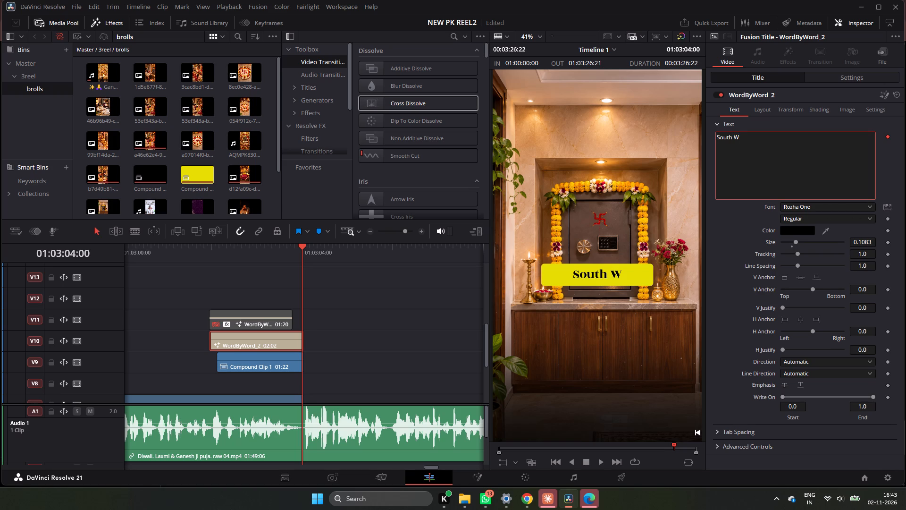
type("est")
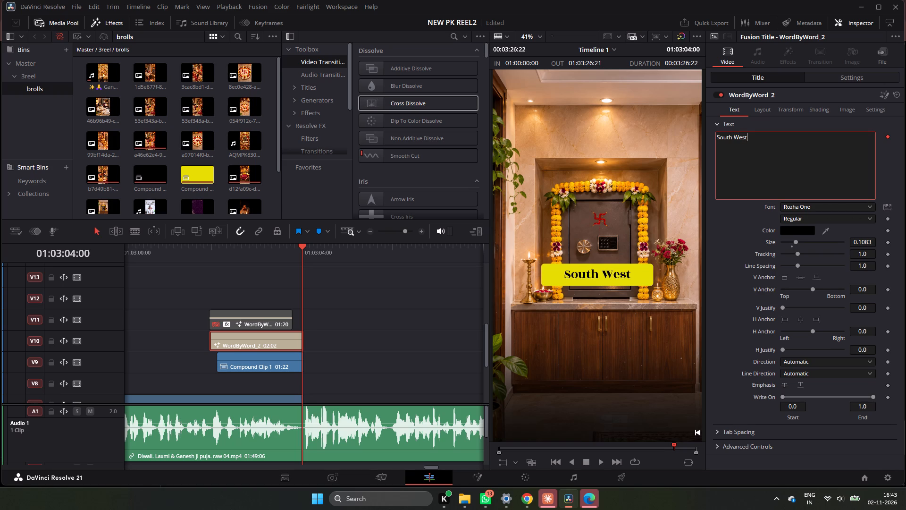
Play the safe image section to check the South West title's animation against the voice-over.
left_click(206, 252)
key("space")
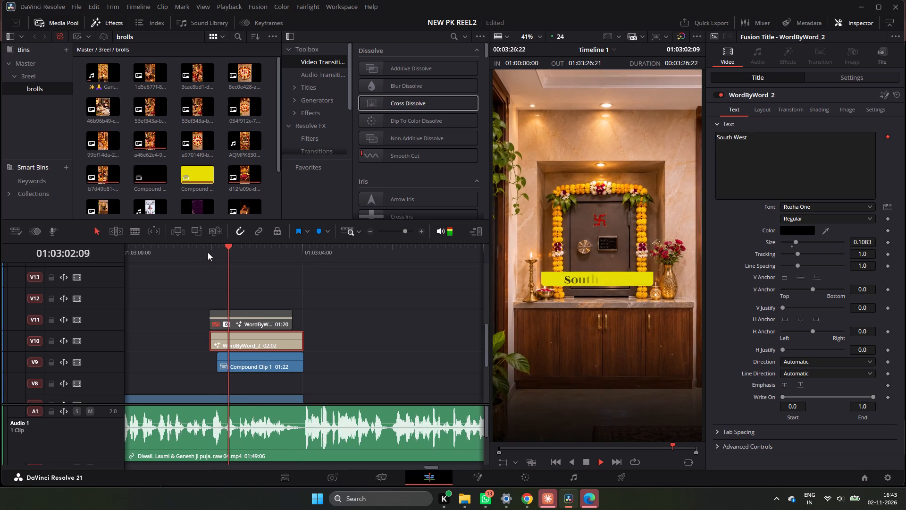
key("space")
key("space")
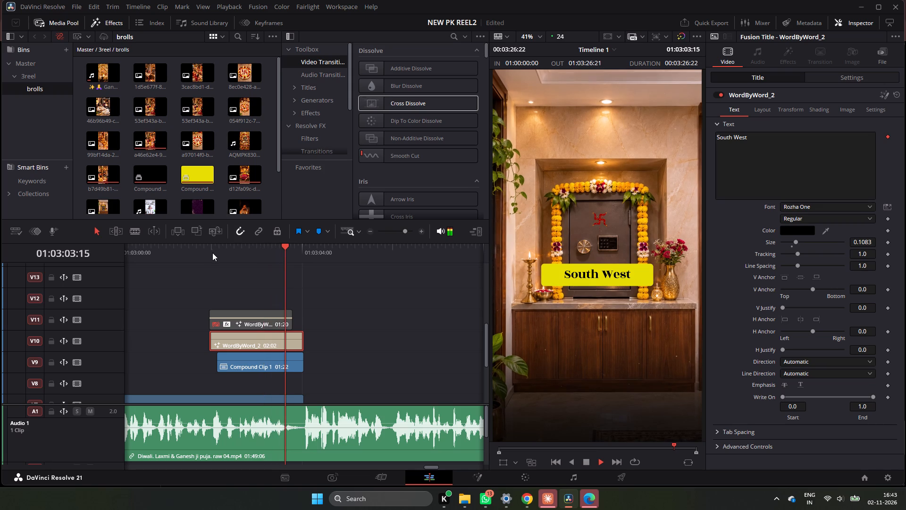
key("space")
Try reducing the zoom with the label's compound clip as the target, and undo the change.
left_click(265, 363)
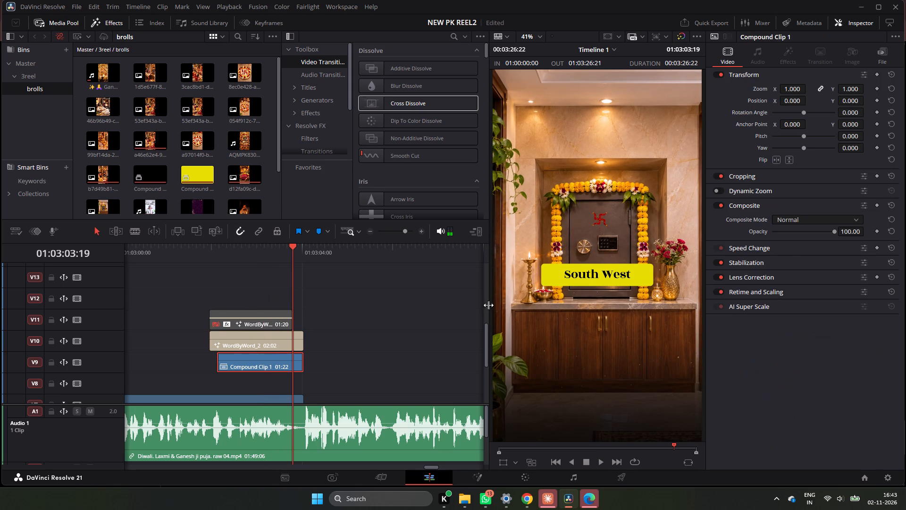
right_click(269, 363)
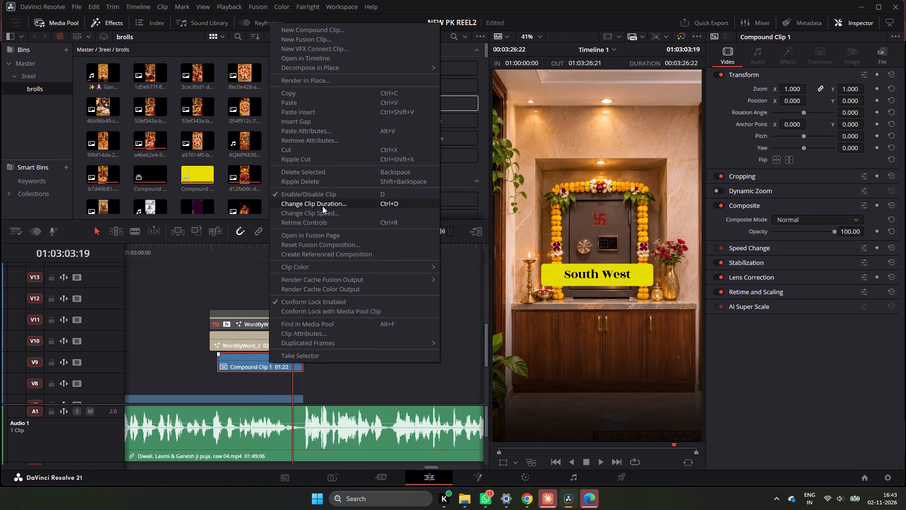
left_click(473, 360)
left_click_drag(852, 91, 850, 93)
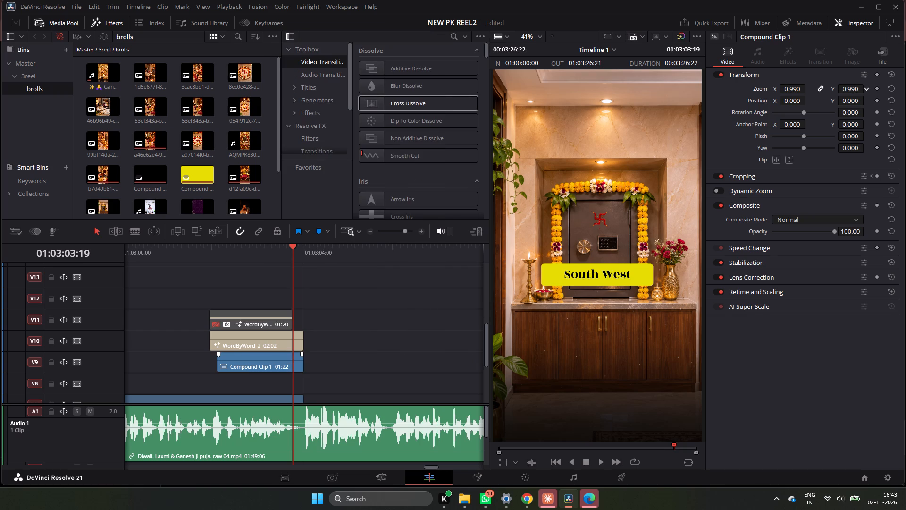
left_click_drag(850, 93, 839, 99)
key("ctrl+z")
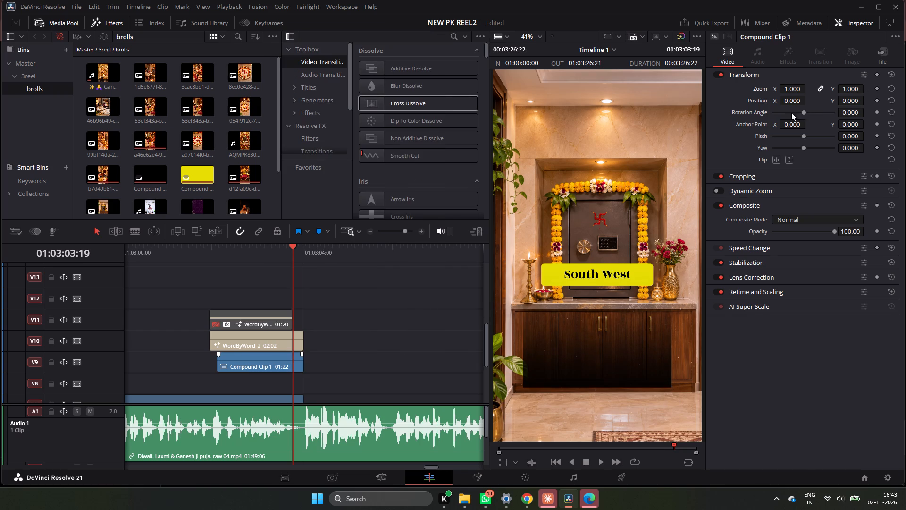
Set the yellow label compound clip's zoom to 0.750 and its vertical position to -23 to fit the South West text.
left_click(279, 359)
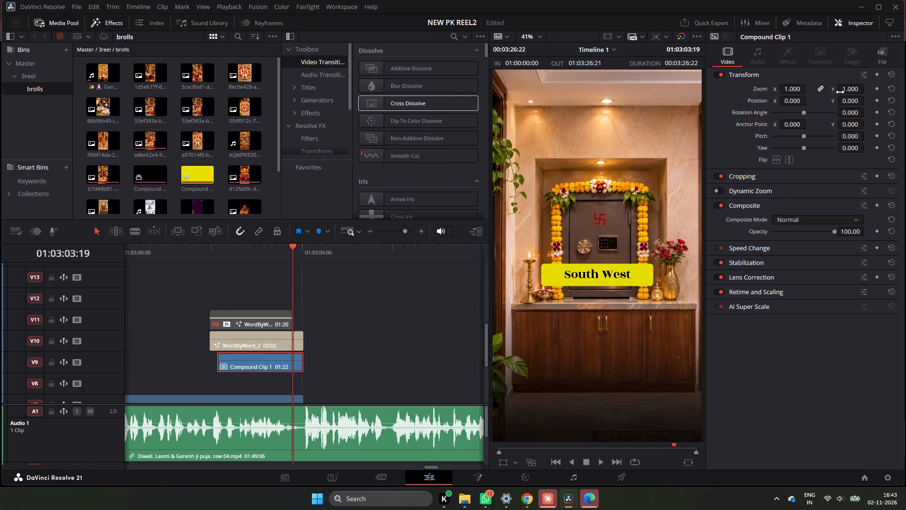
left_click_drag(848, 90, 840, 104)
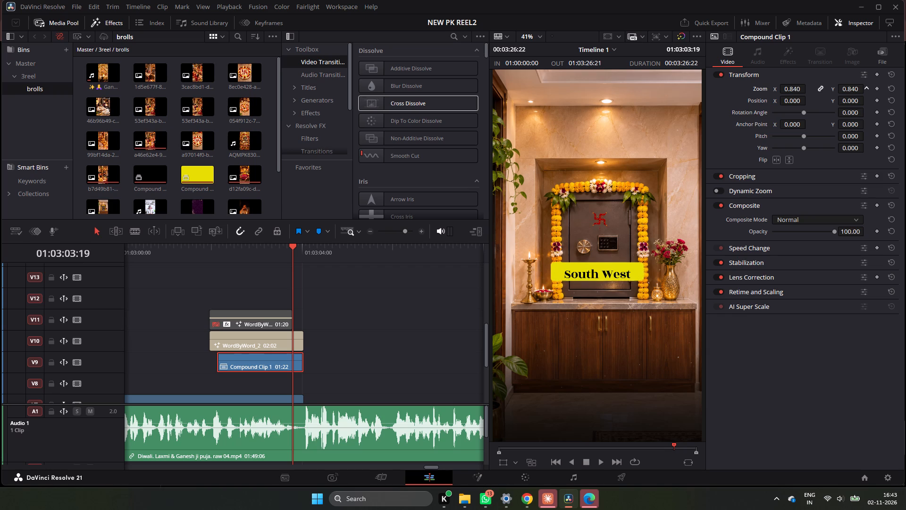
left_click_drag(840, 104, 841, 106)
left_click_drag(853, 101, 845, 105)
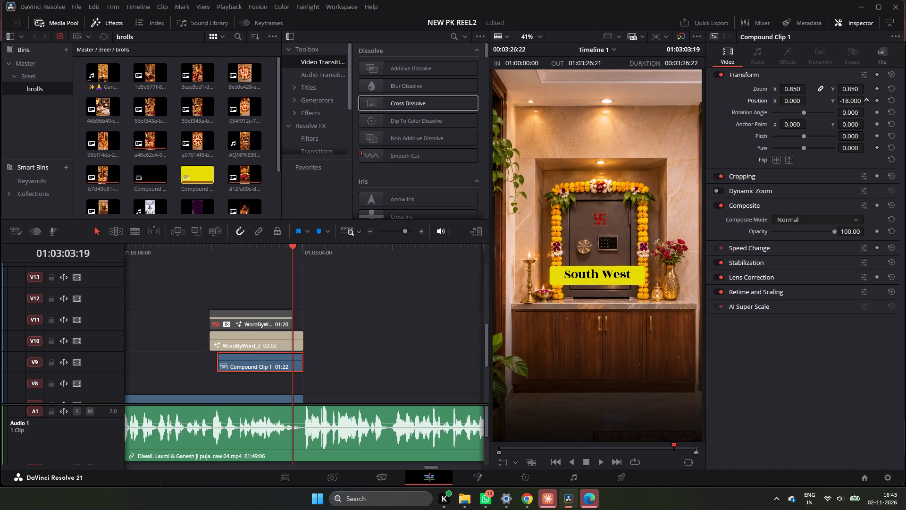
left_click_drag(845, 105, 846, 104)
left_click_drag(858, 92, 854, 95)
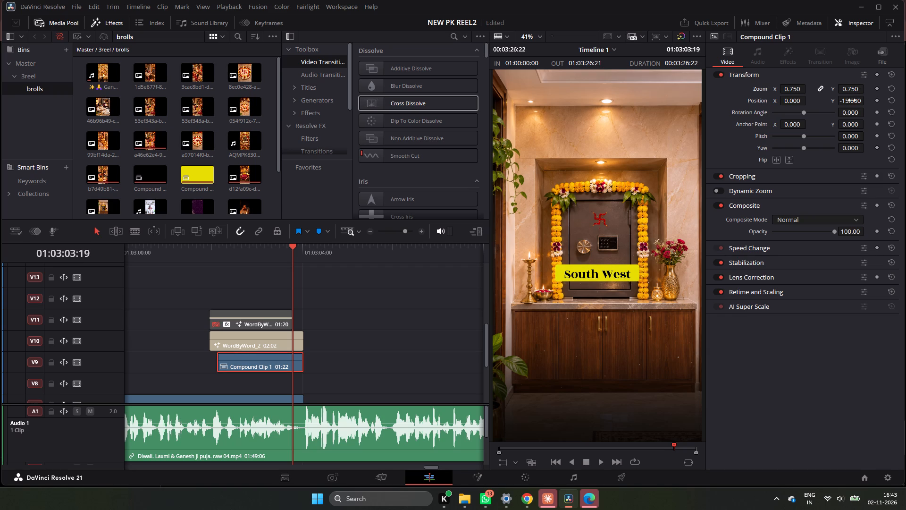
left_click(852, 100)
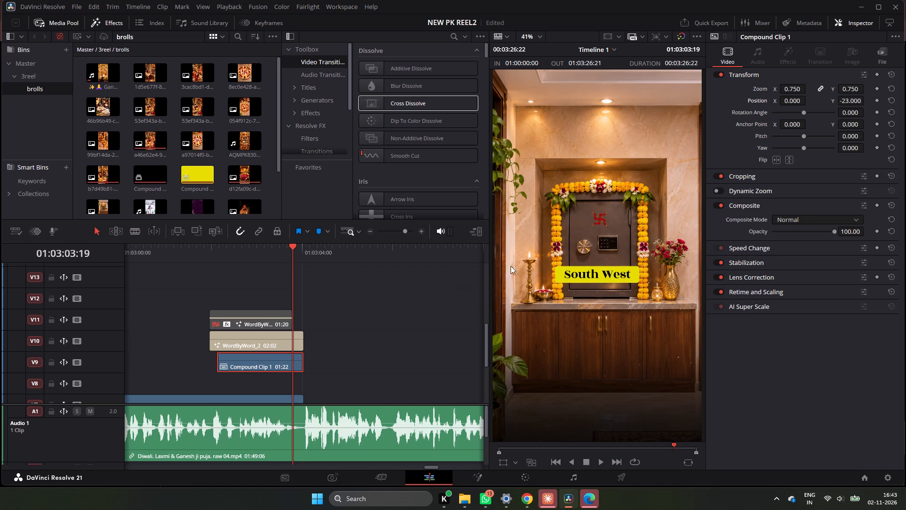
Replay the South West title from its start to check its animation and the resized yellow label over the safe image.
left_click(211, 248)
key("space")
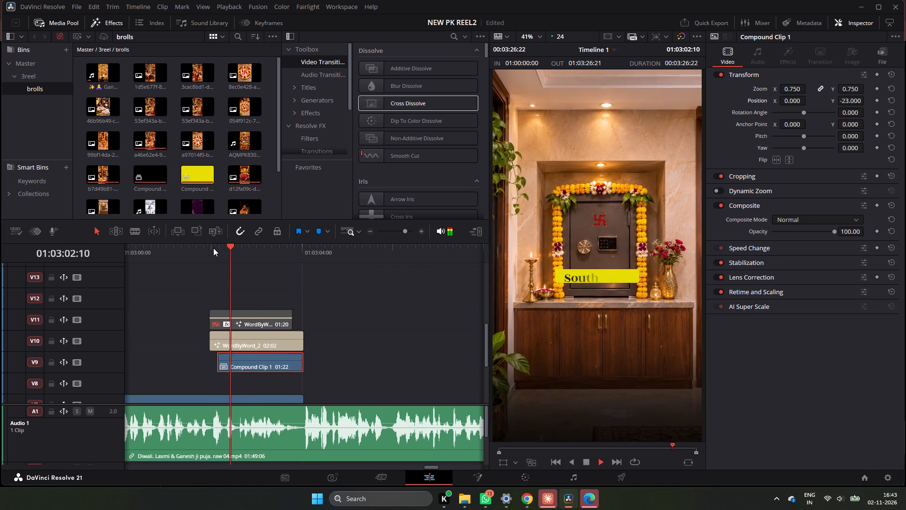
key("space")
left_click(213, 248)
key("space")
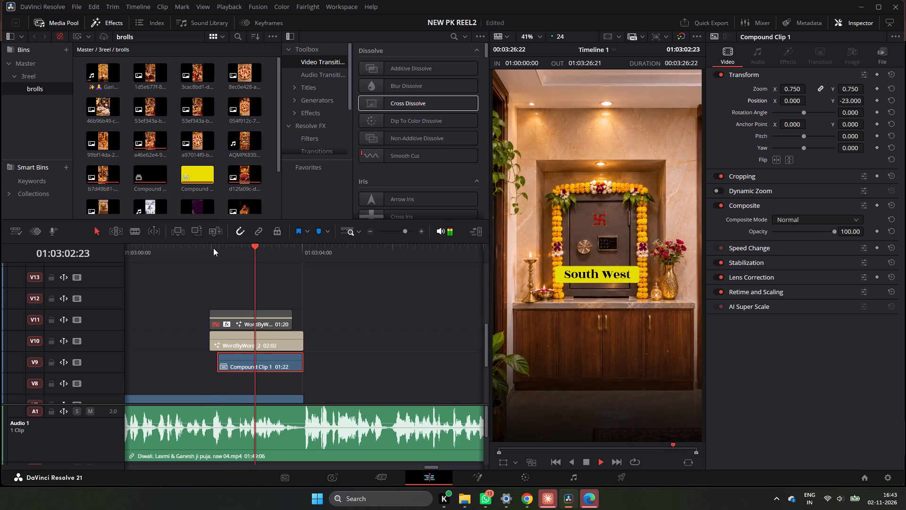
key("space")
left_click(214, 250)
key("space")
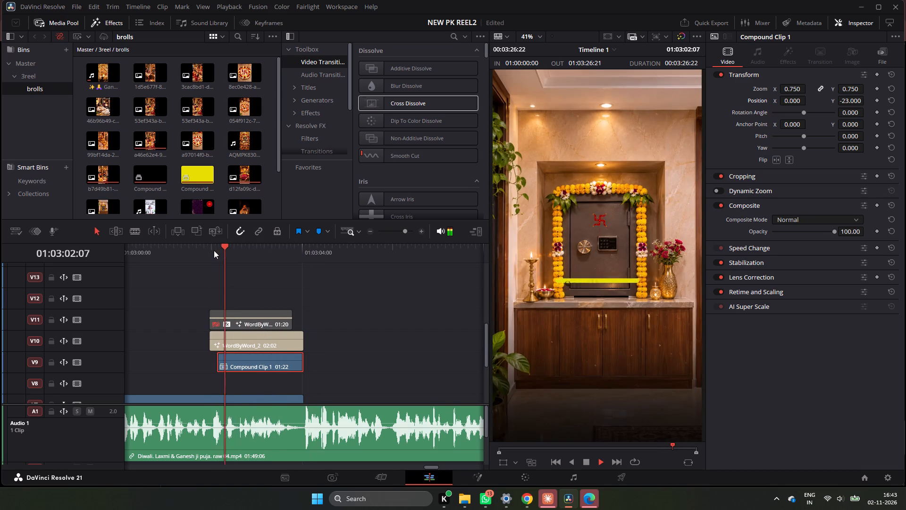
key("space")
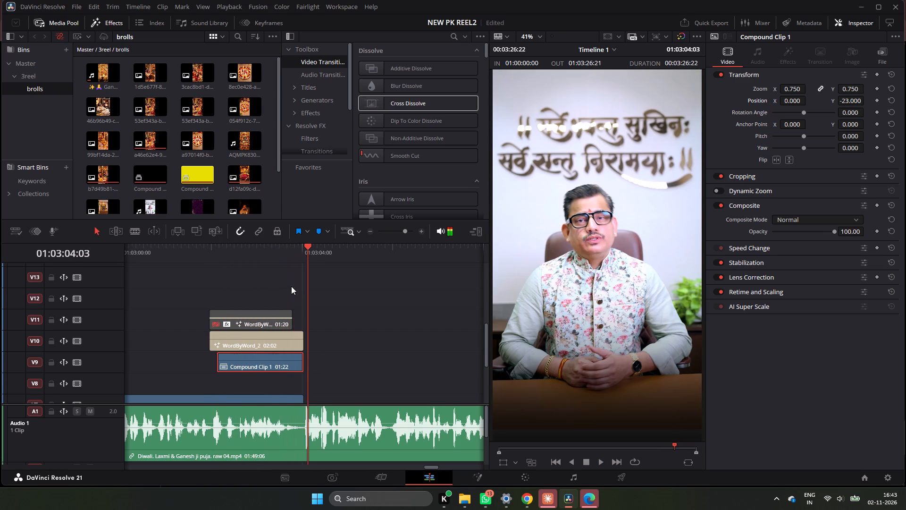
Move the Laxmi video clip on V3 earlier so it starts together with the mandala background at 01:03:04:23.
scroll(291, 288, "down", 2)
key("space")
scroll(333, 255, "down", 1)
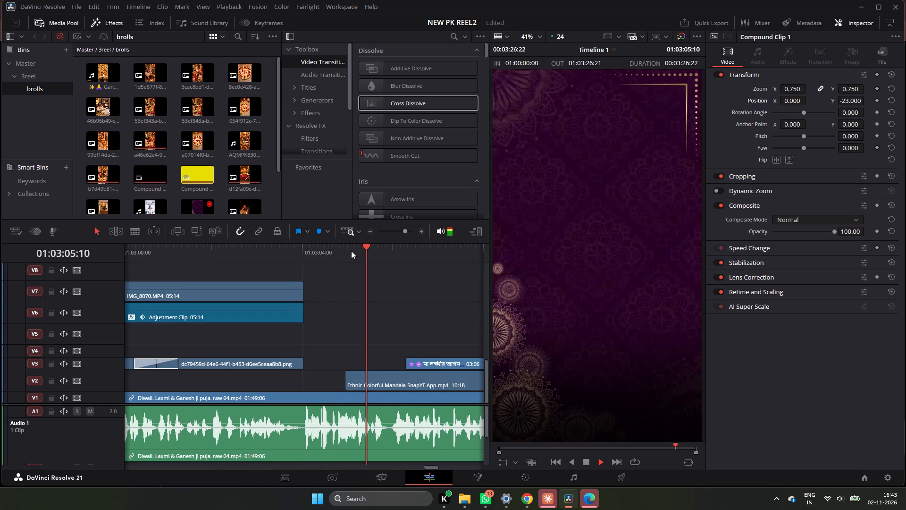
key("space")
left_click(351, 251)
left_click(345, 252)
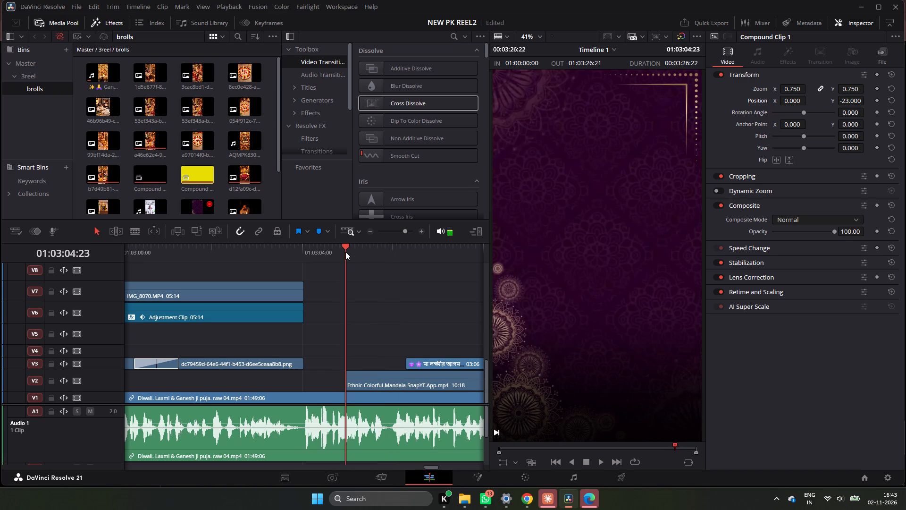
key("space")
key("space")
left_click_drag(435, 362, 372, 364)
Play the moved Laxmi clip from its start to check its timing against the voice-over.
left_click(344, 262)
key("space")
key("space")
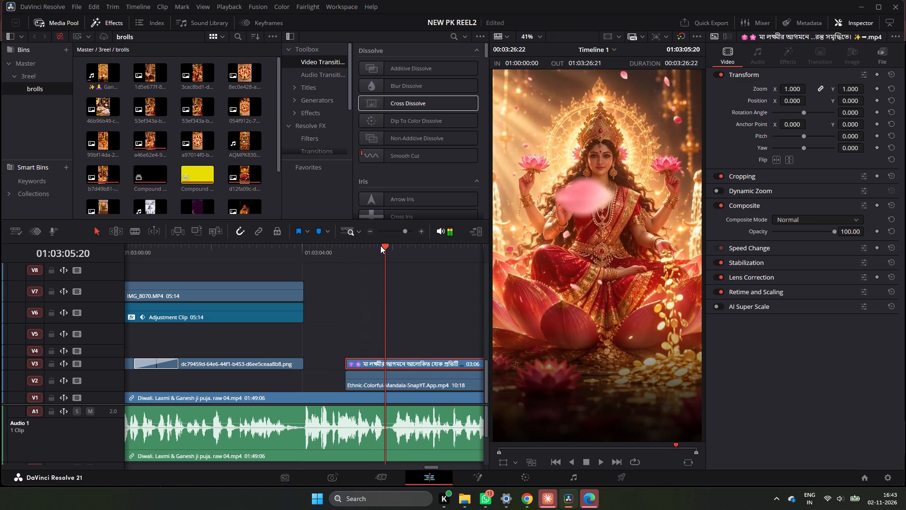
left_click(368, 231)
key("space")
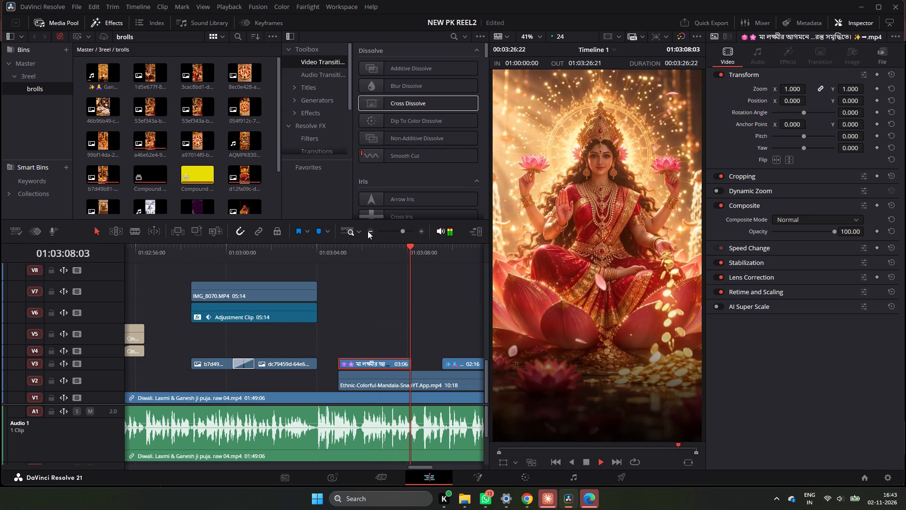
key("space")
left_click(335, 252)
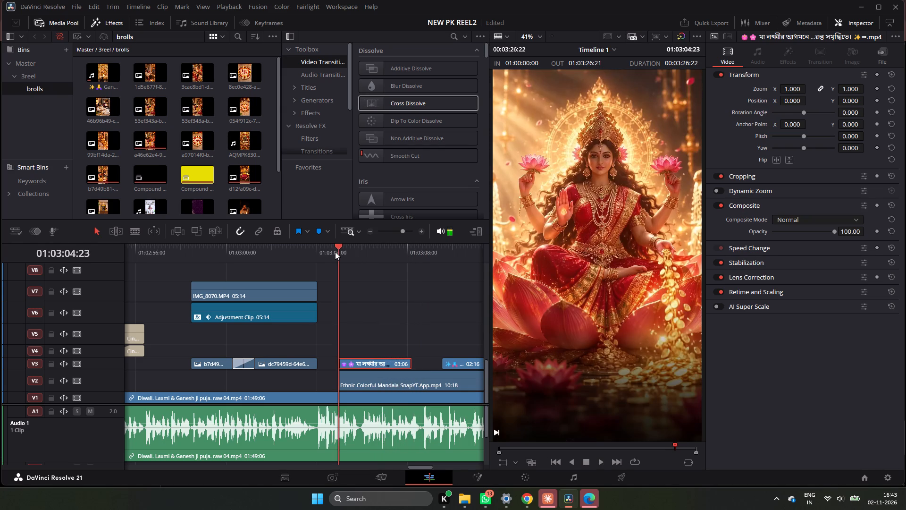
key("space")
key("space")
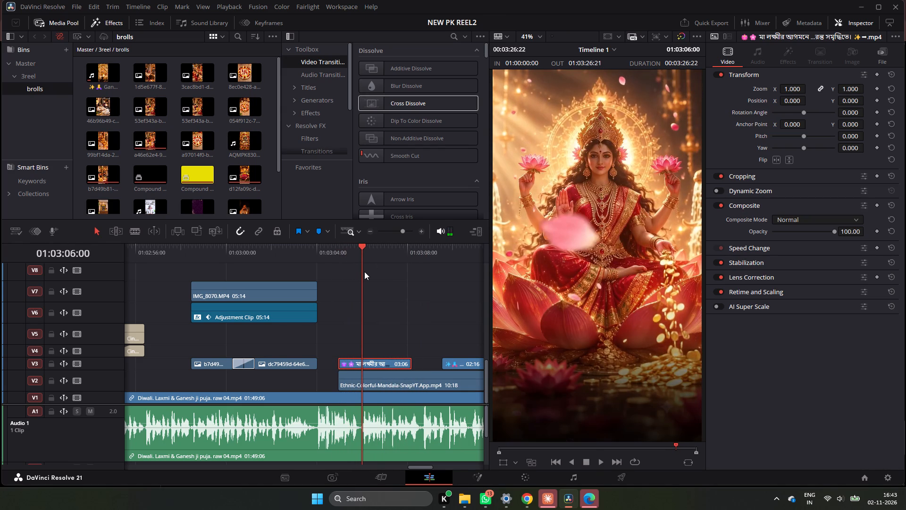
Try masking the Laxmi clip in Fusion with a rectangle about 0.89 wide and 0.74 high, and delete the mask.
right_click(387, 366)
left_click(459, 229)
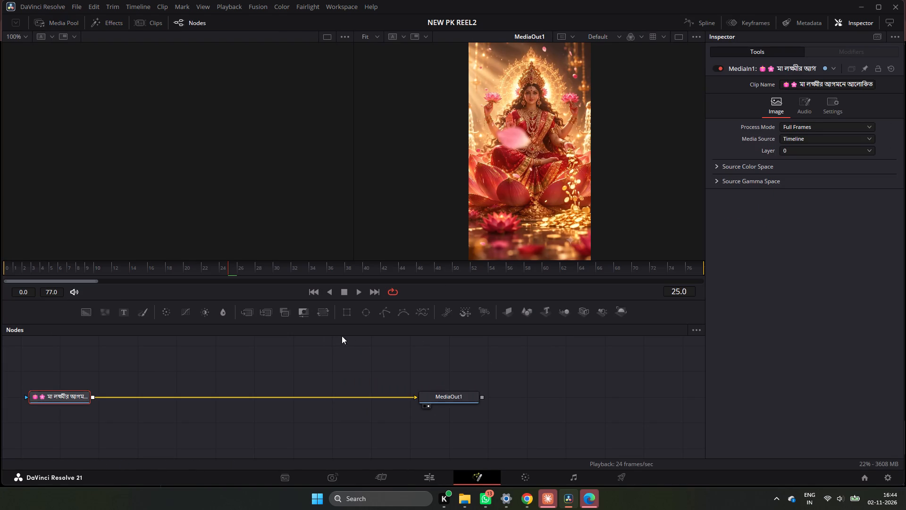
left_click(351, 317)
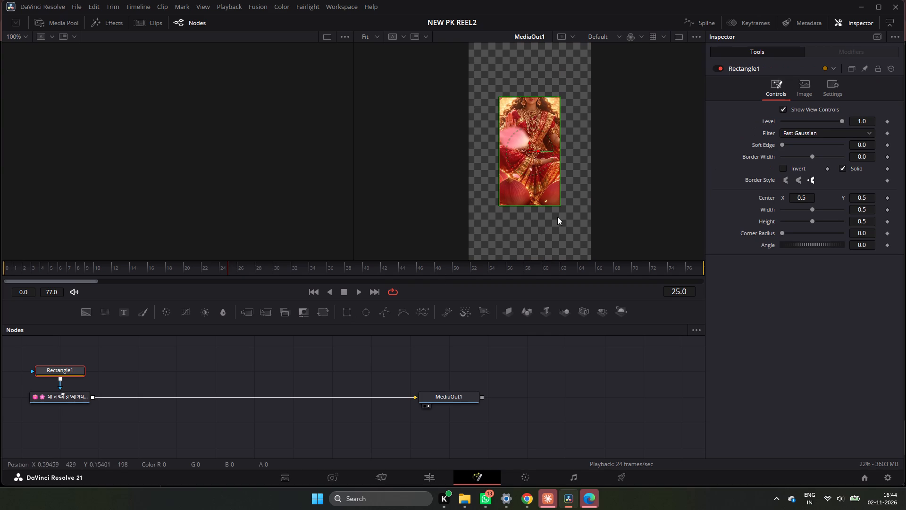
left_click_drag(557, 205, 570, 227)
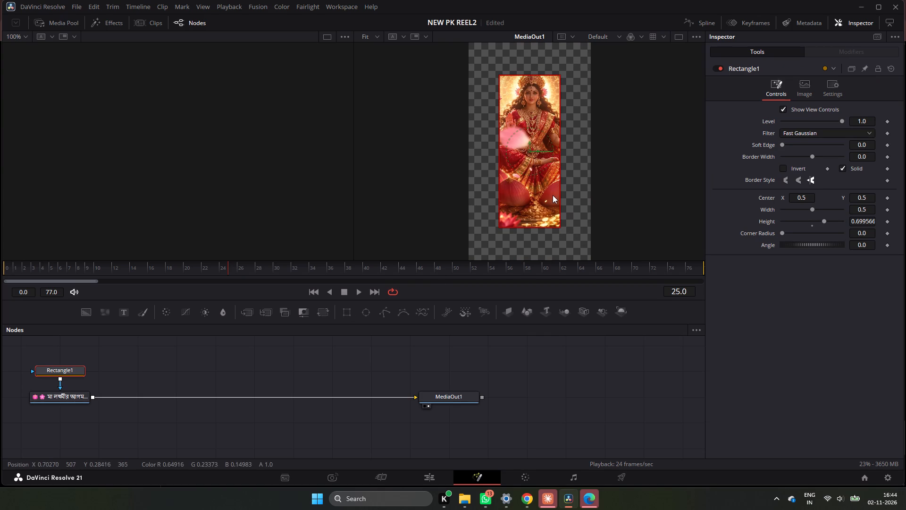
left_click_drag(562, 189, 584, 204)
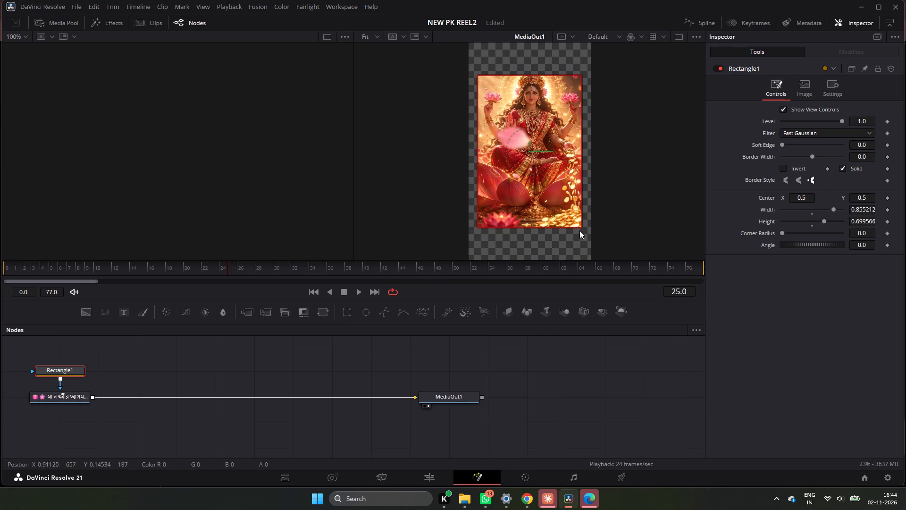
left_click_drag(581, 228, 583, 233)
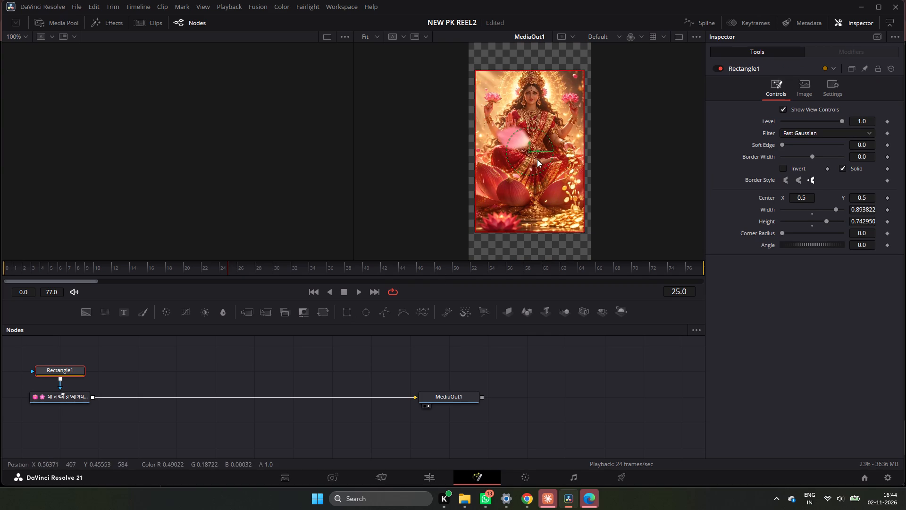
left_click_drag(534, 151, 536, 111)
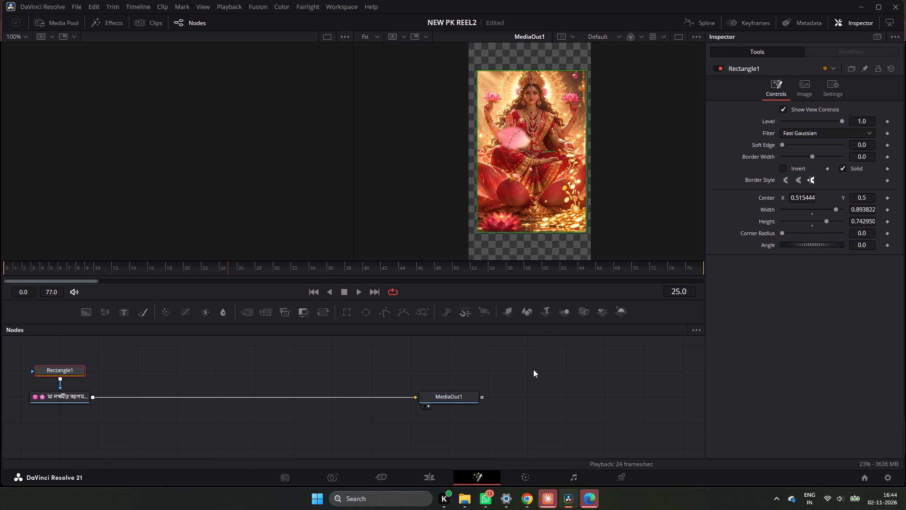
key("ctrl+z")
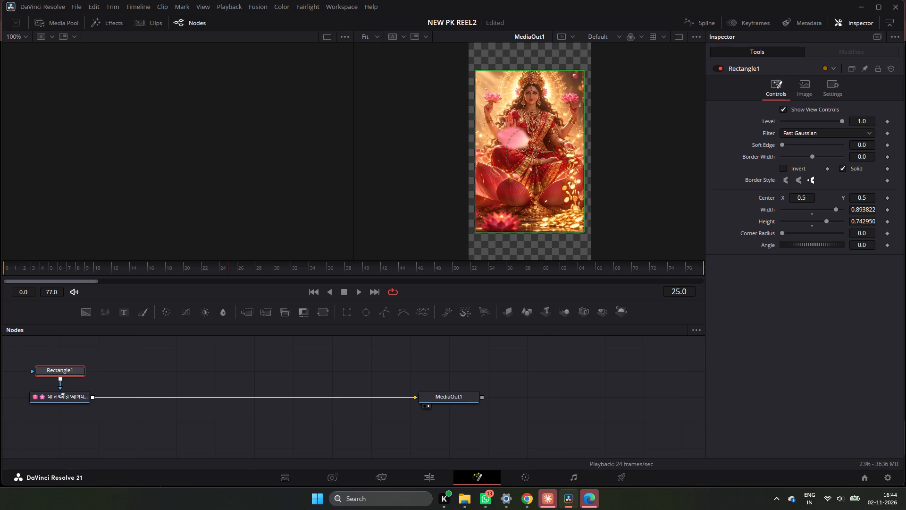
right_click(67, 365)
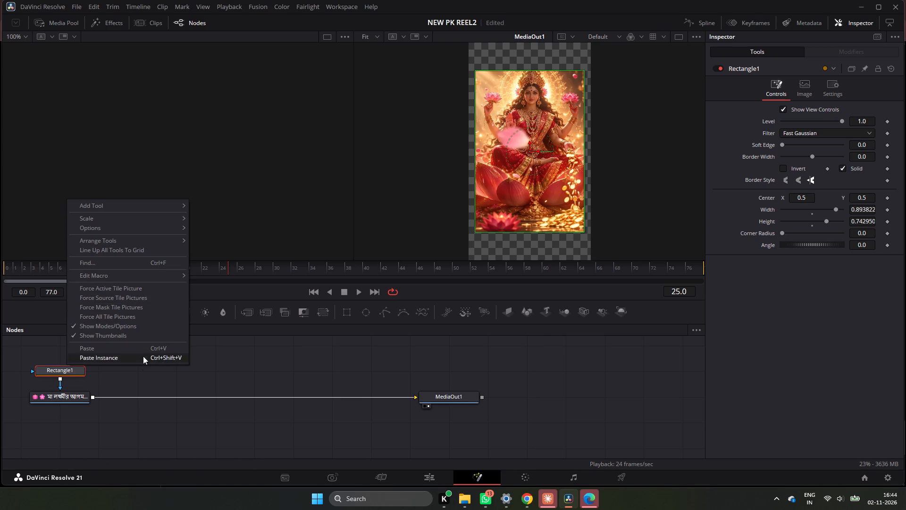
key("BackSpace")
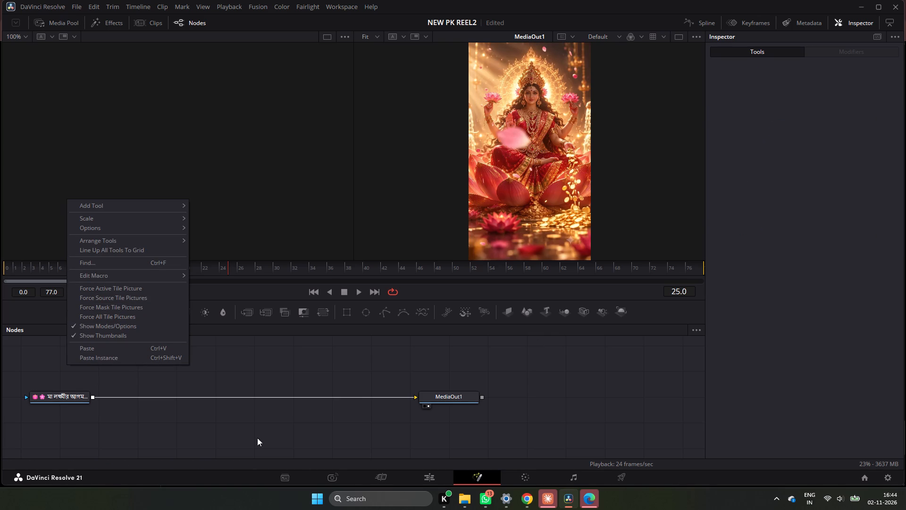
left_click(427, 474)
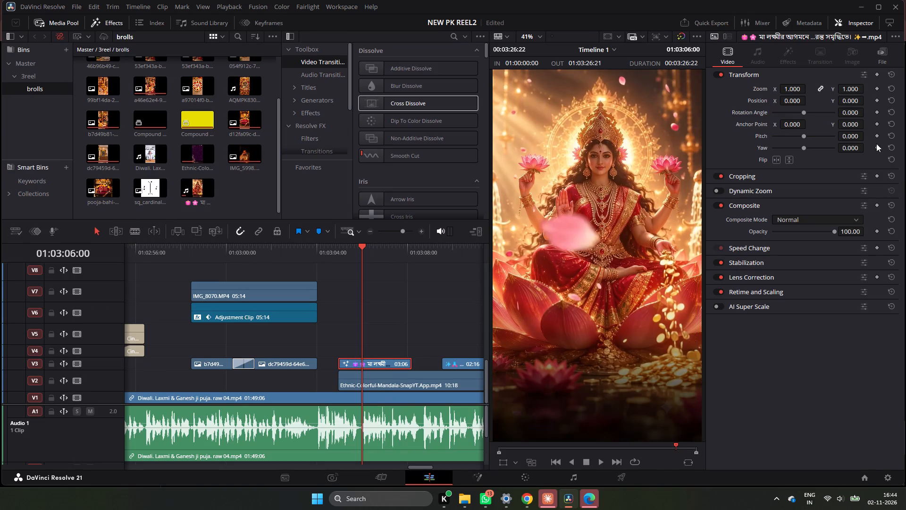
Set the Laxmi clip's zoom to 0.700 so the mandala background frames it.
left_click_drag(855, 87, 838, 102)
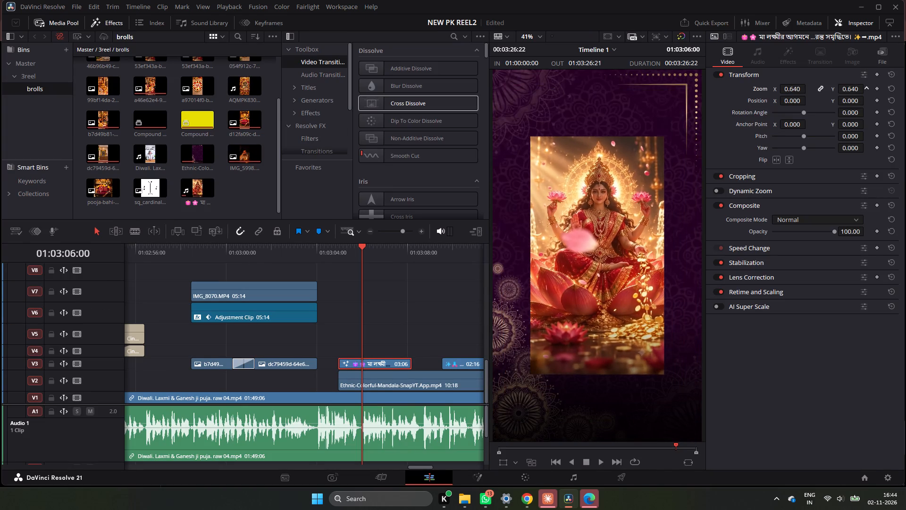
left_click_drag(838, 102, 838, 110)
left_click_drag(838, 110, 835, 113)
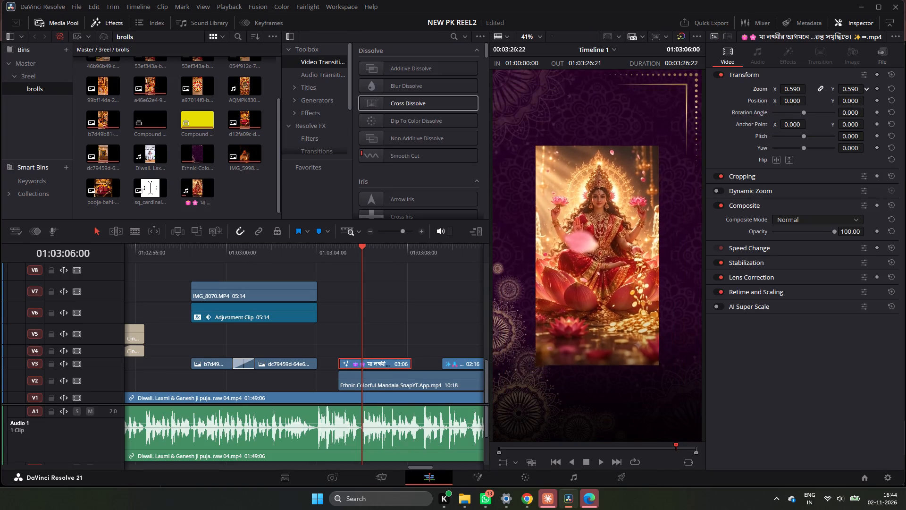
left_click_drag(835, 113, 835, 114)
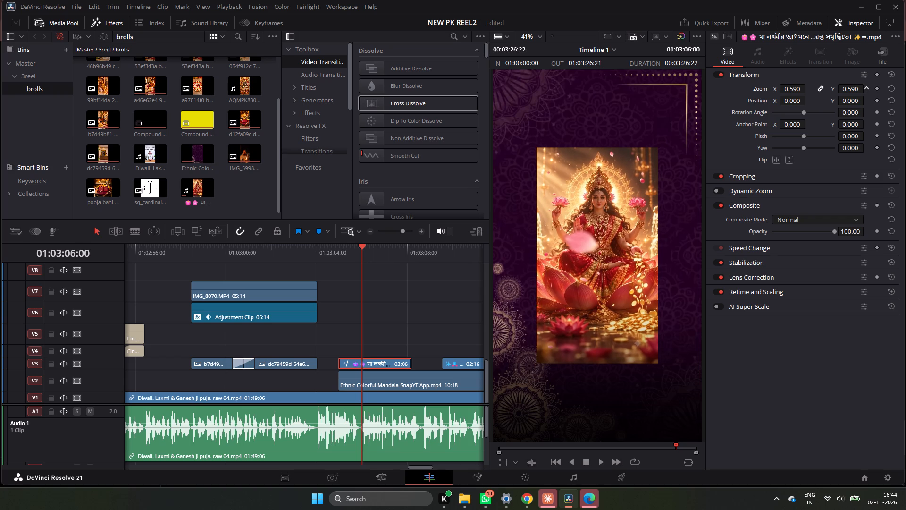
left_click_drag(835, 114, 839, 130)
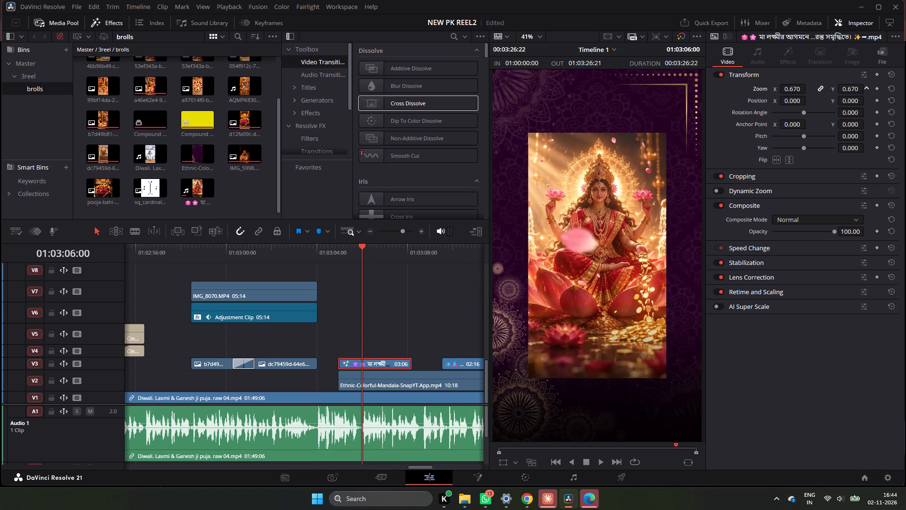
left_click_drag(839, 130, 840, 139)
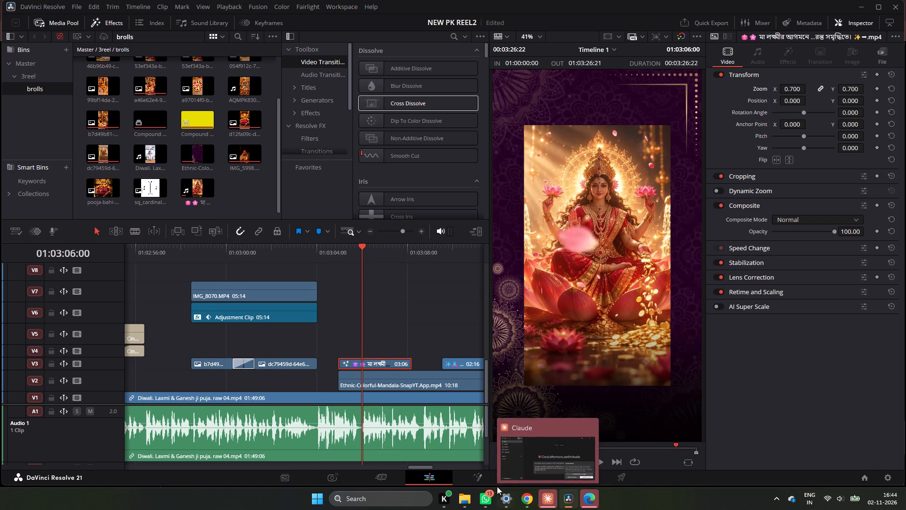
Add an unconnected Rectangle mask node to the Laxmi clip's Fusion composition, sized about 1.04 wide and 0.99 high around the image.
right_click(386, 365)
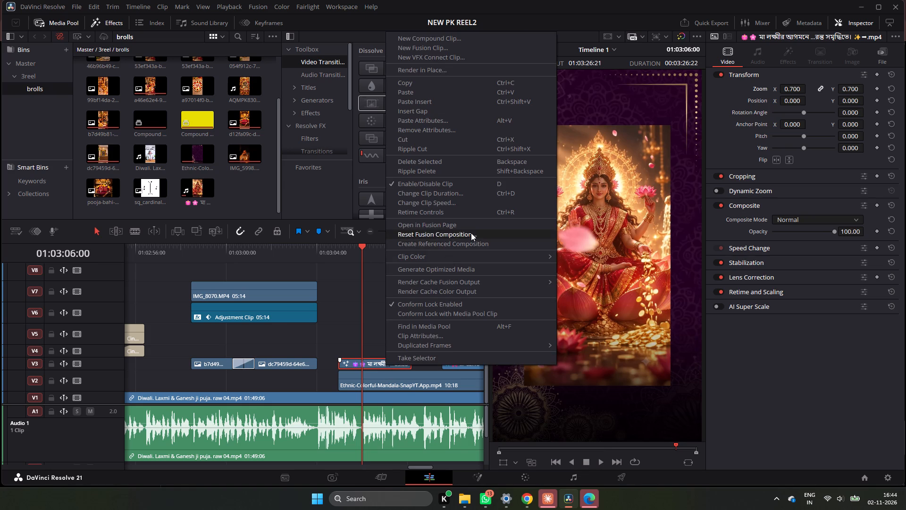
left_click(465, 226)
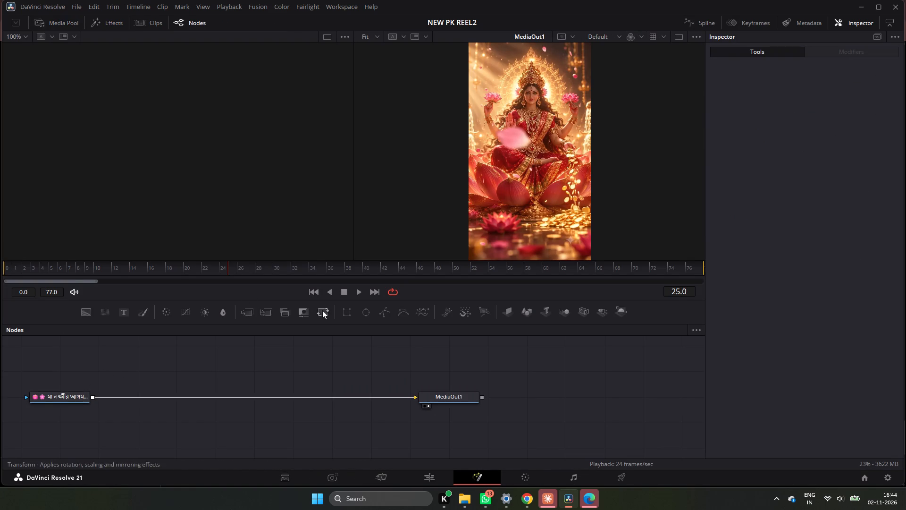
left_click(344, 312)
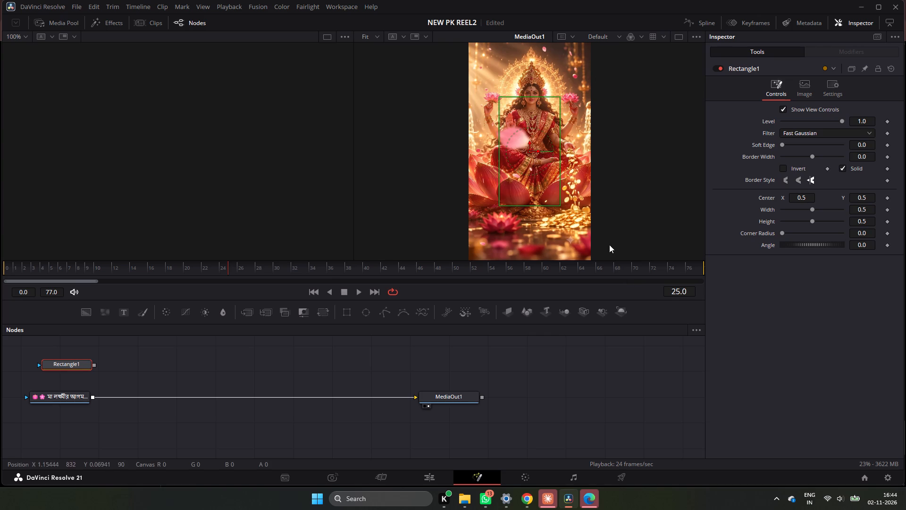
scroll(586, 206, "down", 5, "ctrl")
scroll(585, 207, "up", 2, "ctrl")
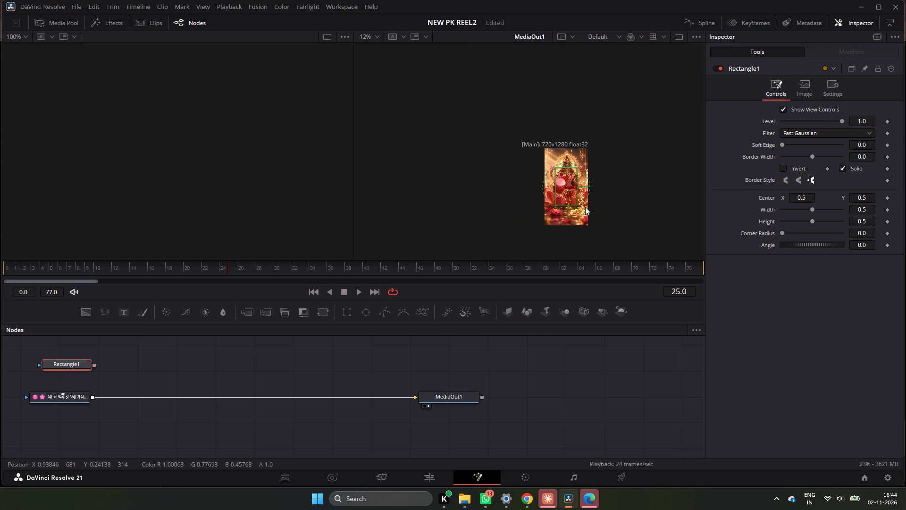
left_click_drag(577, 205, 594, 229)
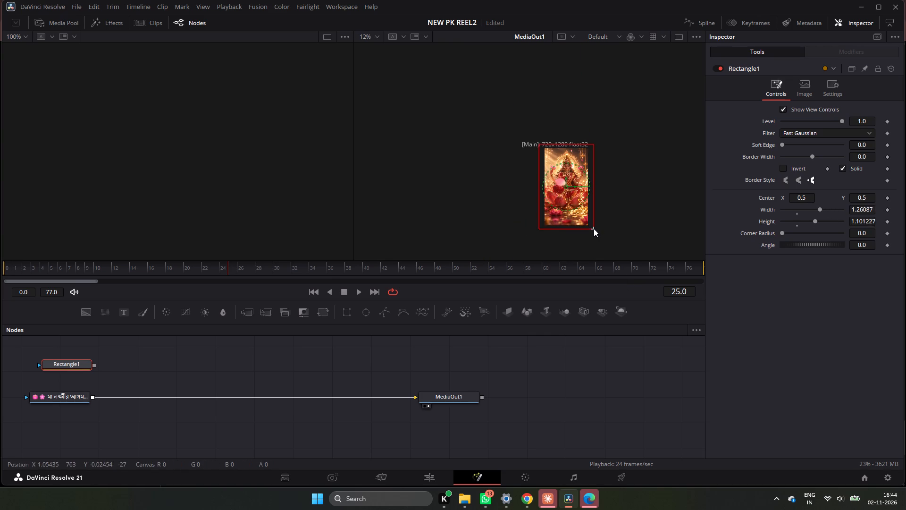
left_click_drag(594, 229, 589, 224)
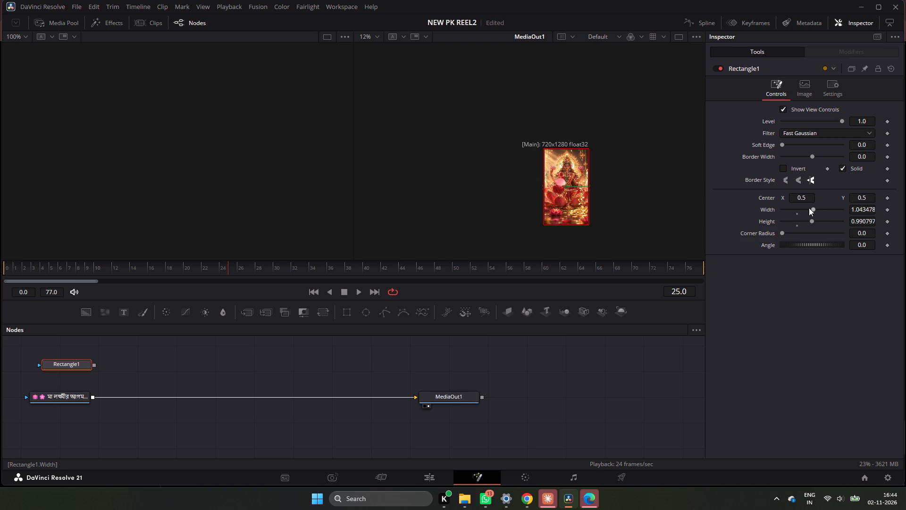
Round the Rectangle mask's corners with a corner radius of 0.394.
left_click_drag(791, 233, 801, 234)
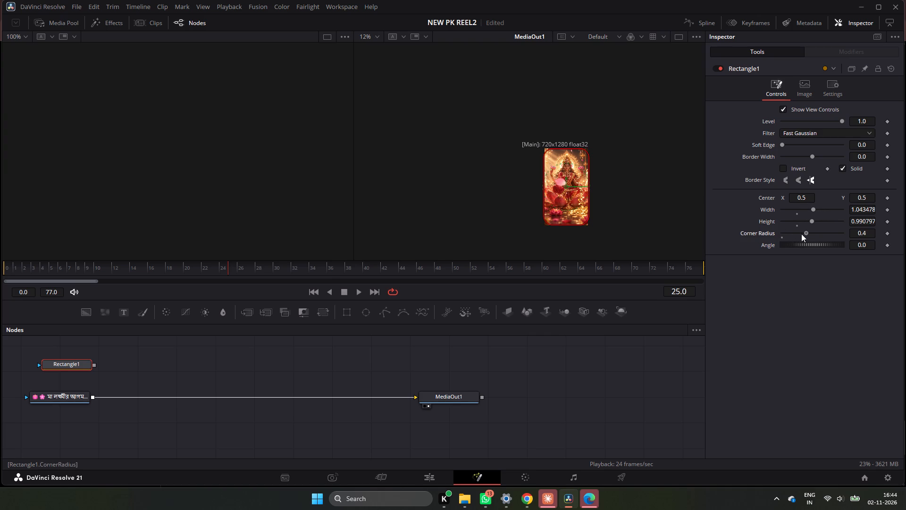
left_click_drag(801, 234, 782, 240)
left_click_drag(803, 233, 802, 238)
Connect the Rectangle mask to the Laxmi clip's media node in Fusion, with the mask's Invert option off.
left_click(416, 471)
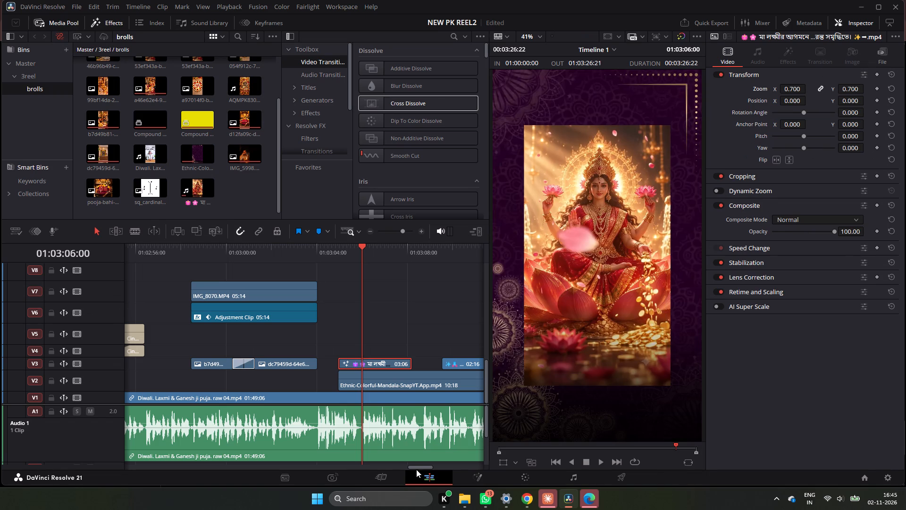
right_click(386, 359)
left_click(434, 221)
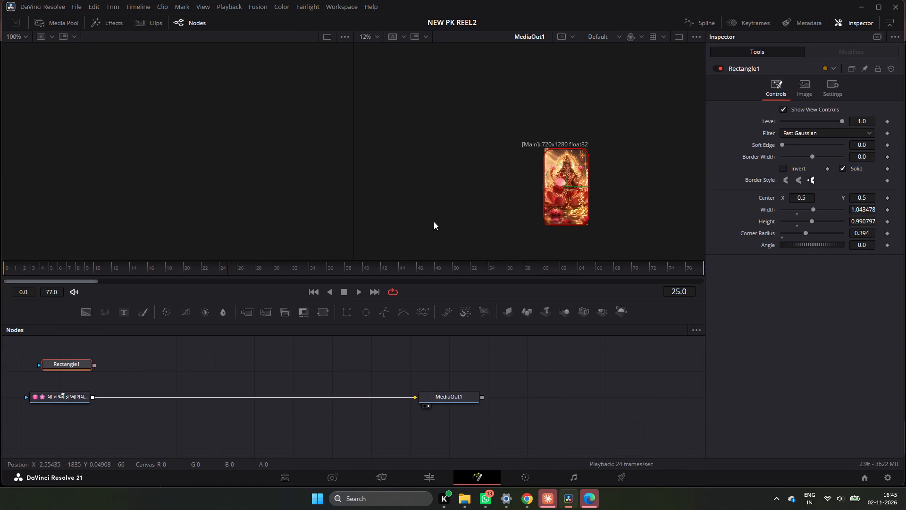
left_click(784, 166)
left_click(782, 167)
left_click(782, 167)
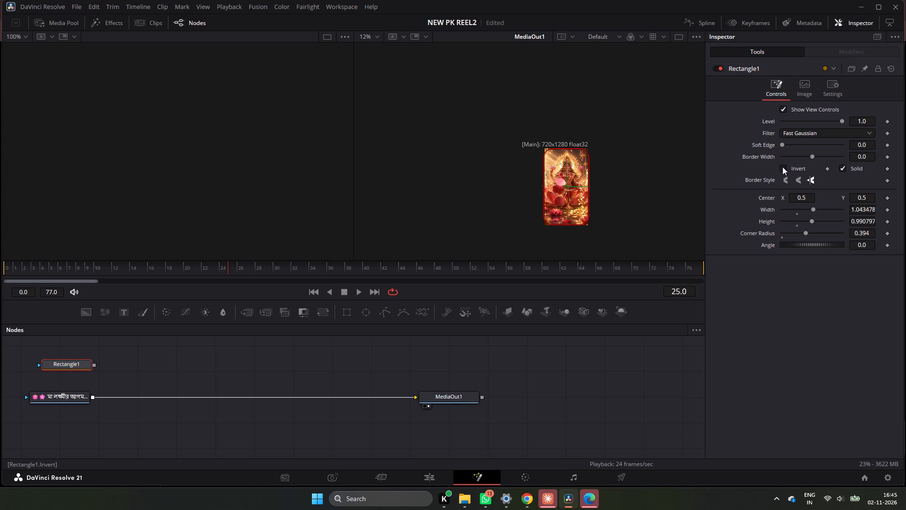
left_click_drag(97, 365, 92, 372)
left_click_drag(80, 388, 78, 393)
left_click_drag(94, 368, 87, 378)
left_click_drag(87, 378, 80, 386)
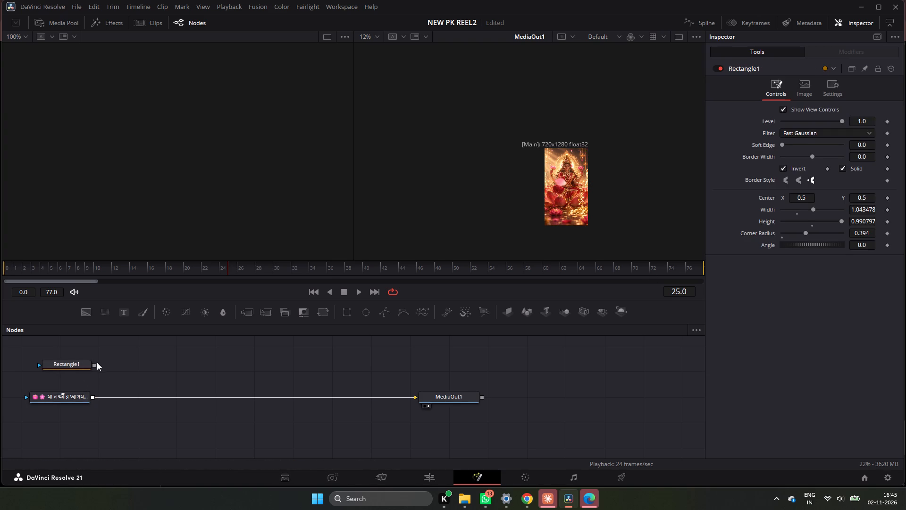
left_click_drag(93, 367, 77, 399)
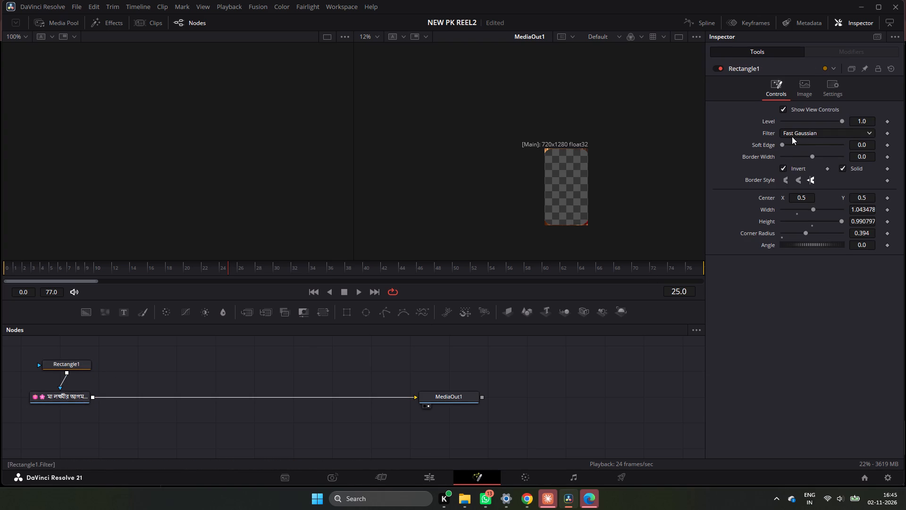
left_click(784, 170)
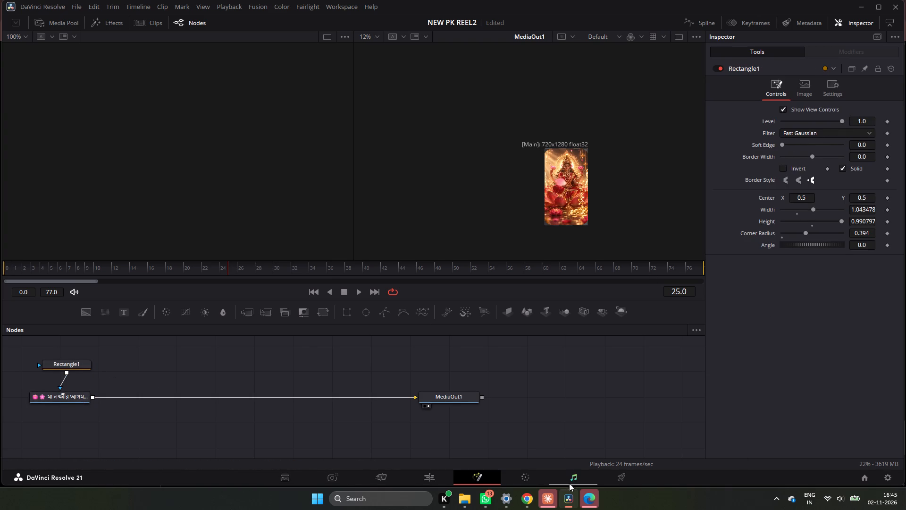
left_click(430, 481)
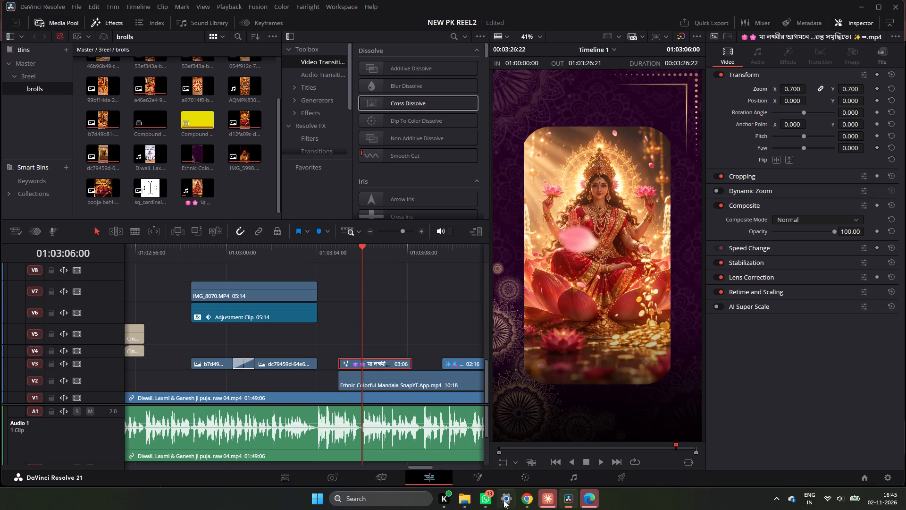
Narrow the Laxmi clip's Rectangle mask in Fusion to a width of about 0.957 so it sits inside the image edges.
right_click(388, 365)
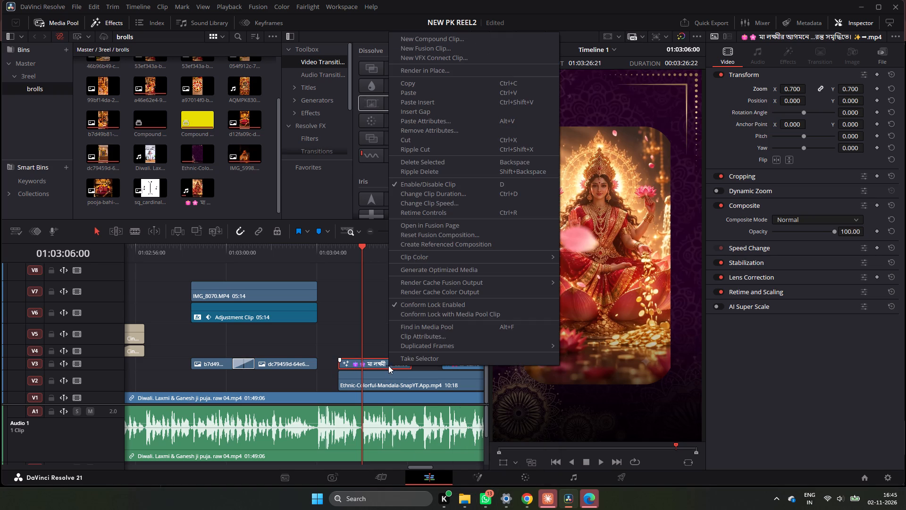
left_click(448, 224)
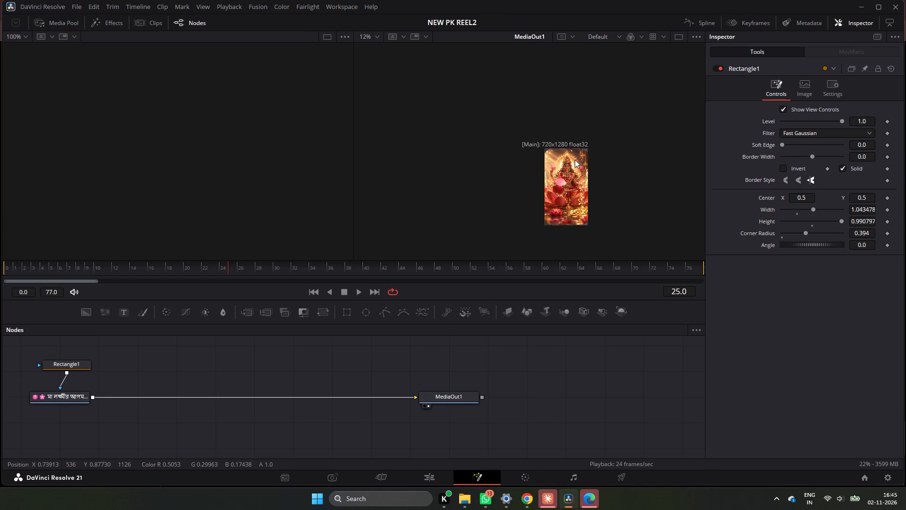
scroll(569, 167, "up", 2)
scroll(569, 167, "down", 2)
scroll(569, 167, "up", 1, "ctrl")
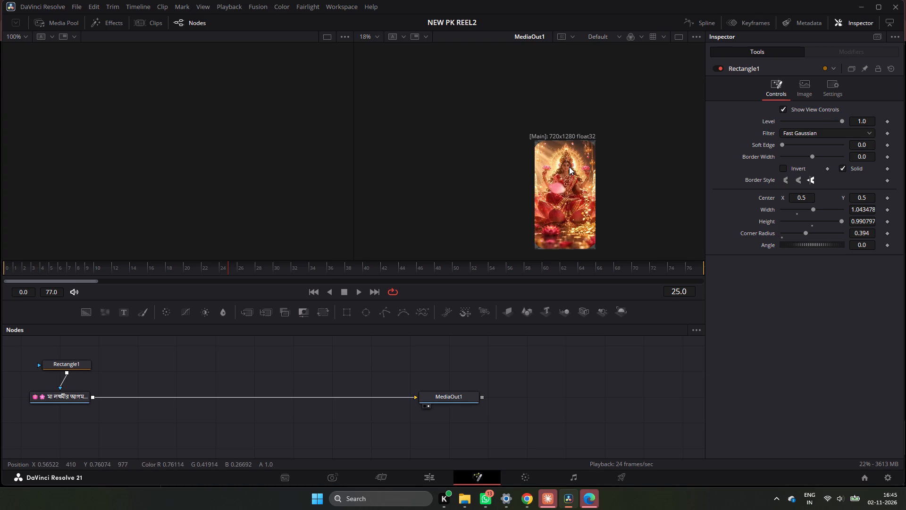
scroll(569, 167, "up", 1, "ctrl")
scroll(566, 184, "down", 1, "ctrl")
scroll(566, 184, "up", 1, "ctrl")
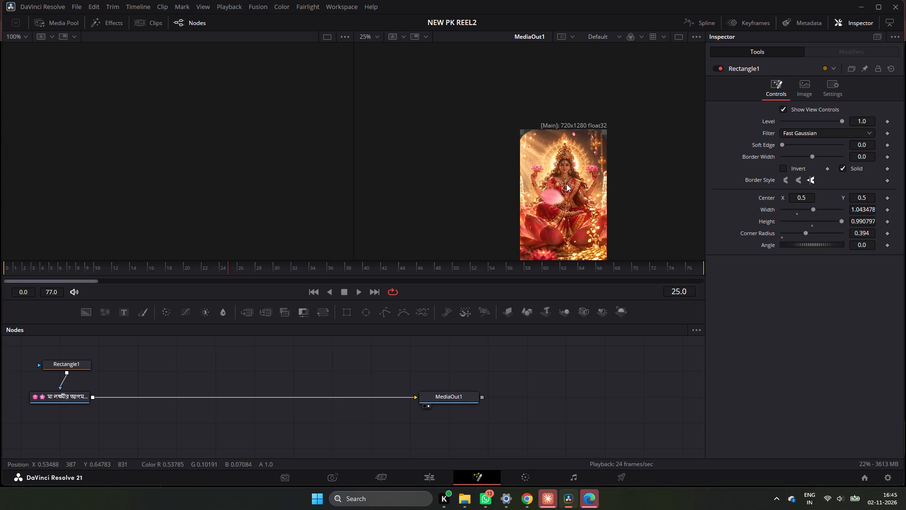
left_click(61, 367)
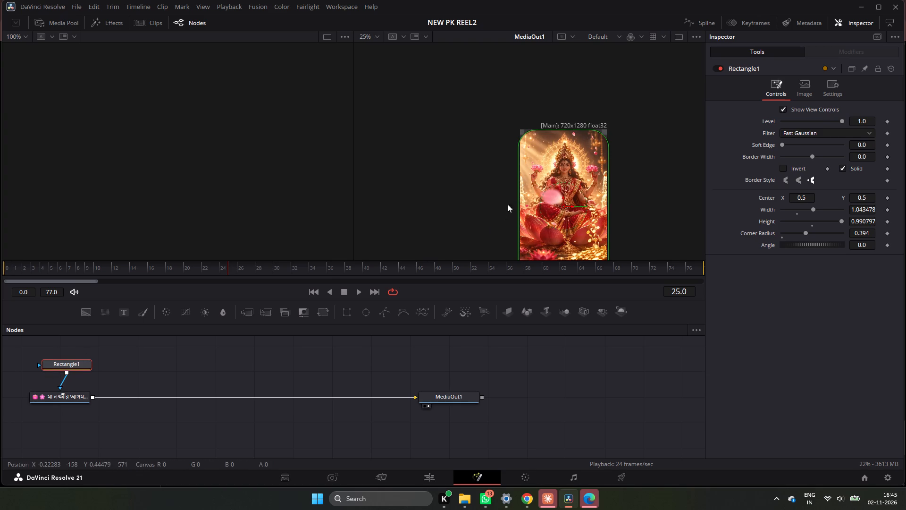
left_click(608, 190)
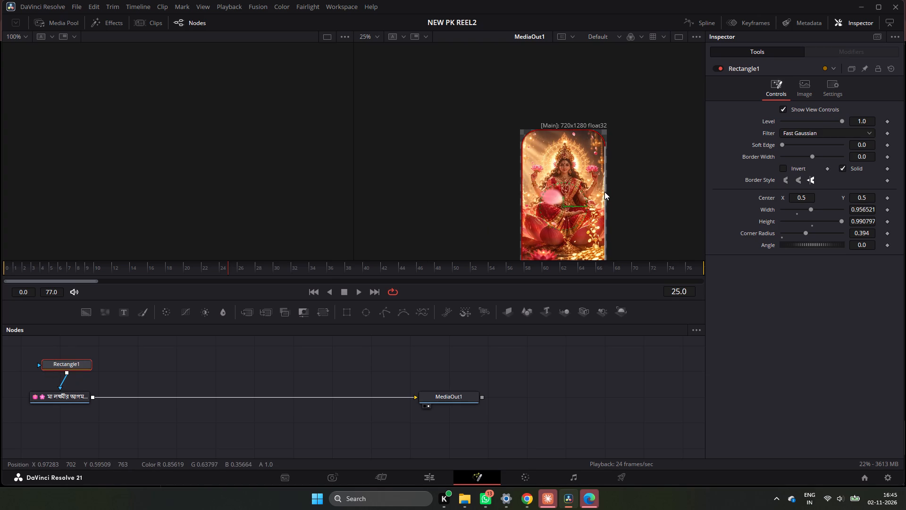
scroll(587, 202, "down", 2)
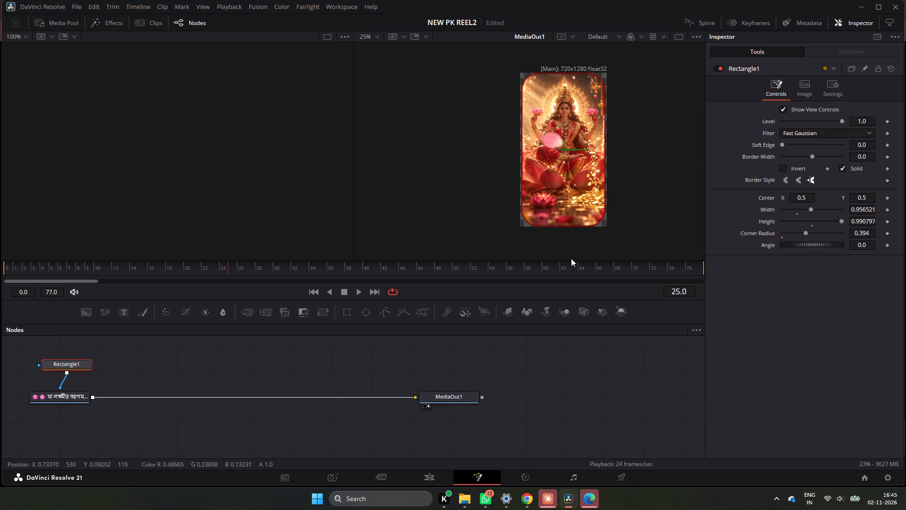
left_click(434, 476)
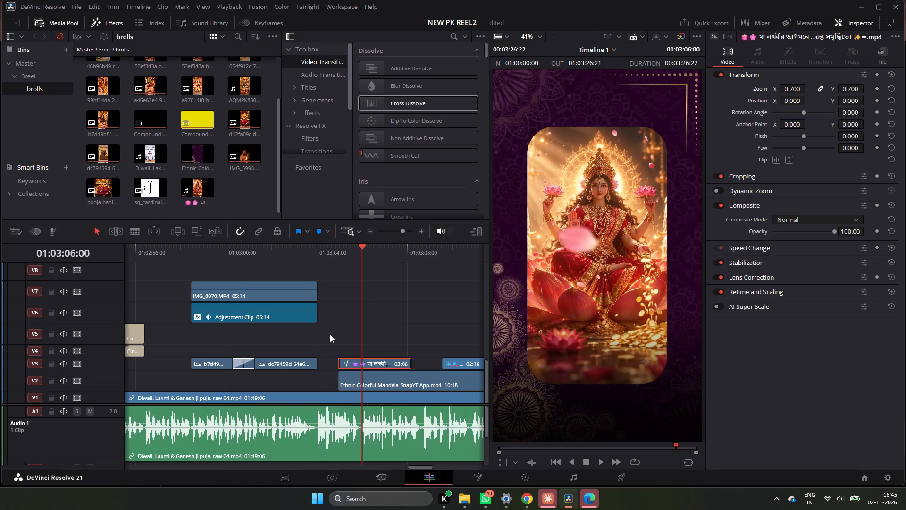
Reduce the Rectangle mask's corner radius to 0.174 in Fusion and preview the Laxmi clip on the timeline.
right_click(389, 360)
left_click(435, 218)
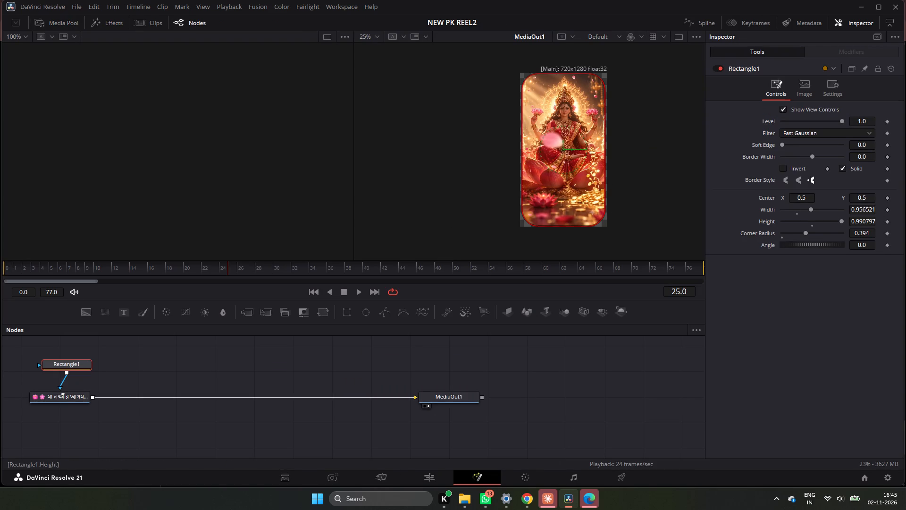
left_click_drag(862, 232, 862, 233)
left_click_drag(862, 233, 784, 253)
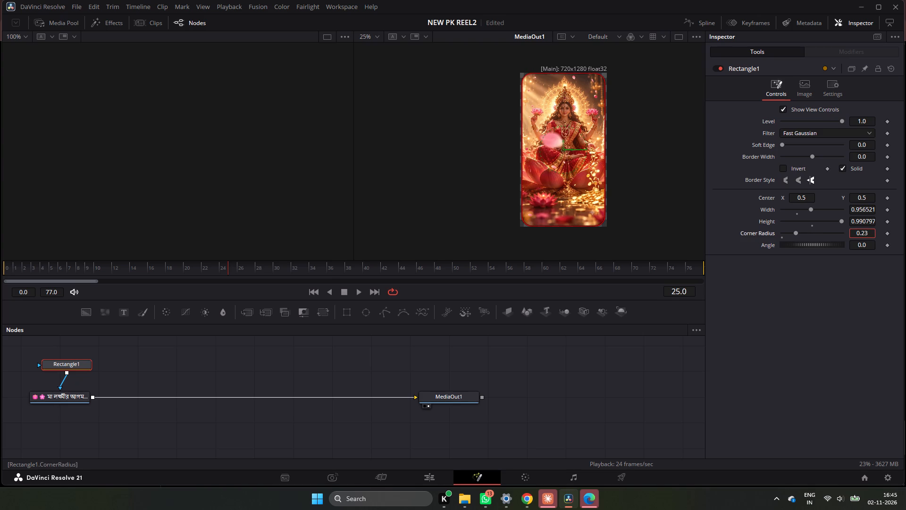
left_click_drag(784, 253, 769, 266)
left_click_drag(769, 266, 758, 272)
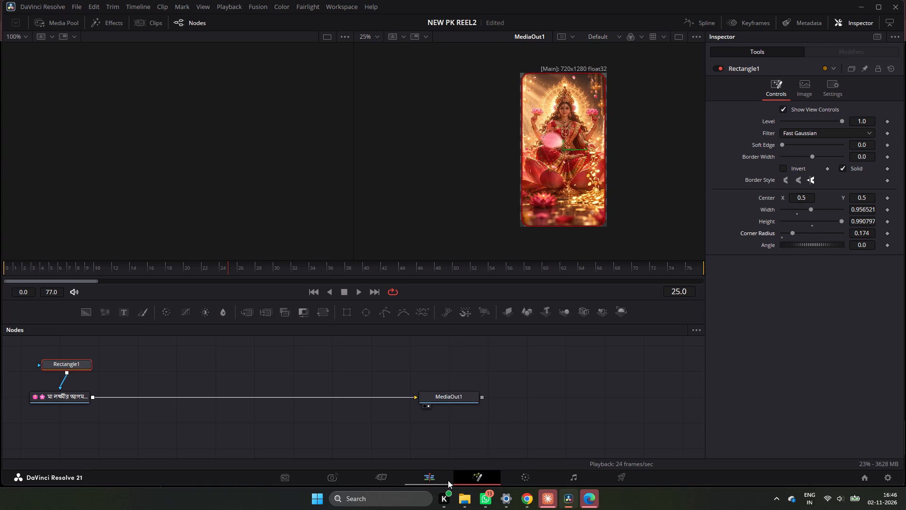
left_click(433, 480)
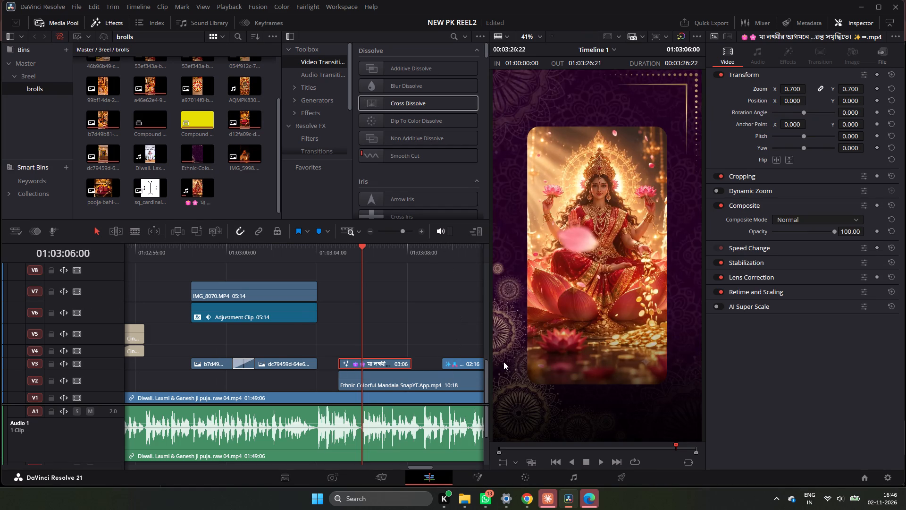
key("space")
key("space")
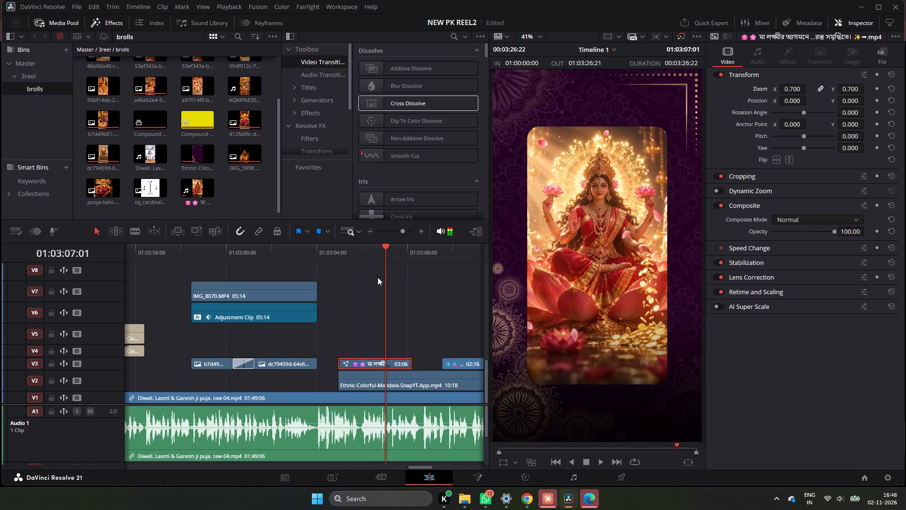
left_click(341, 249)
key("space")
key("space")
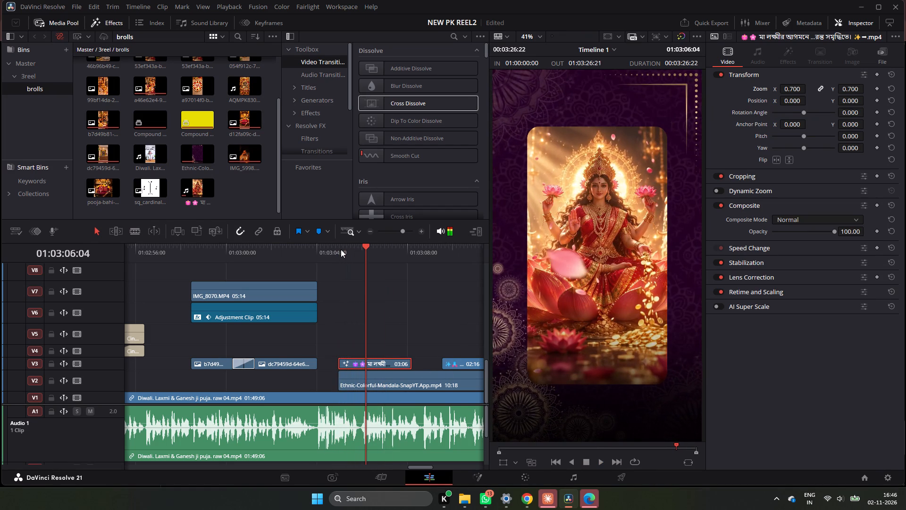
Scale the Laxmi clip down to a zoom of 0.610 and preview it over the mandala background.
left_click_drag(797, 90, 791, 93)
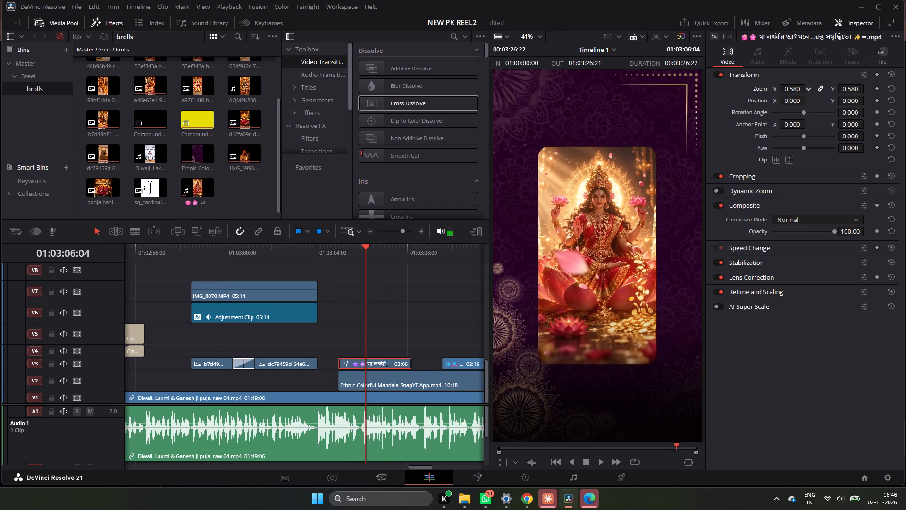
left_click_drag(791, 93, 792, 98)
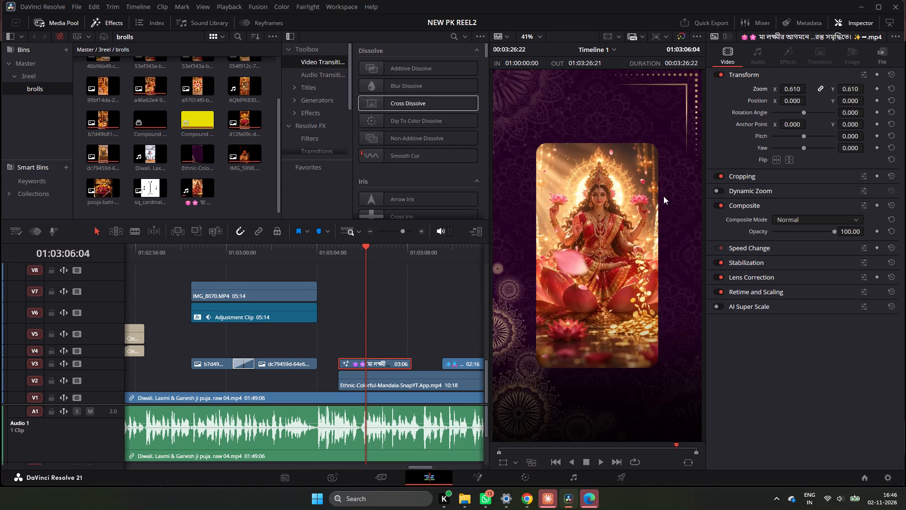
key("space")
key("space")
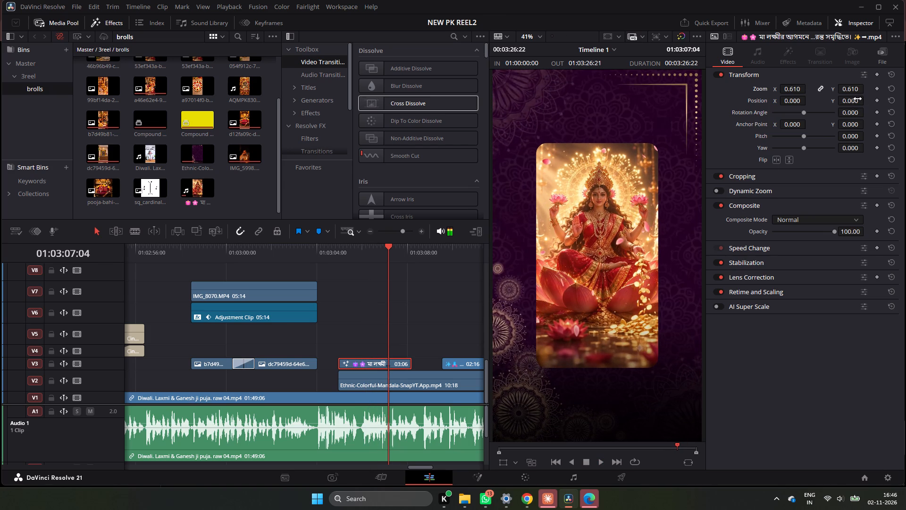
Lower the Laxmi clip in the frame by setting its Y position to -72.
left_click(856, 99)
left_click_drag(855, 100, 841, 109)
left_click(468, 308)
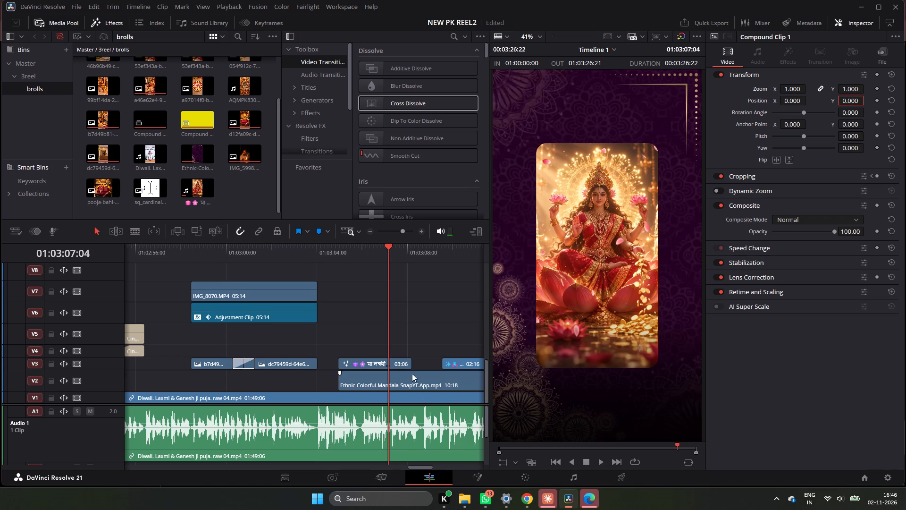
left_click(405, 367)
left_click_drag(855, 101, 850, 103)
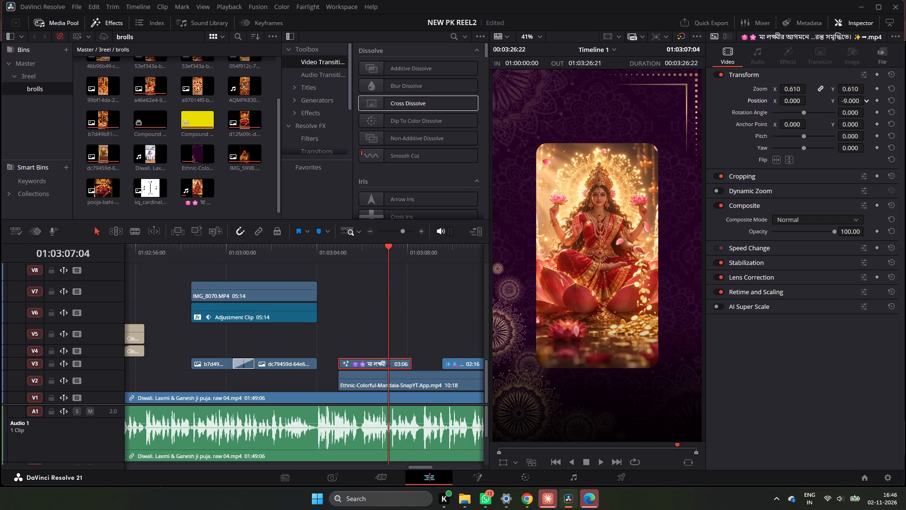
left_click_drag(850, 103, 821, 116)
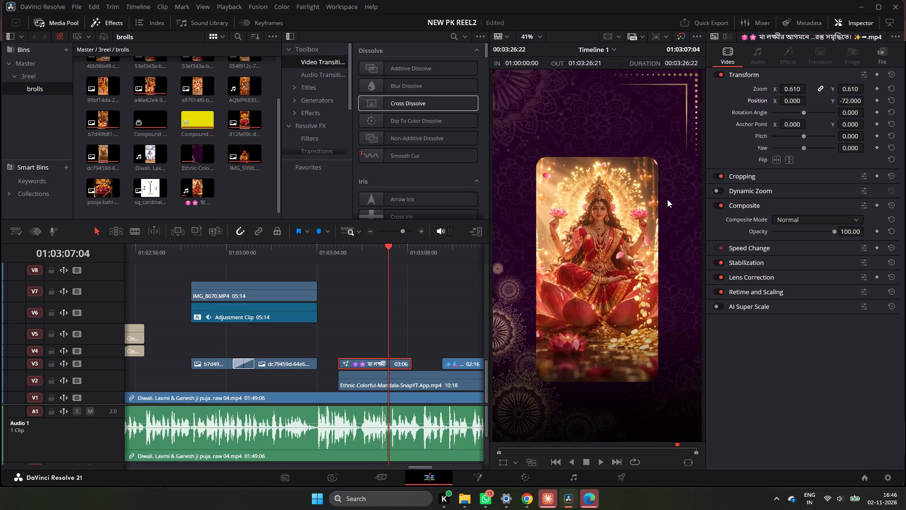
Play back the Laxmi clip's section of the timeline to review its size and placement over the mandala background.
left_click(334, 256)
key("space")
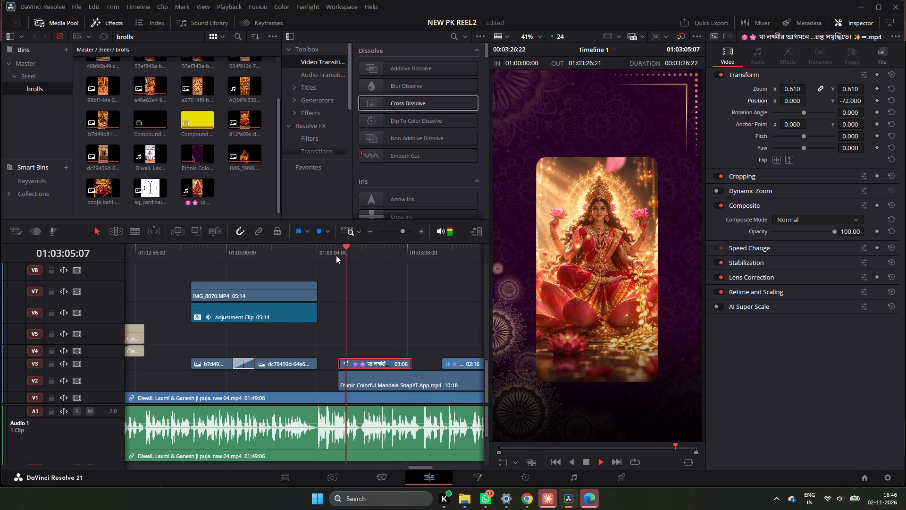
key("space")
key("space")
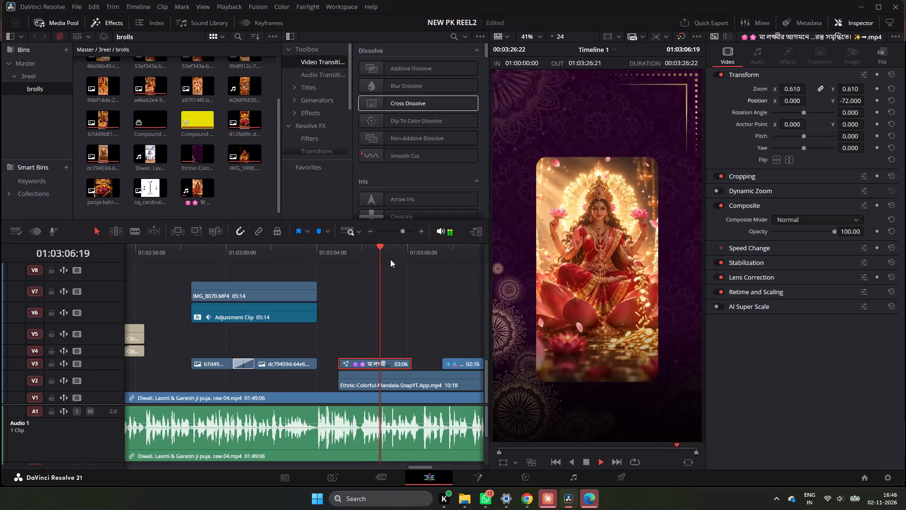
key("space")
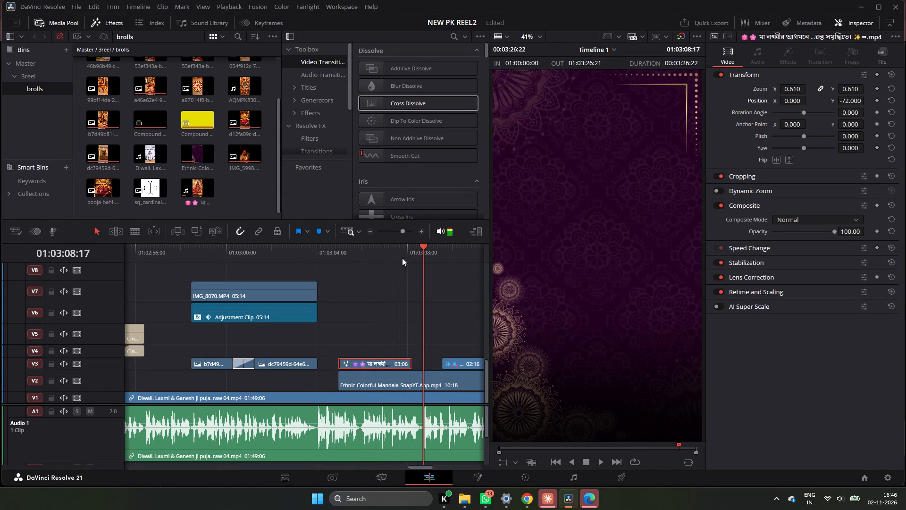
left_click(351, 251)
key("space")
key("space")
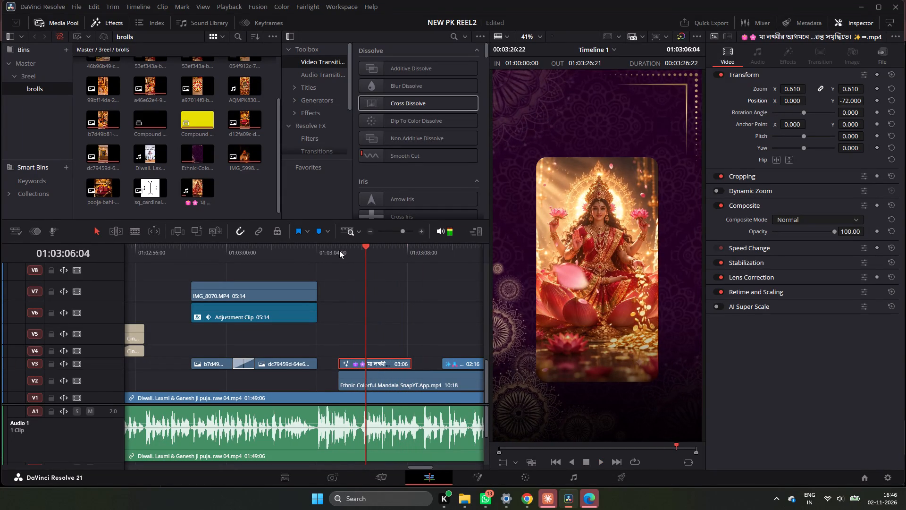
Split both the Laxmi clip and the mandala background beneath it at 01:03:06:00.
left_click(339, 250)
key("space")
key("space")
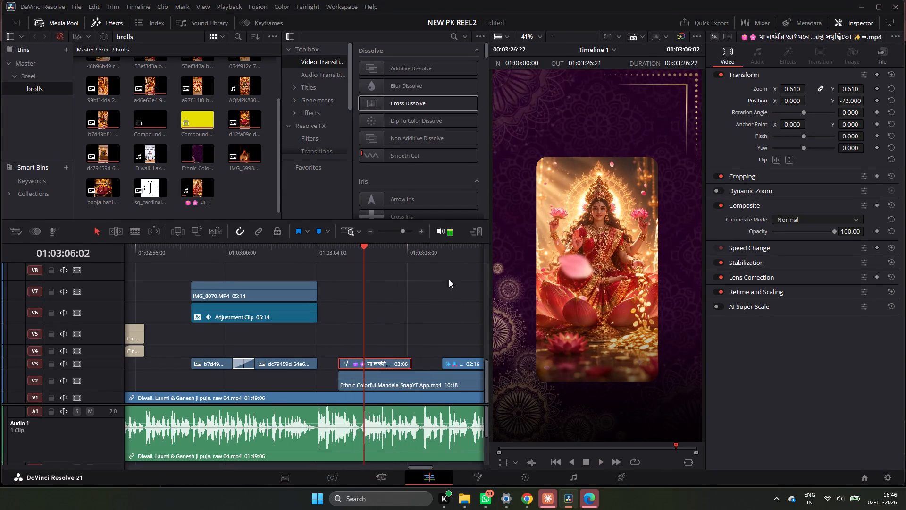
triple_click(421, 232)
key("space")
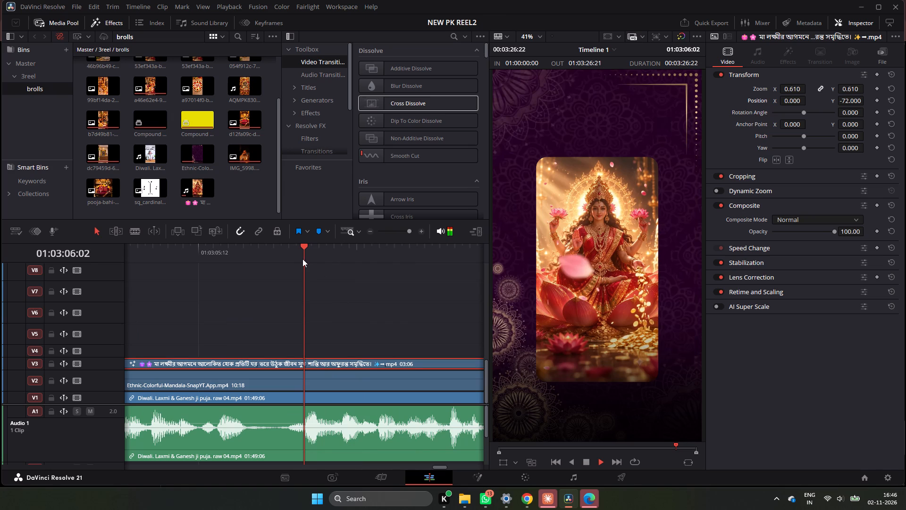
left_click_drag(302, 258, 291, 261)
key("space")
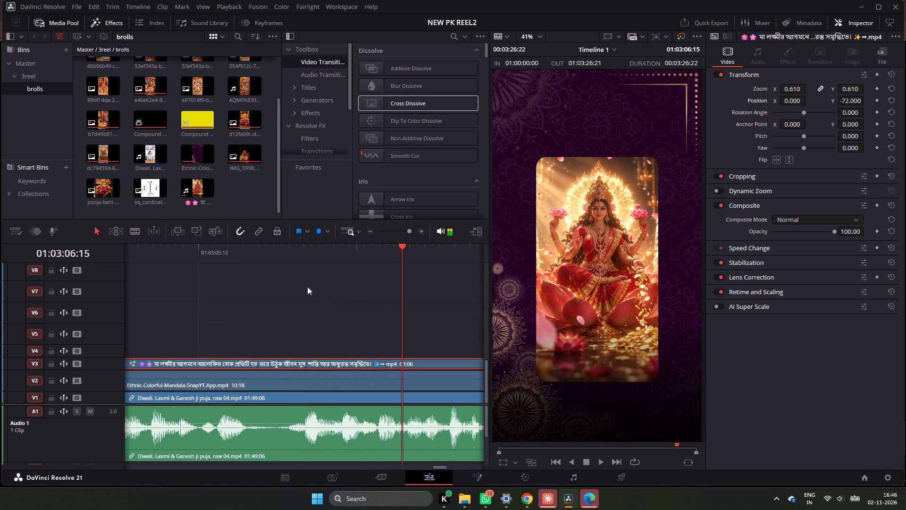
left_click_drag(303, 249, 293, 261)
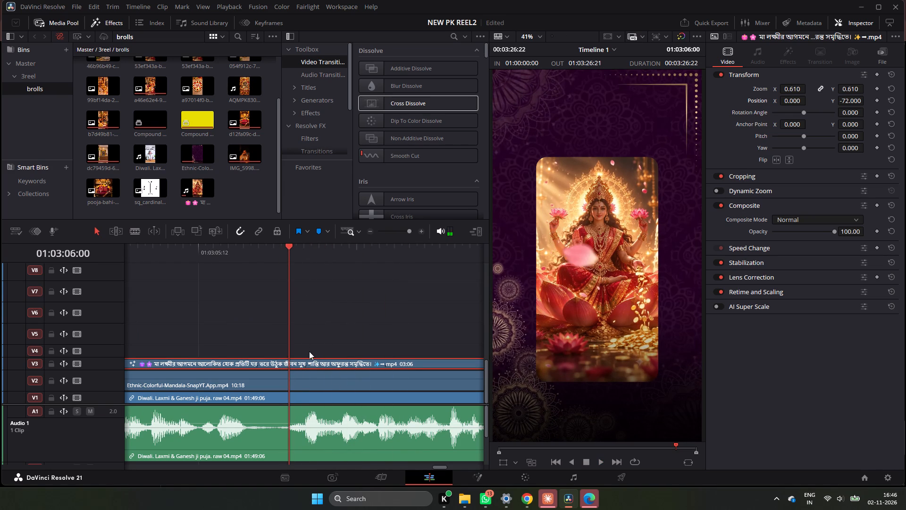
key("ctrl+b")
left_click(313, 382)
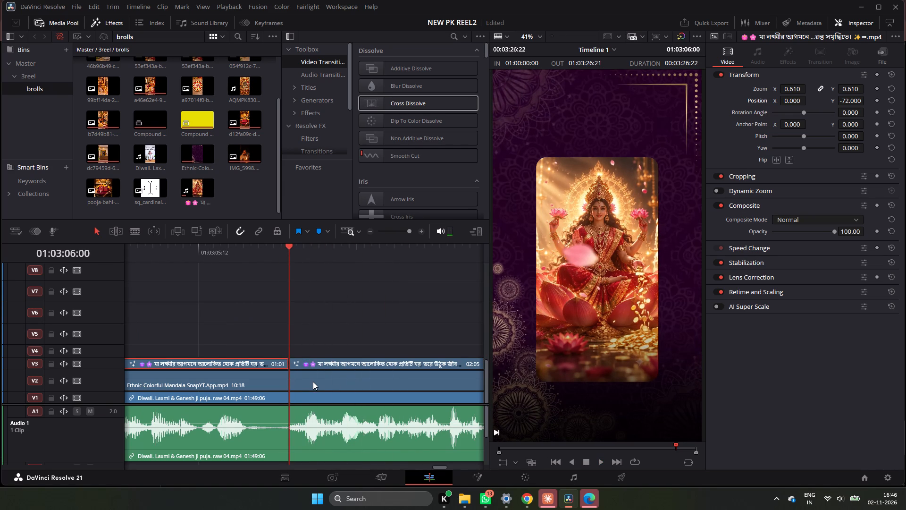
key("ctrl+b")
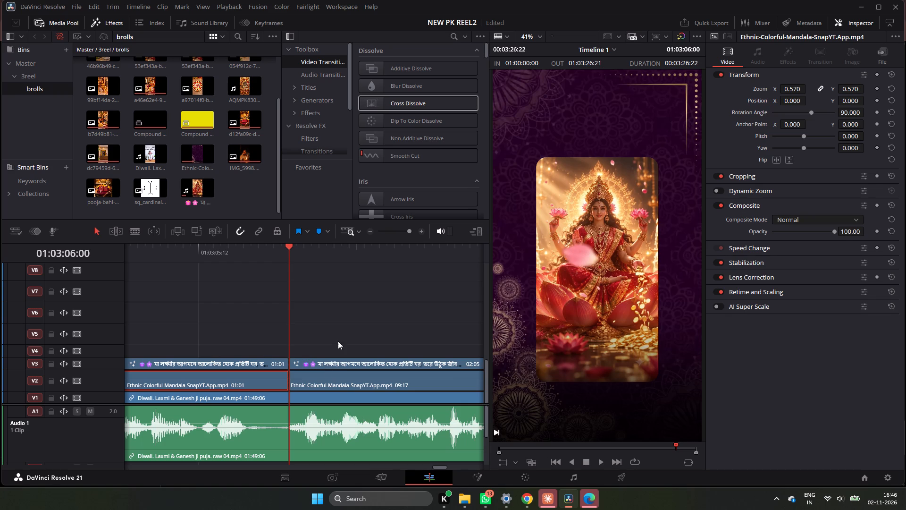
Split the mandala background at 01:03:08:05, where the Laxmi clip ends, and delete the Laxmi and mandala pieces between 01:03:06:00 and that cut.
left_click_drag(338, 341, 338, 354)
left_click_drag(338, 362, 337, 374)
key("ctrl+z")
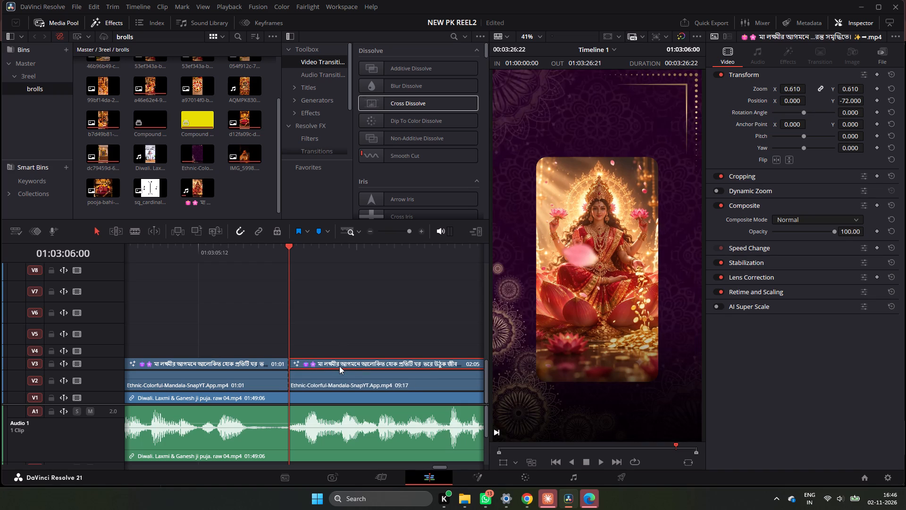
key("space")
left_click(371, 228)
left_click(370, 231)
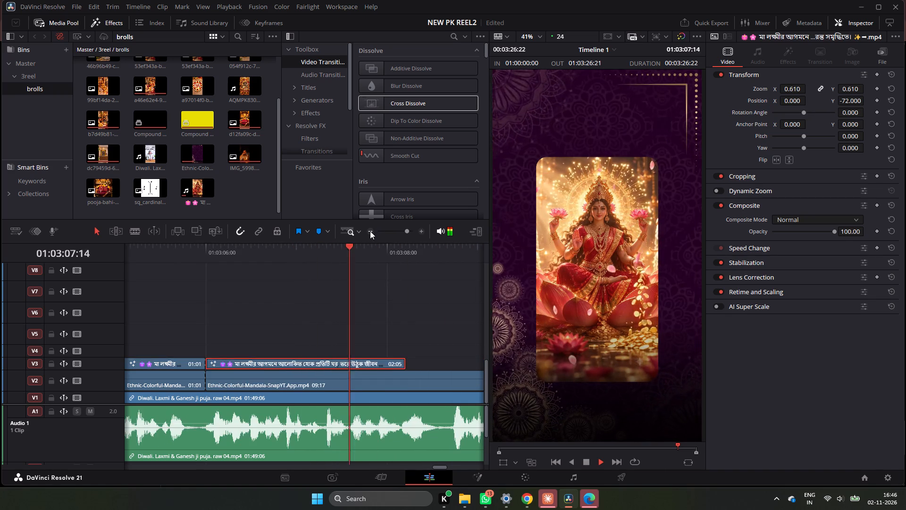
key("space")
left_click_drag(337, 342, 337, 372)
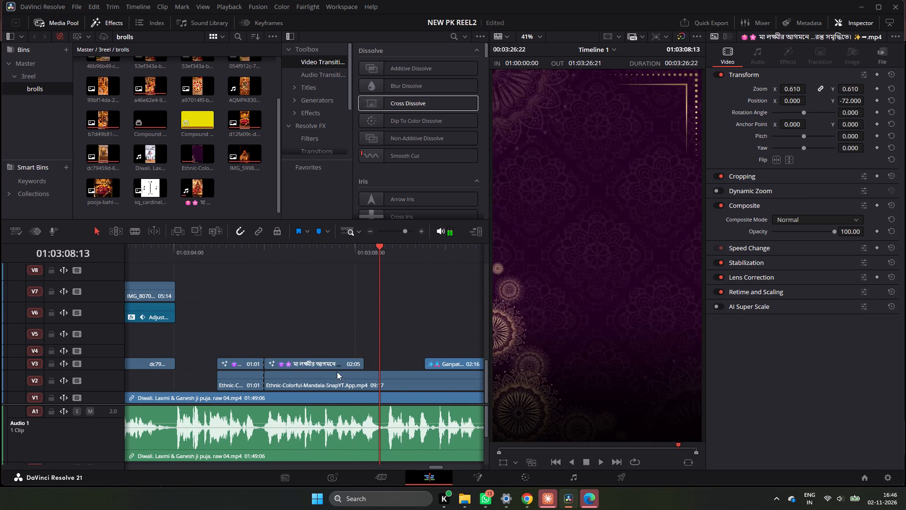
left_click_drag(337, 372, 337, 373)
left_click_drag(360, 321, 352, 380)
left_click_drag(378, 256, 373, 264)
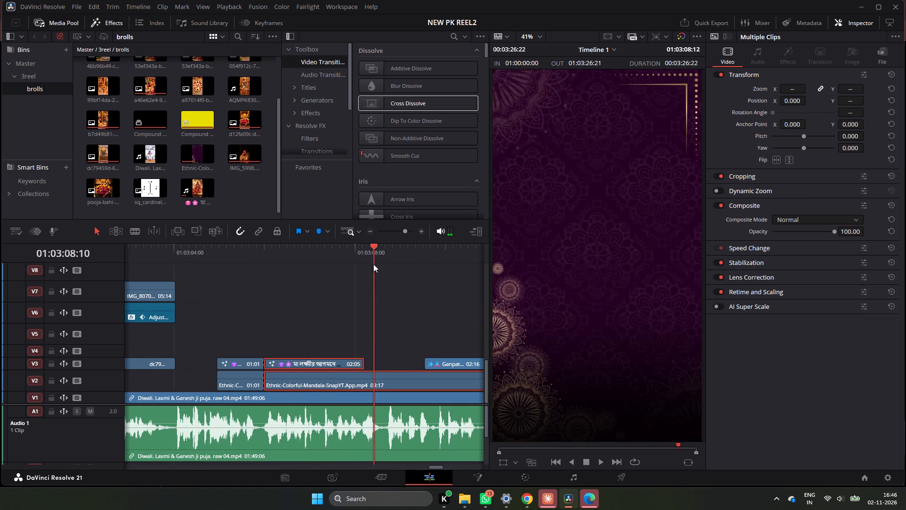
left_click_drag(373, 264, 366, 270)
key("ctrl+b")
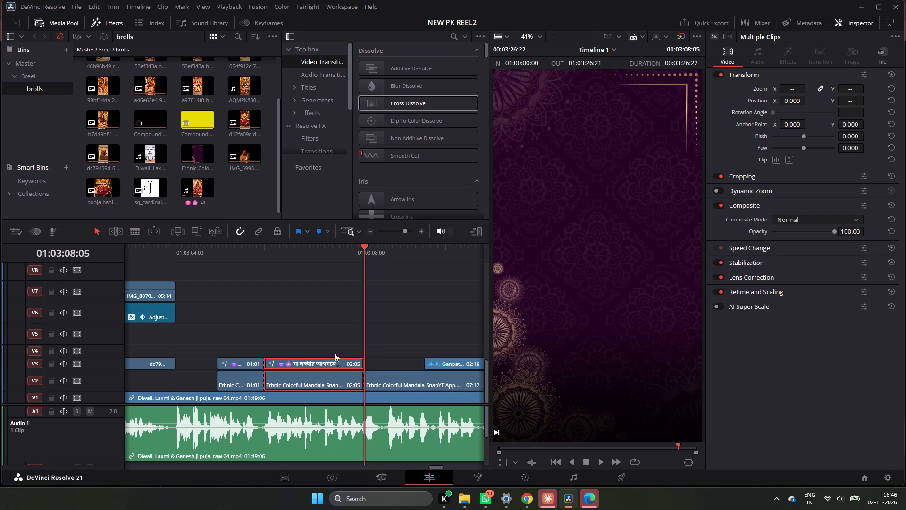
key("BackSpace")
Play back the shortened Laxmi clip and the gap after it to check the timing against the speaker's voice.
key("space")
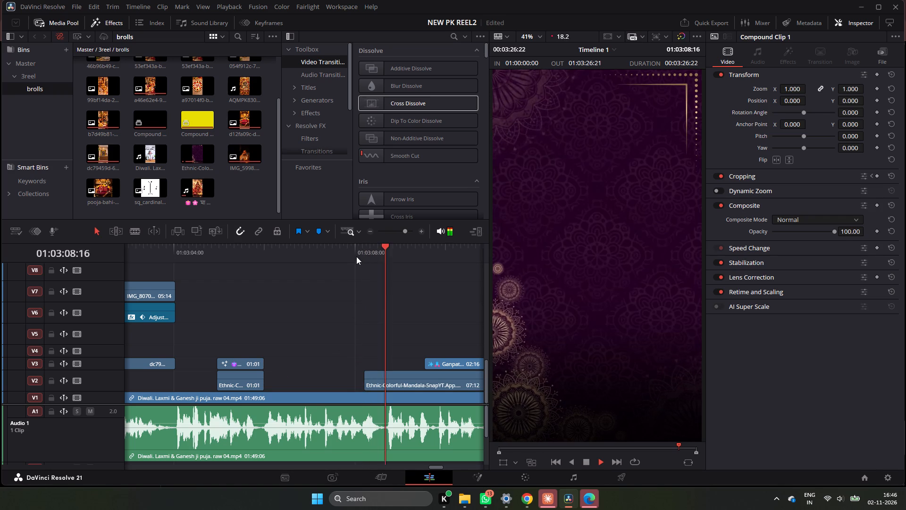
key("space")
left_click(216, 255)
key("space")
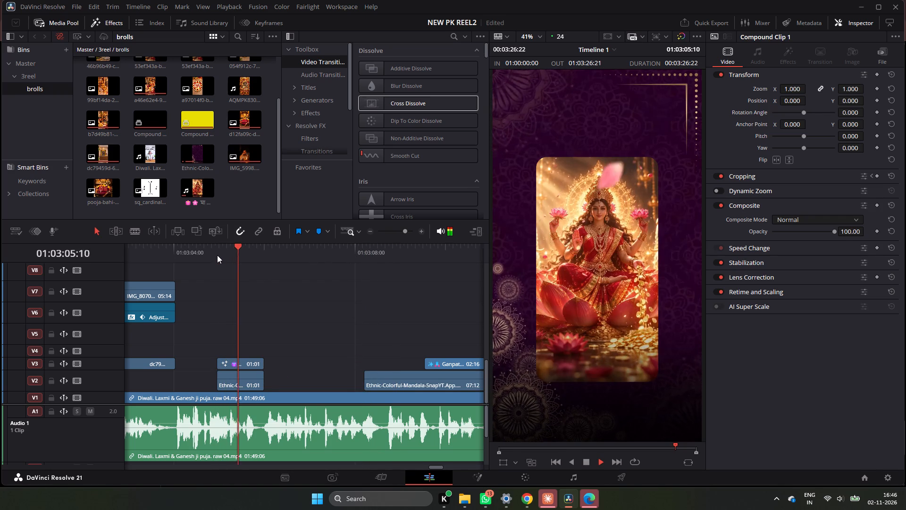
left_click(217, 255)
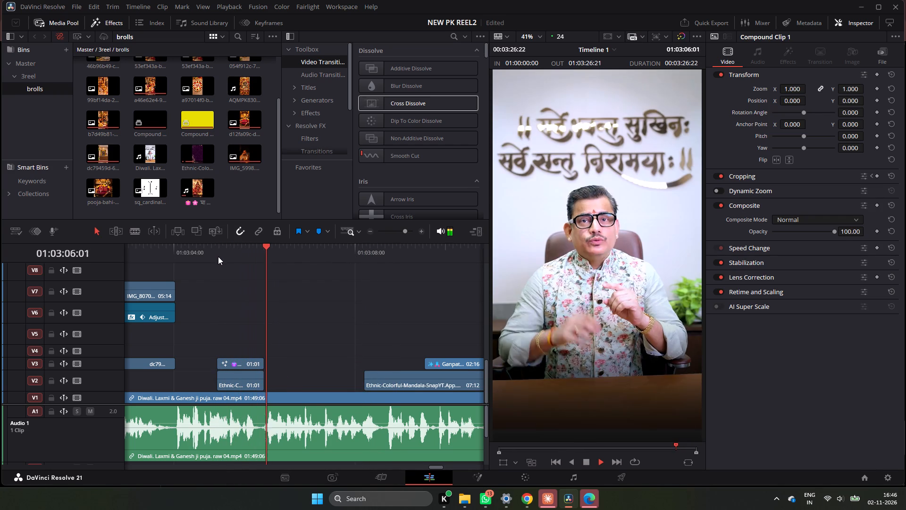
key("space")
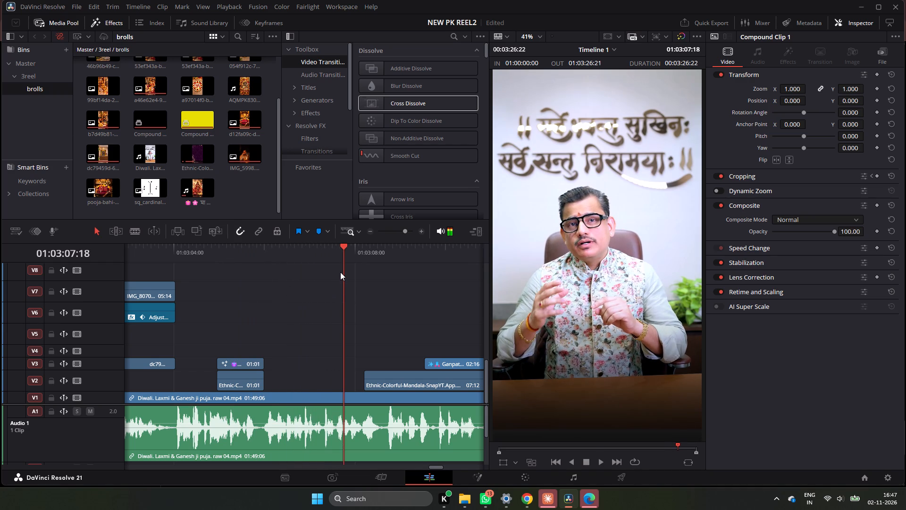
key("space")
key("space")
left_click(310, 258)
key("space")
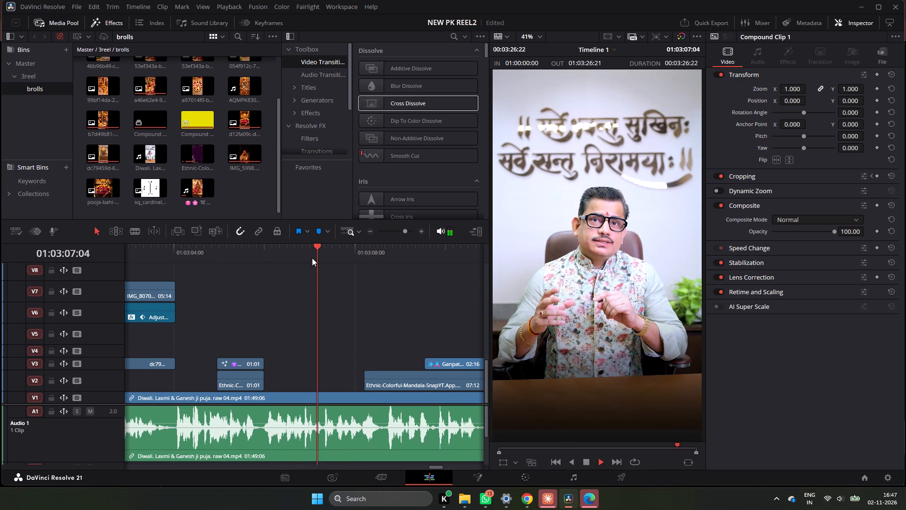
key("space")
Find the speech cue at 01:03:07:14 and move the remaining mandala background clip earlier to start there.
key("space")
key("space")
double_click(421, 231)
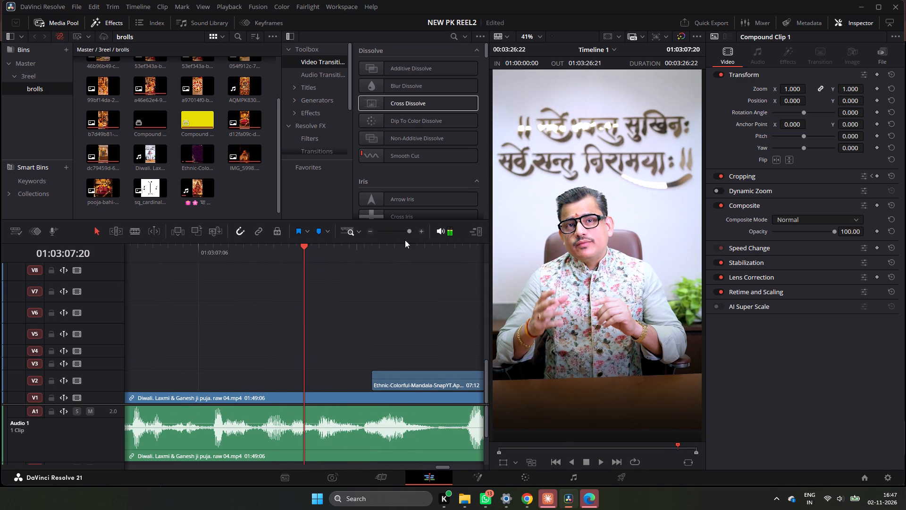
left_click_drag(296, 253, 262, 265)
key("space")
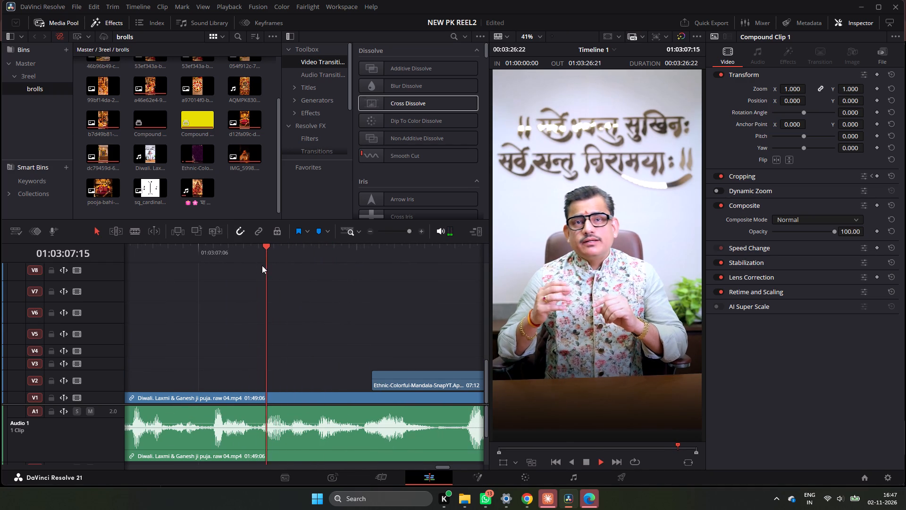
key("space")
left_click(262, 259)
key("space")
key("space")
left_click(260, 259)
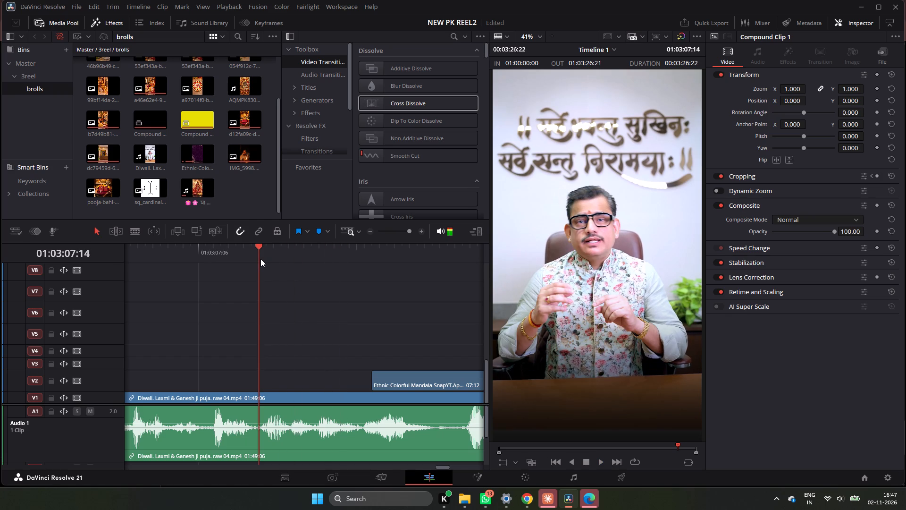
left_click(367, 232)
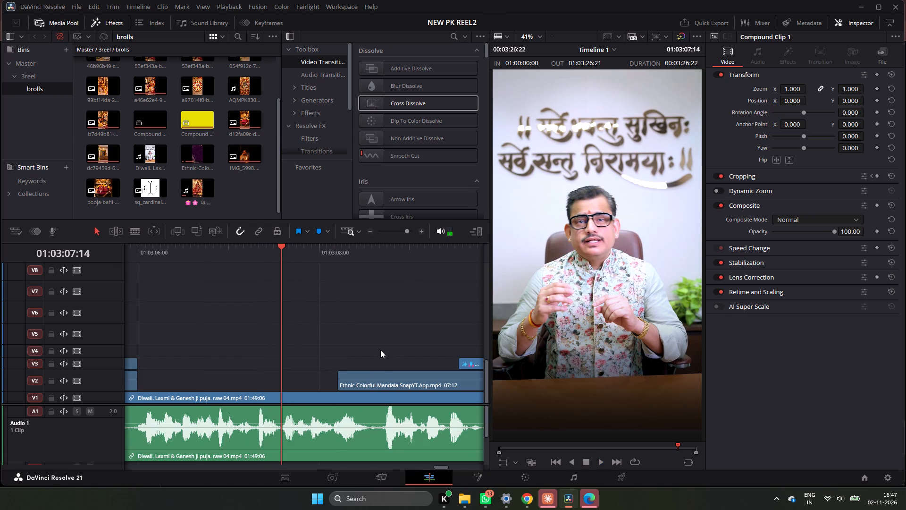
left_click_drag(378, 376, 317, 379)
Replay the start of the moved mandala background repeatedly to check where it should begin against the speech.
key("space")
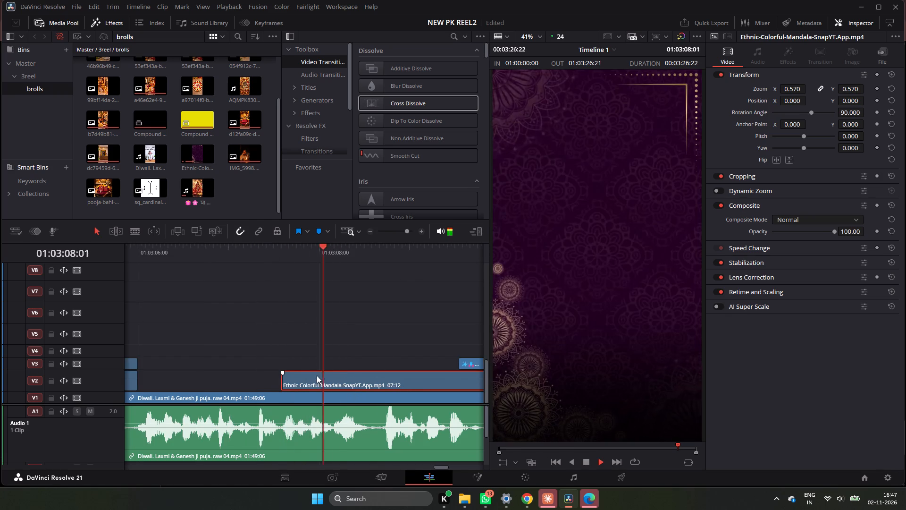
key("space")
left_click(284, 259)
key("space")
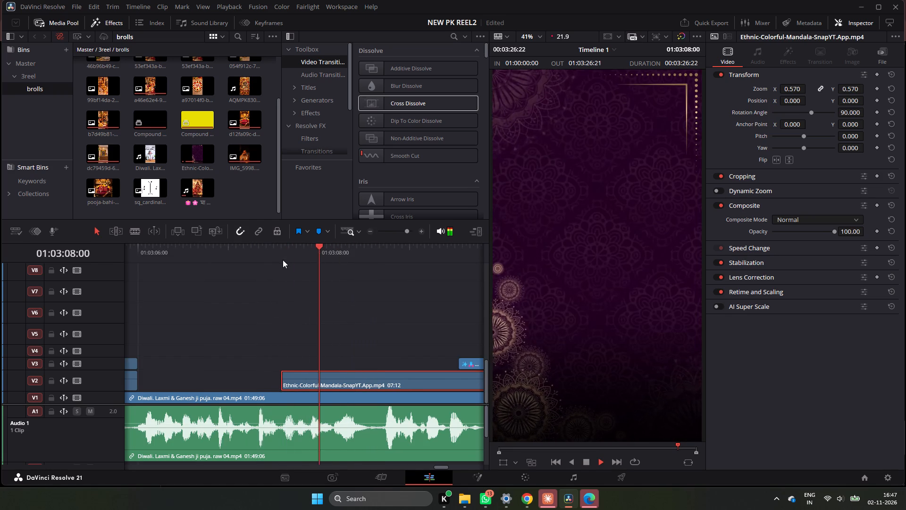
left_click(283, 260)
left_click(227, 262)
key("space")
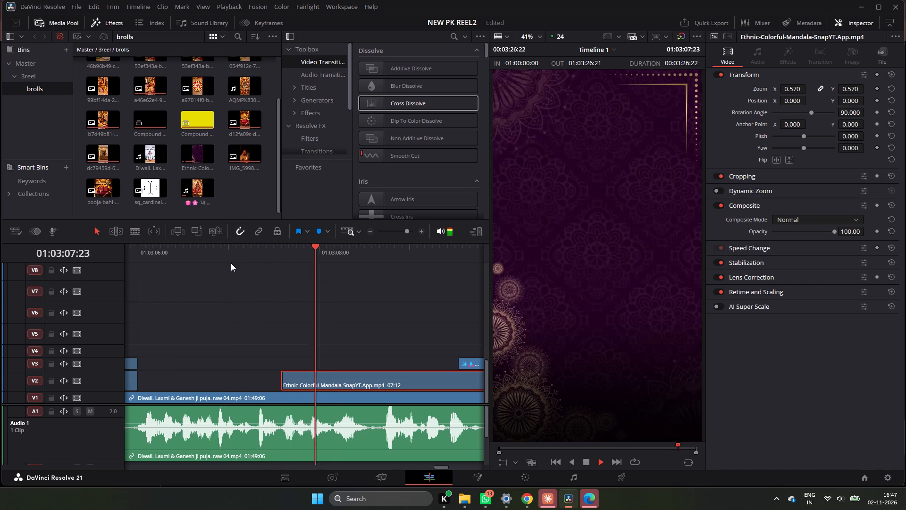
left_click(279, 264)
left_click(289, 265)
left_click(289, 248)
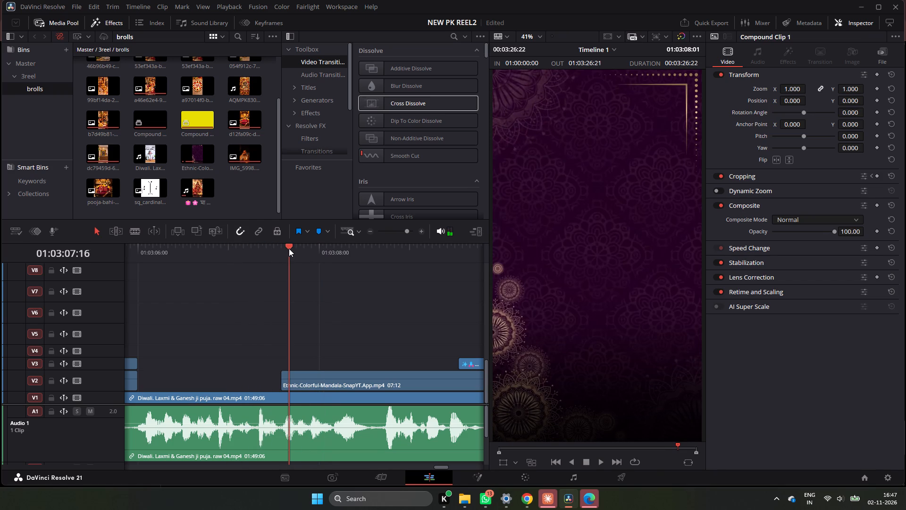
key("space")
key("space")
left_click(289, 248)
key("space")
key("space")
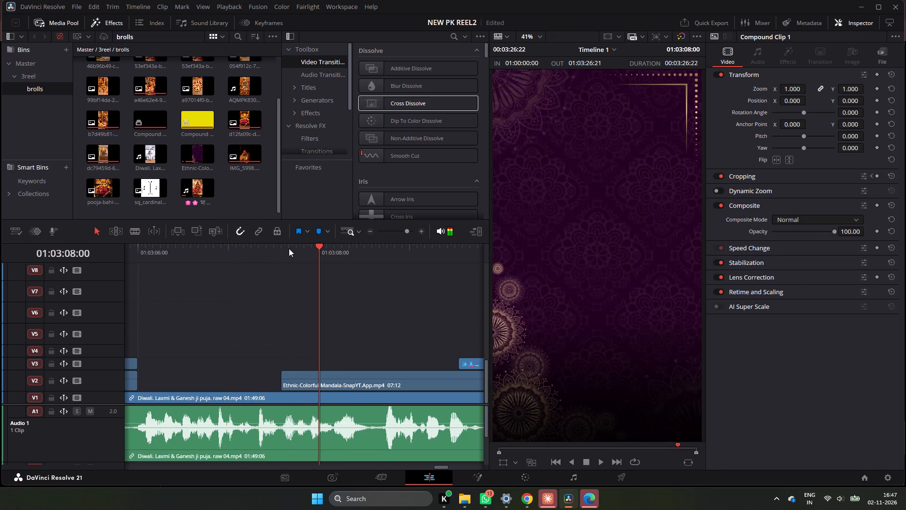
left_click(289, 248)
key("space")
key("space")
left_click(289, 248)
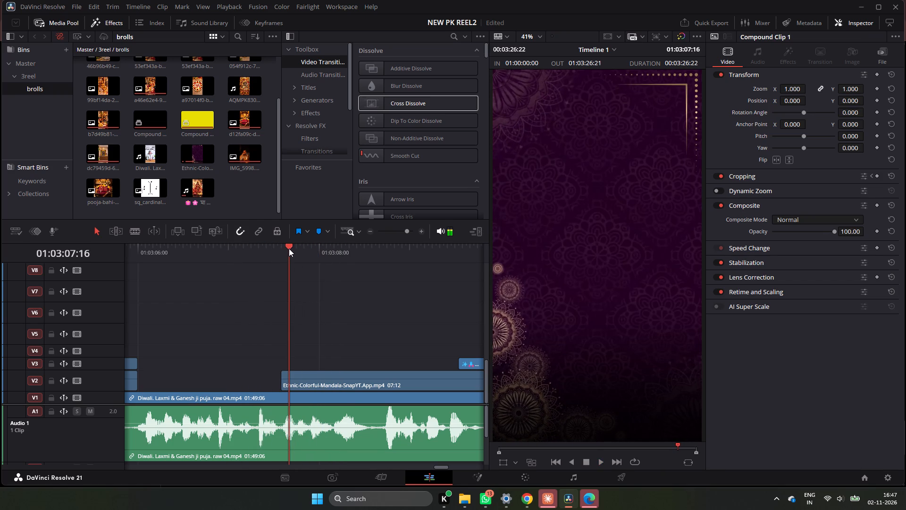
key("space")
key("space")
Trim the start of the mandala background clip to the speech cue at 01:03:07:21.
left_click(307, 255)
key("space")
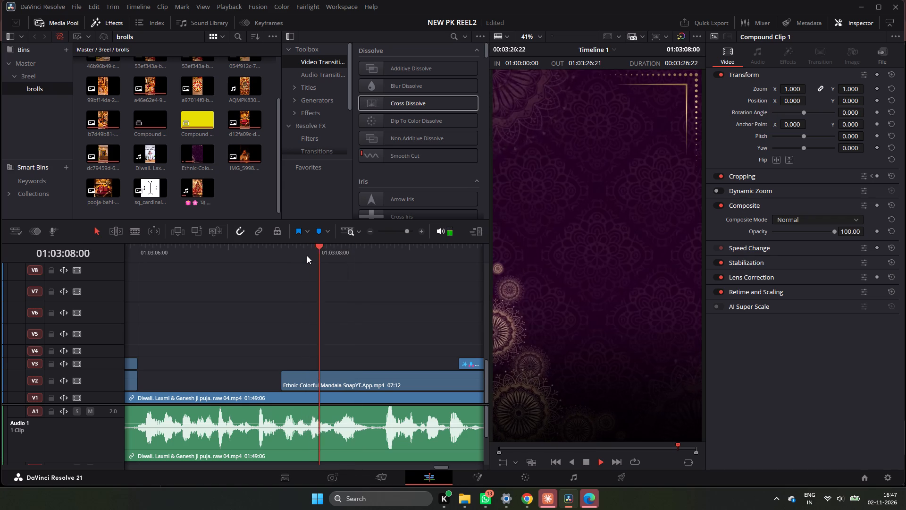
left_click(307, 255)
key("space")
key("space")
key("space")
left_click(307, 255)
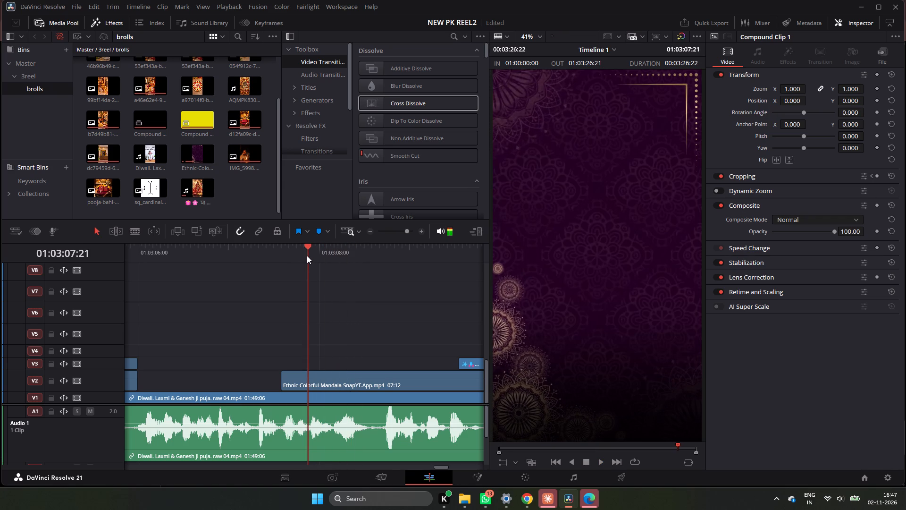
left_click(314, 389)
left_click_drag(286, 381, 324, 386)
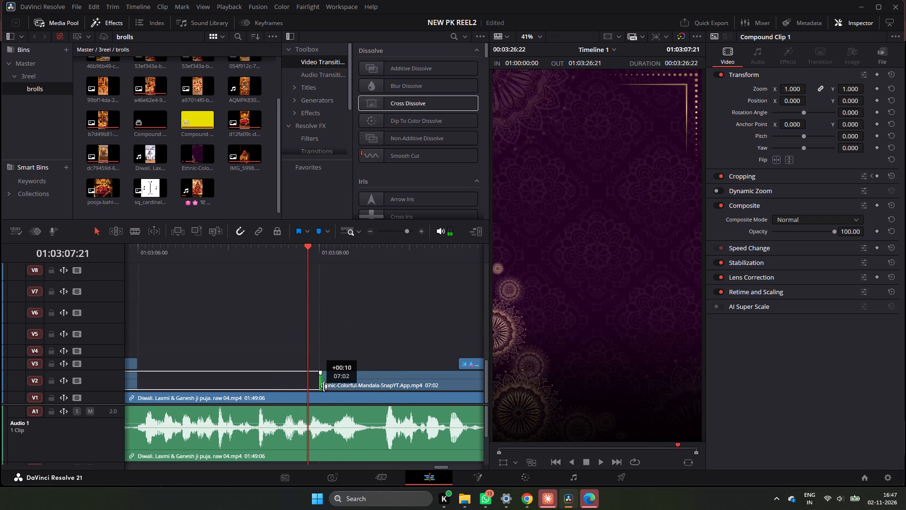
left_click_drag(324, 386, 315, 387)
Play back from the trimmed start and split the mandala background at the next speech cue, 01:03:08:17.
key("space")
key("space")
left_click(309, 251)
key("space")
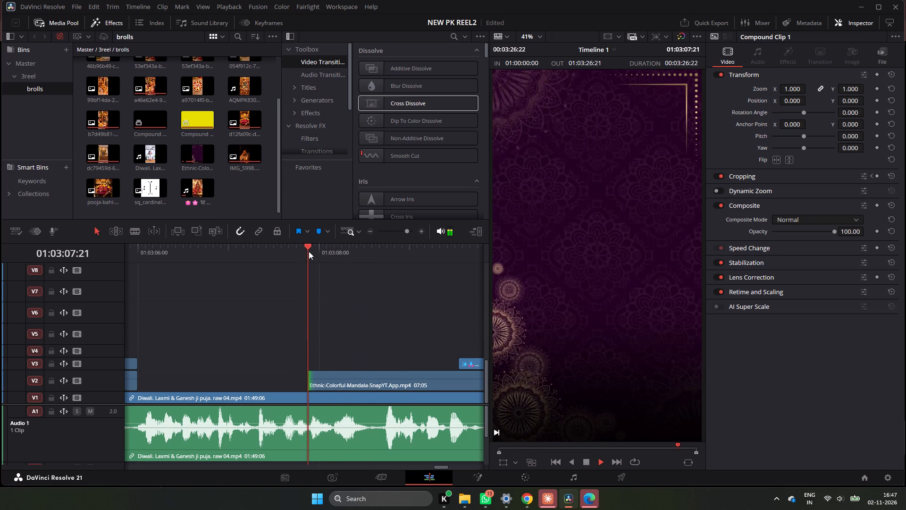
key("space")
left_click_drag(388, 251, 384, 255)
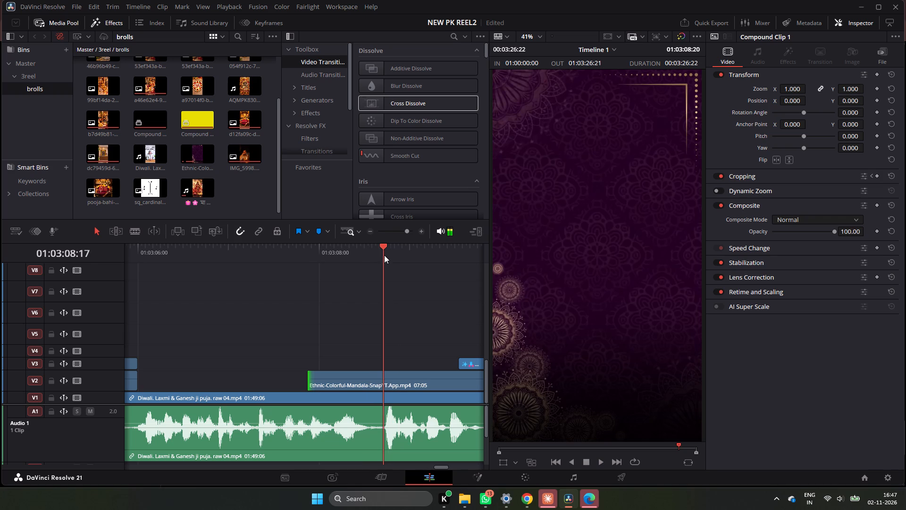
left_click_drag(384, 255, 384, 260)
left_click(413, 373)
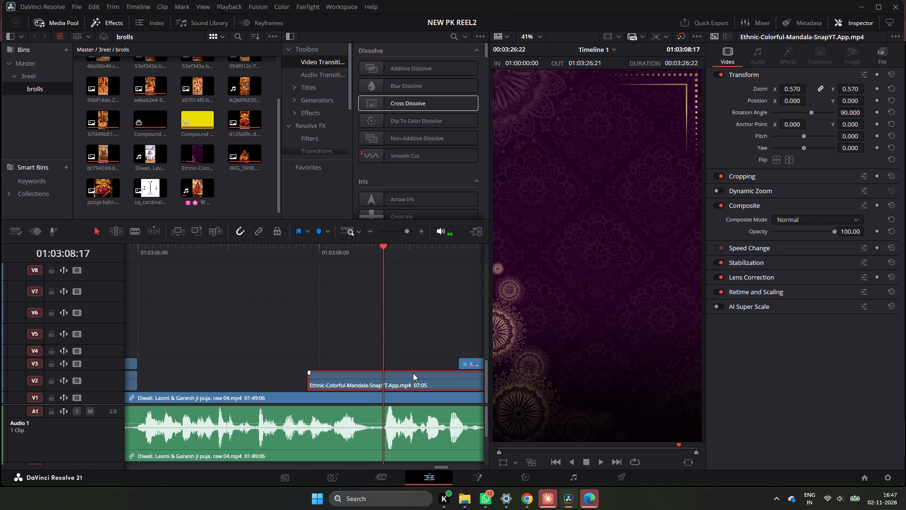
key("ctrl+b")
Play on to the speech cue at 01:03:10:19, split the mandala background there and delete the piece between 01:03:08:17 and that cut.
key("space")
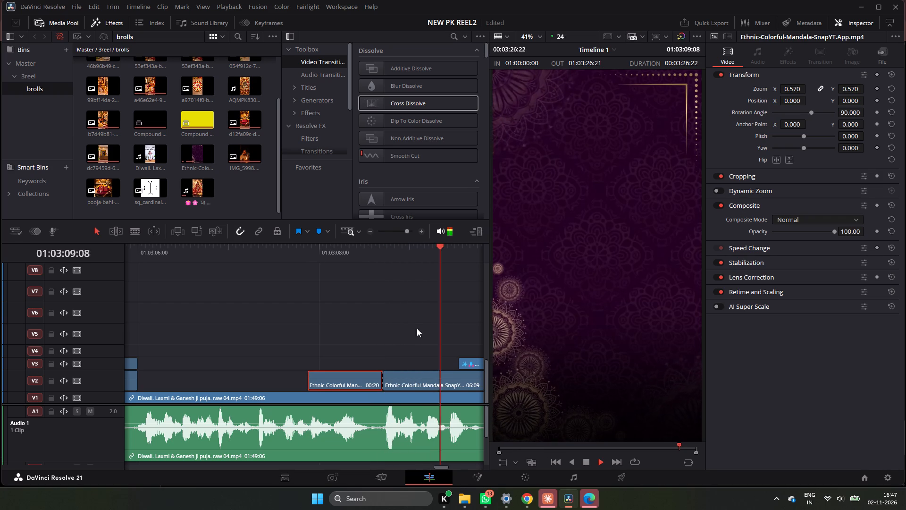
left_click(372, 232)
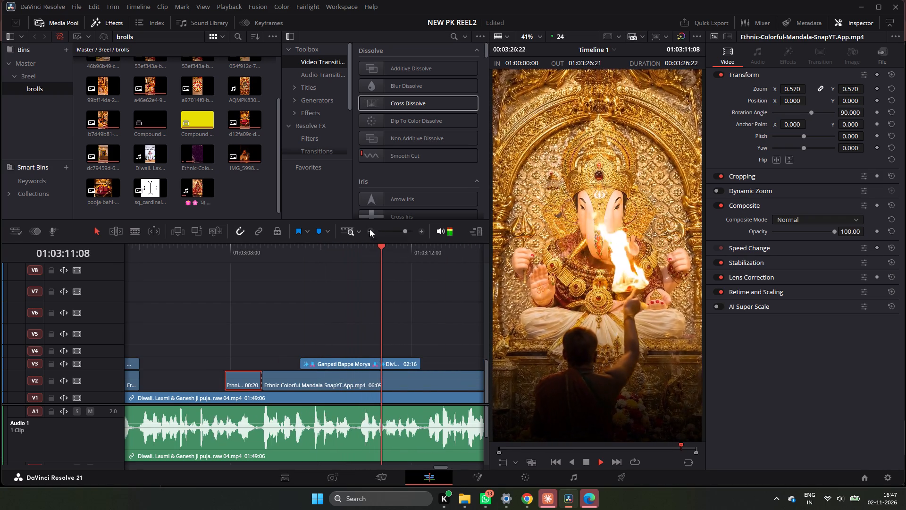
key("space")
left_click_drag(377, 255, 357, 271)
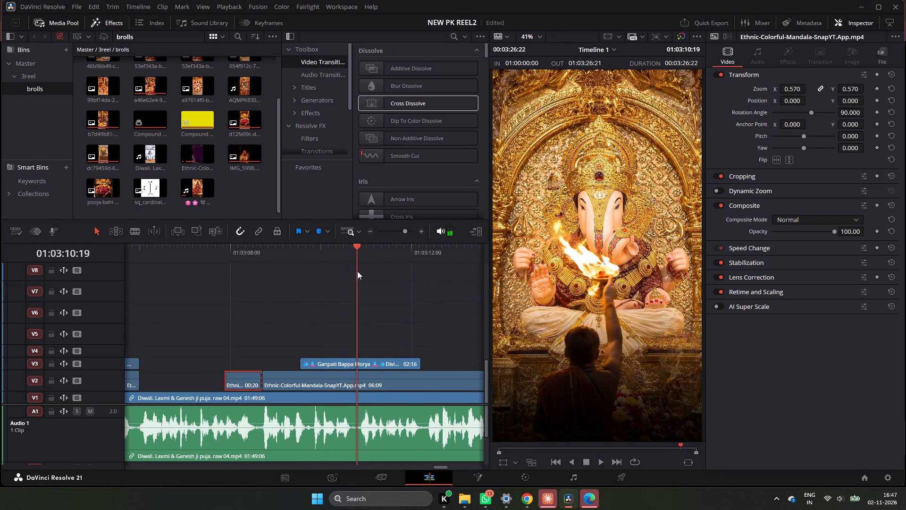
left_click_drag(357, 271, 358, 271)
left_click(380, 386)
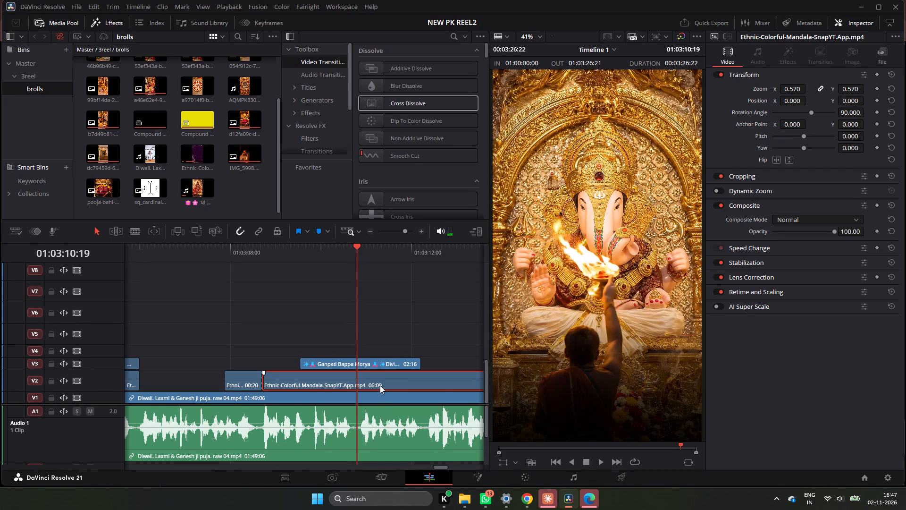
key("ctrl+b")
key("BackSpace")
Move the Ganpati Bappa Morya clip on V3 earlier to start together with the short mandala background clip.
left_click_drag(370, 361, 368, 361)
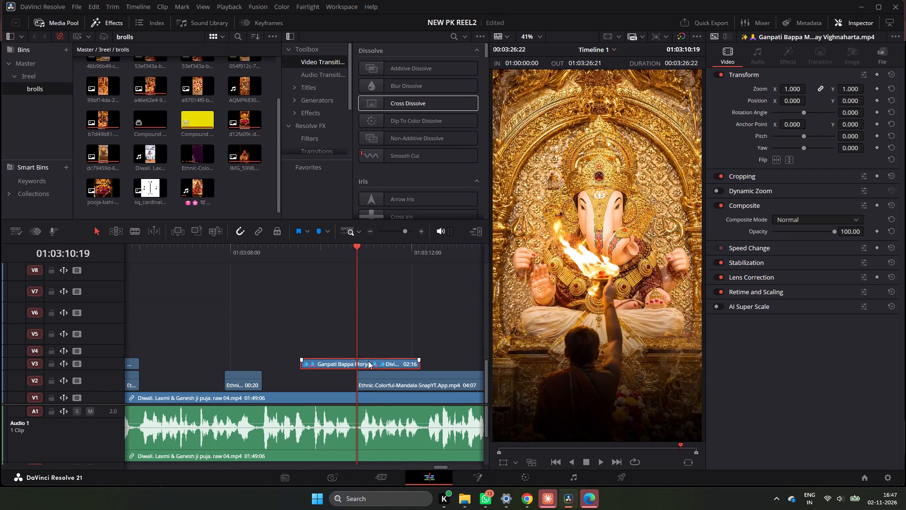
left_click_drag(368, 361, 299, 361)
left_click_drag(295, 357, 289, 360)
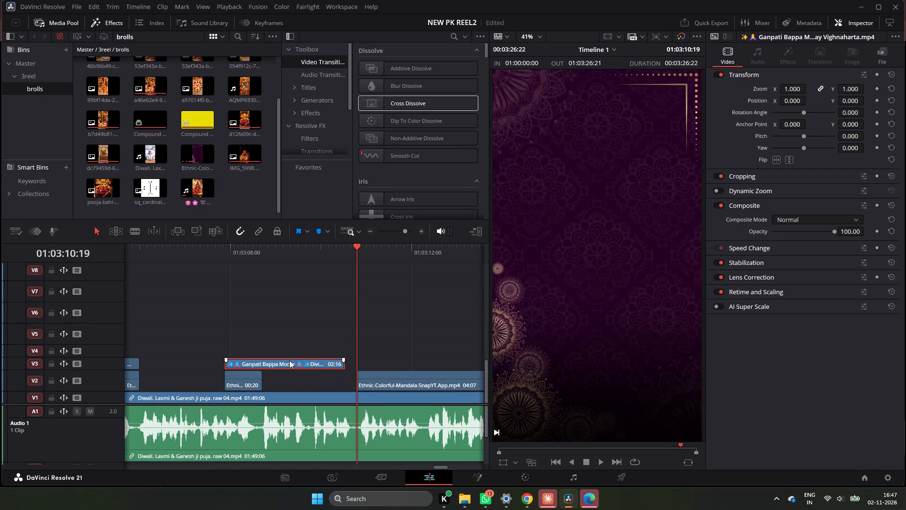
Scale the Ganpati clip down to a zoom of 0.610, matching the Laxmi clip on the same track.
scroll(289, 356, "up", 2, "ctrl")
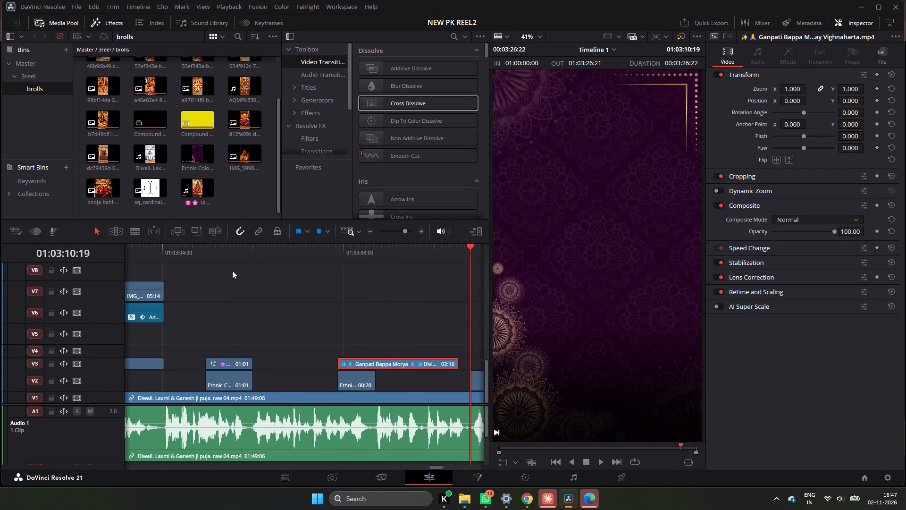
left_click_drag(231, 260, 268, 323)
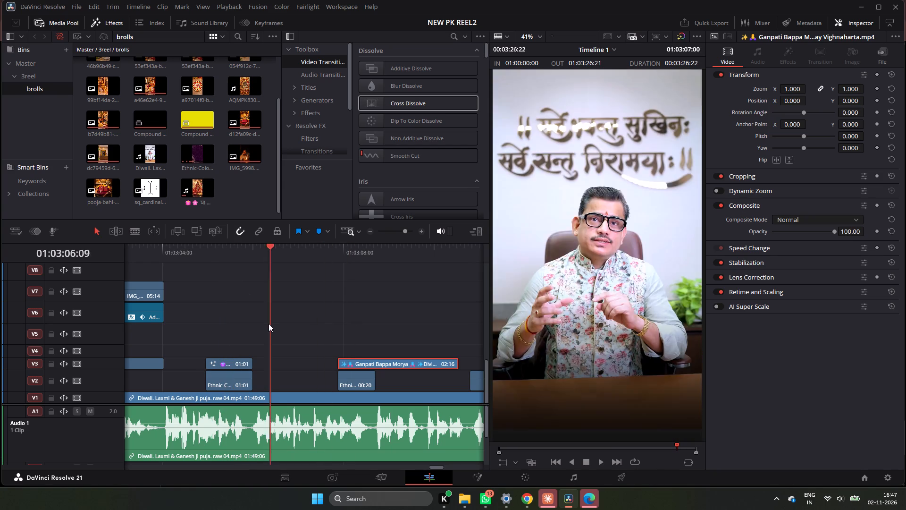
left_click_drag(268, 323, 236, 328)
left_click(242, 366)
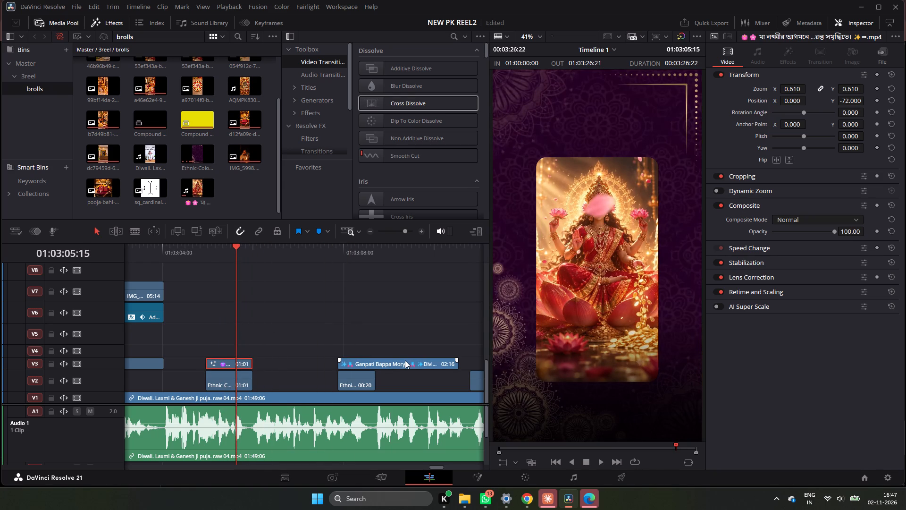
left_click(405, 360)
left_click(357, 255)
left_click_drag(359, 256, 364, 257)
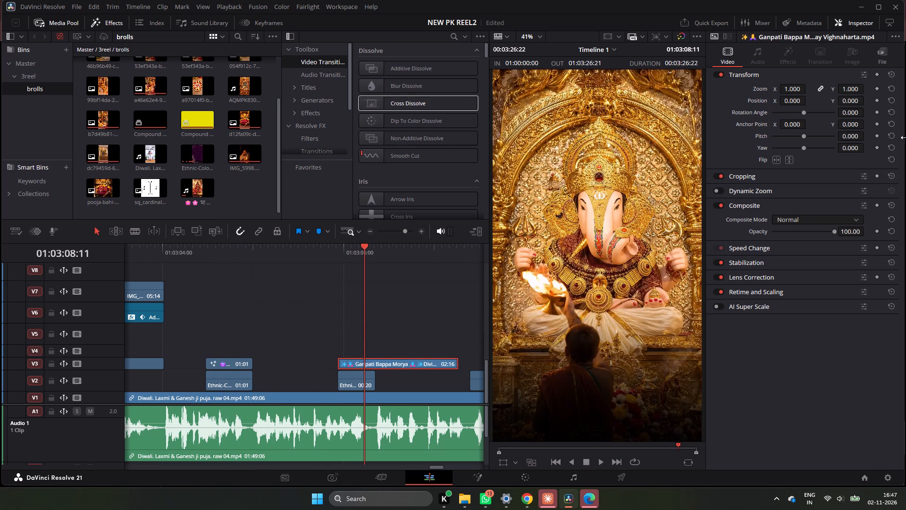
left_click_drag(856, 90, 827, 118)
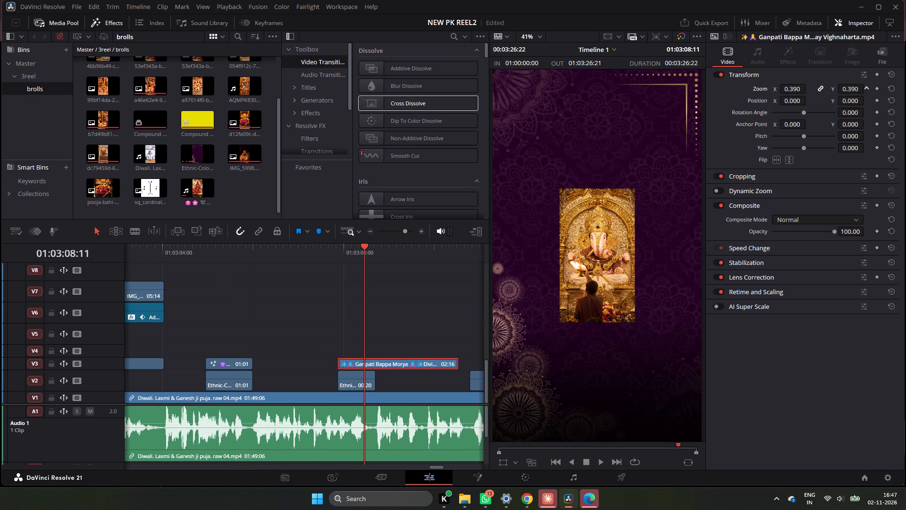
left_click_drag(827, 118, 837, 125)
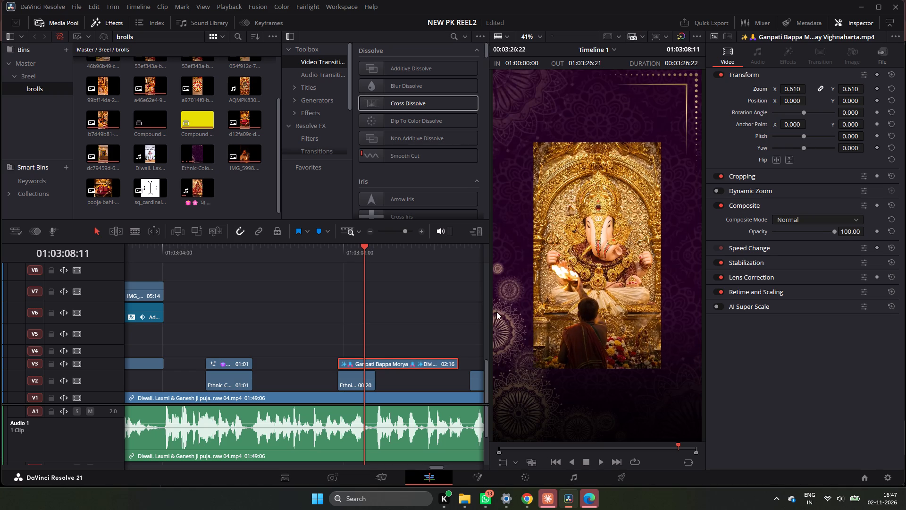
Check the Laxmi clip's position and set the Ganpati clip's vertical position to -72 to match.
left_click_drag(253, 246, 232, 249)
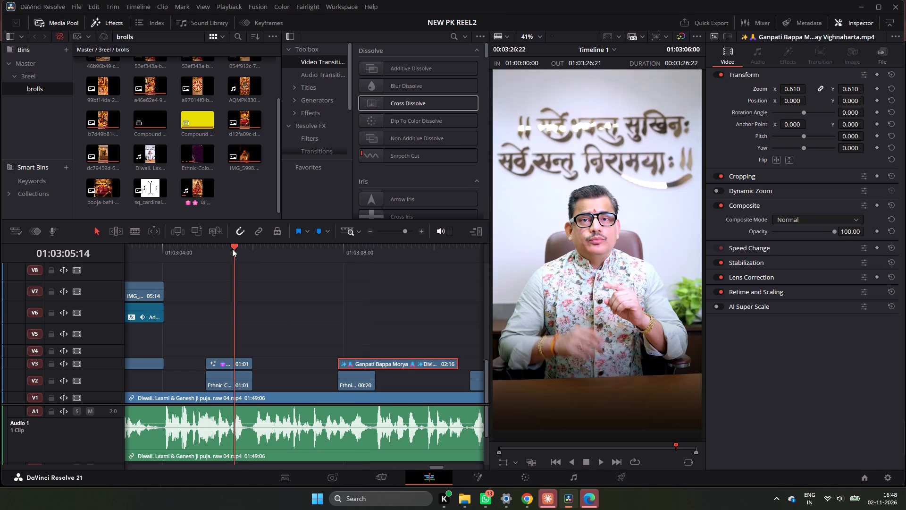
left_click_drag(232, 249, 228, 251)
left_click(226, 359)
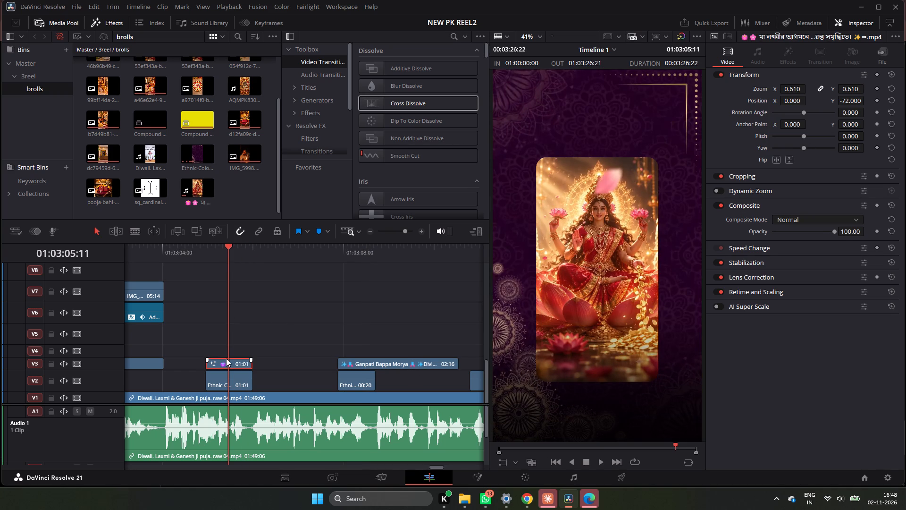
left_click(375, 363)
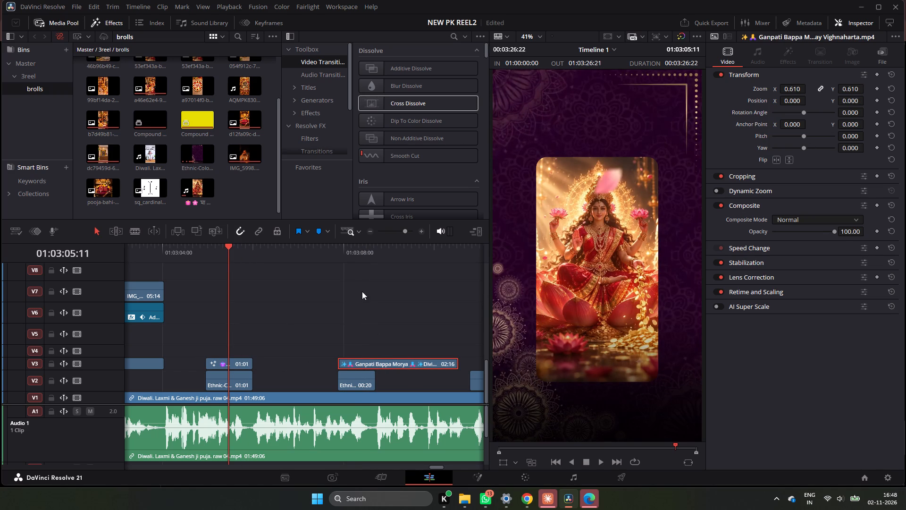
left_click(353, 256)
left_click_drag(857, 102, 856, 106)
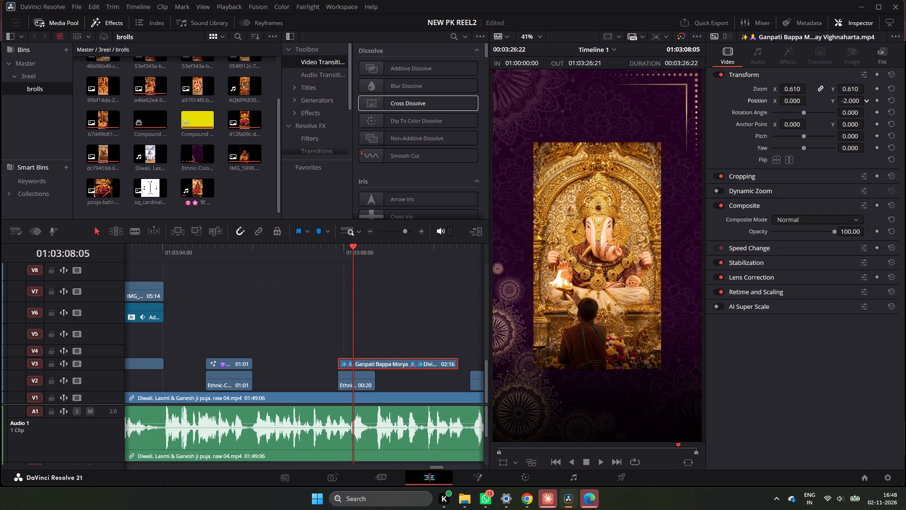
left_click_drag(856, 106, 825, 122)
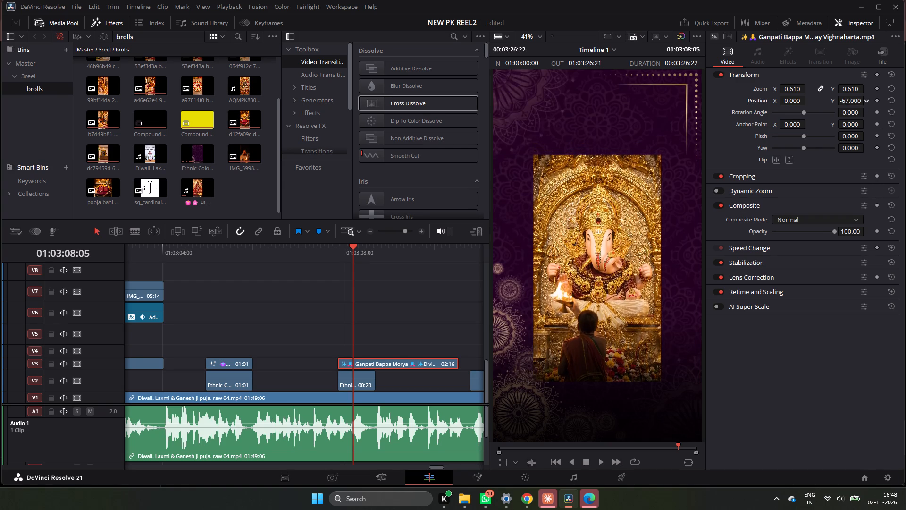
left_click_drag(825, 122, 824, 122)
left_click(857, 102)
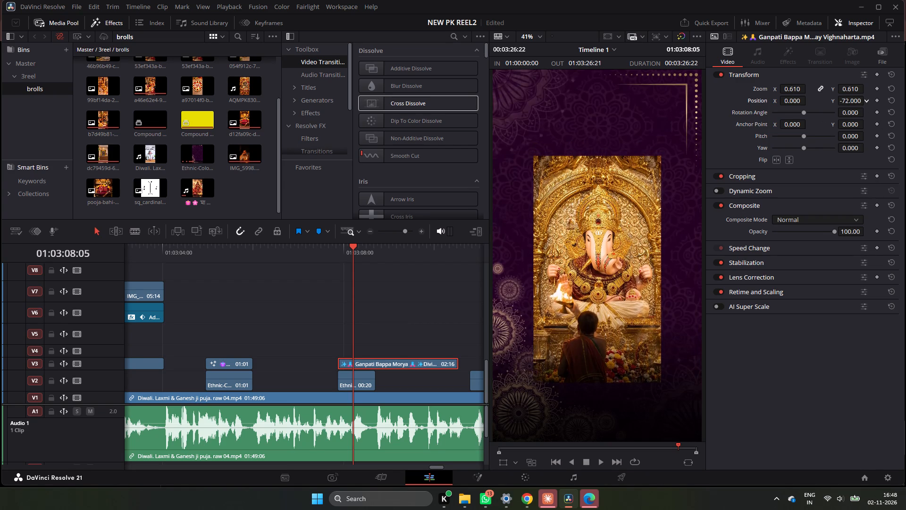
left_click(846, 102)
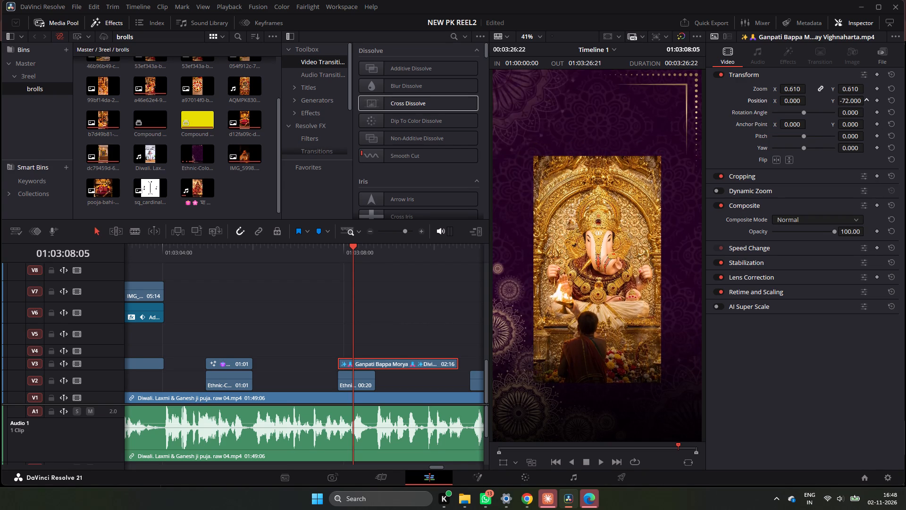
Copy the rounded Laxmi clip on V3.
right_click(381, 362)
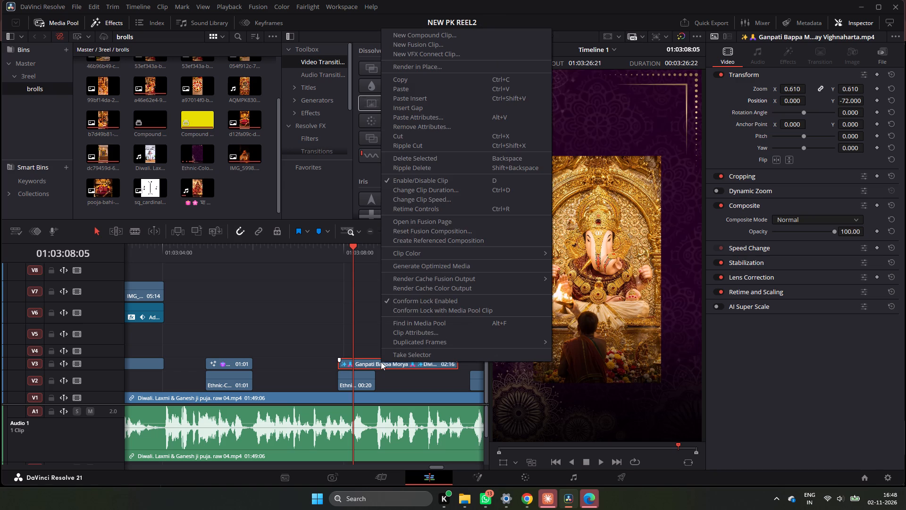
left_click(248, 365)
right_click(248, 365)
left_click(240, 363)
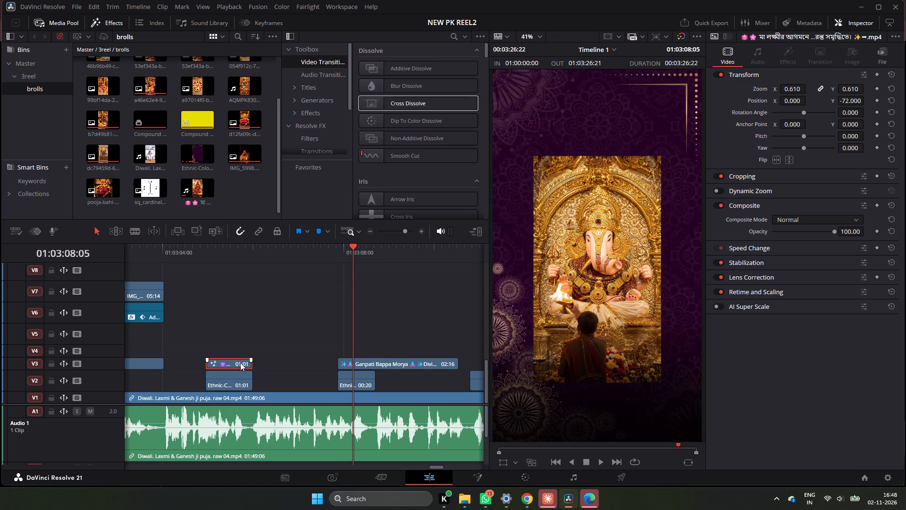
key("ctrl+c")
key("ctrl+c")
Open the Ganpati clip's Fusion composition, add a rectangle mask to its media node and try to paste the copied content there.
left_click(387, 362)
right_click(388, 362)
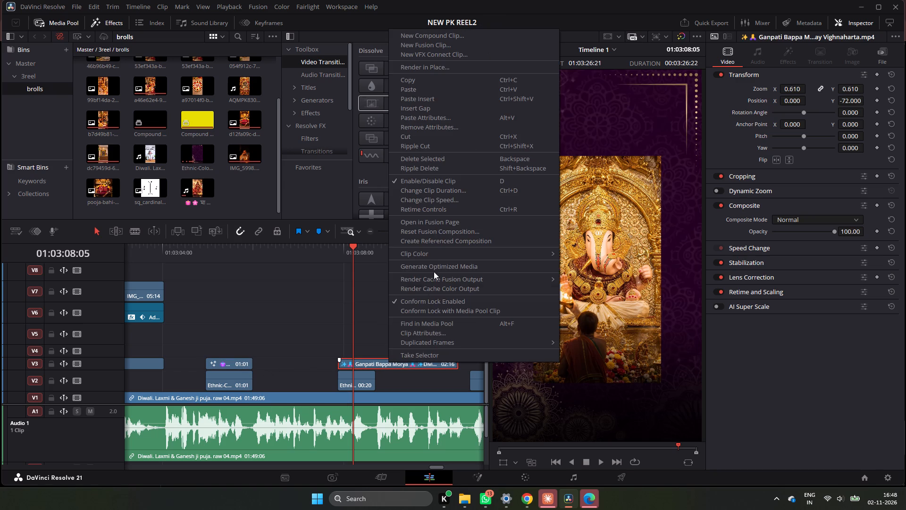
left_click(437, 218)
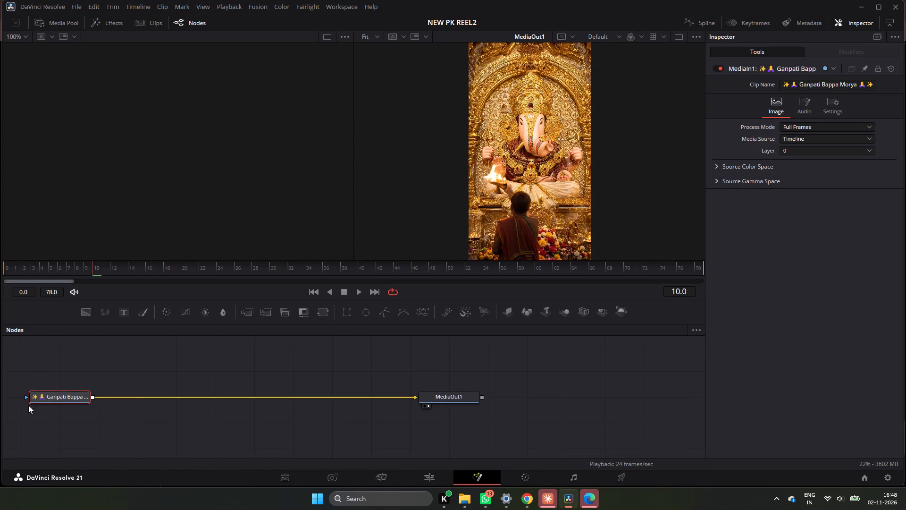
left_click(66, 396)
key("ctrl+v")
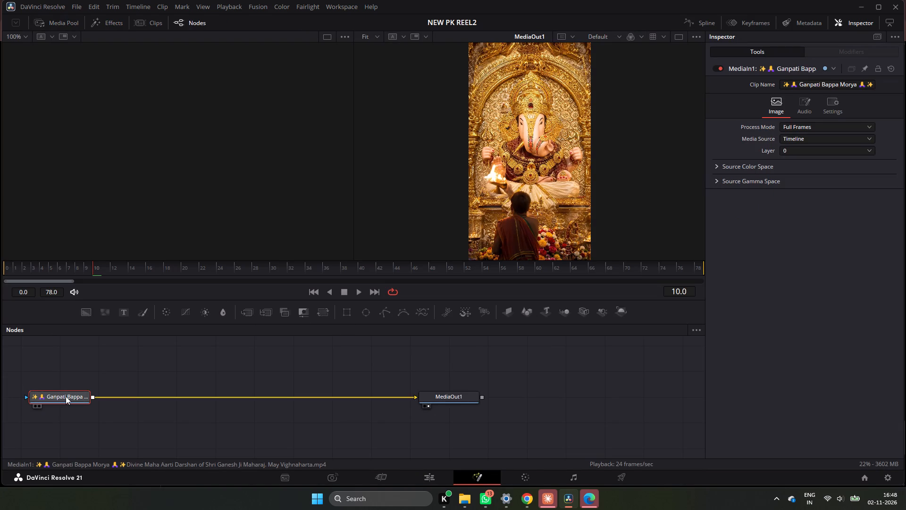
left_click(349, 315)
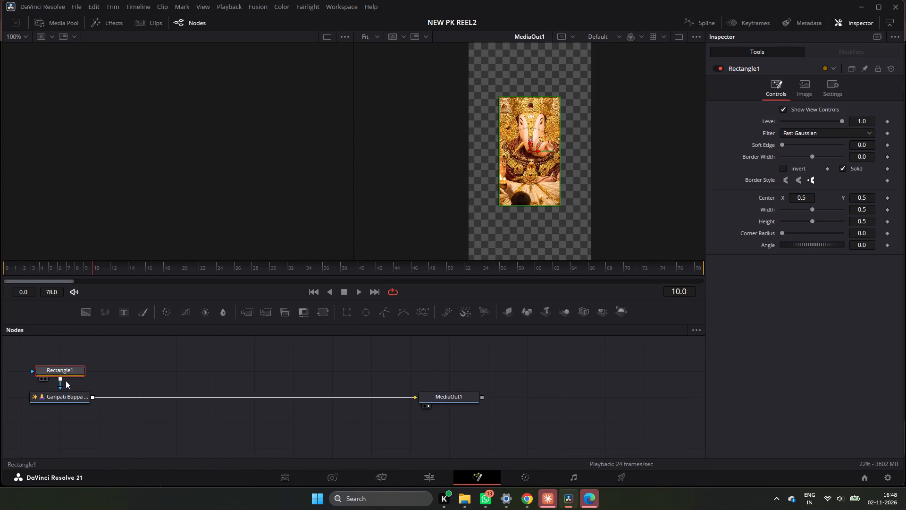
key("ctrl+v")
left_click(67, 369)
key("ctrl+v")
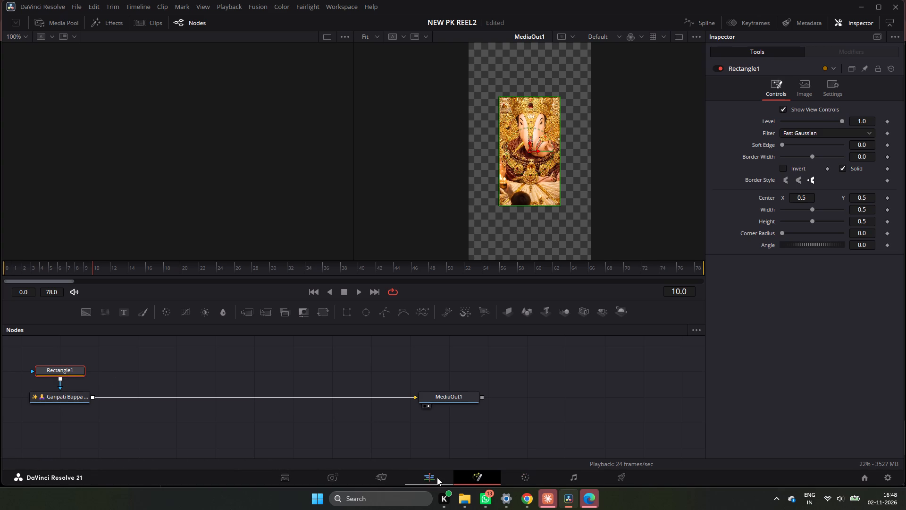
Open the Laxmi clip's Fusion composition and copy its rounded rectangle mask node.
left_click(413, 478)
left_click(241, 365)
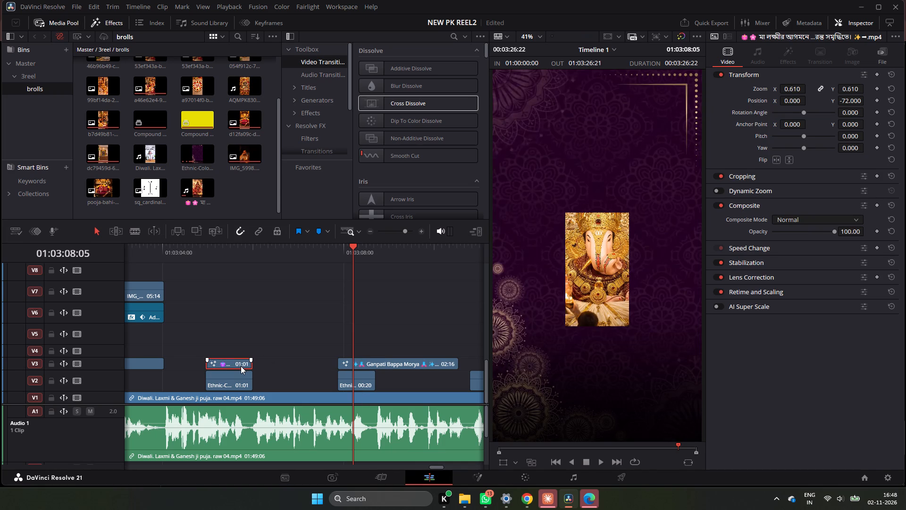
right_click(241, 366)
left_click(310, 228)
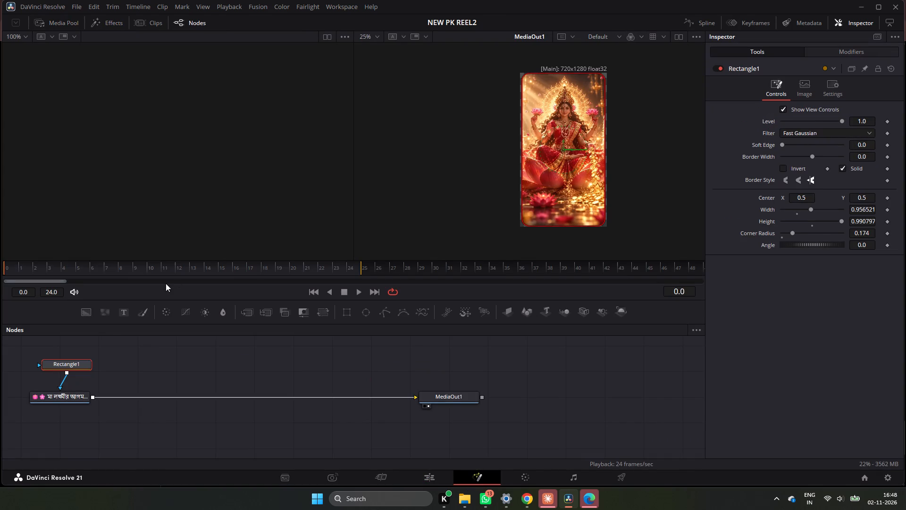
left_click(79, 359)
key("ctrl+c")
key("ctrl+c")
key("ctrl+c")
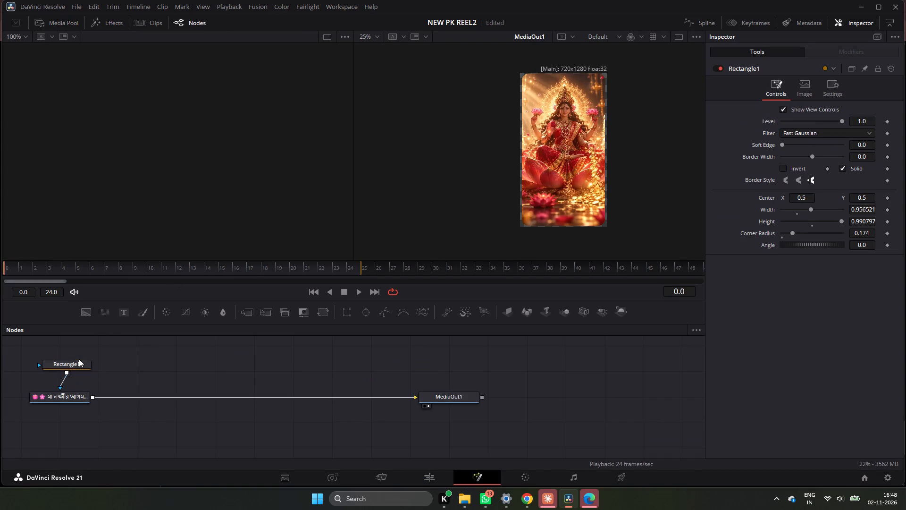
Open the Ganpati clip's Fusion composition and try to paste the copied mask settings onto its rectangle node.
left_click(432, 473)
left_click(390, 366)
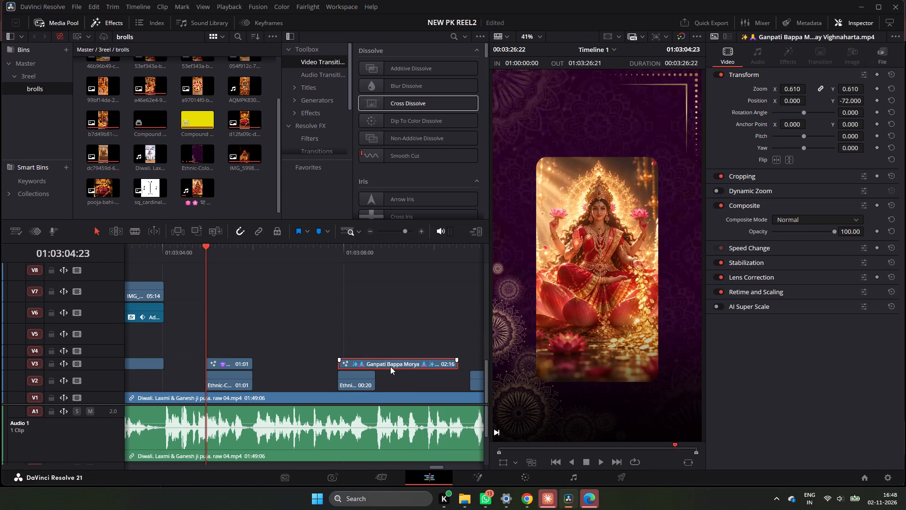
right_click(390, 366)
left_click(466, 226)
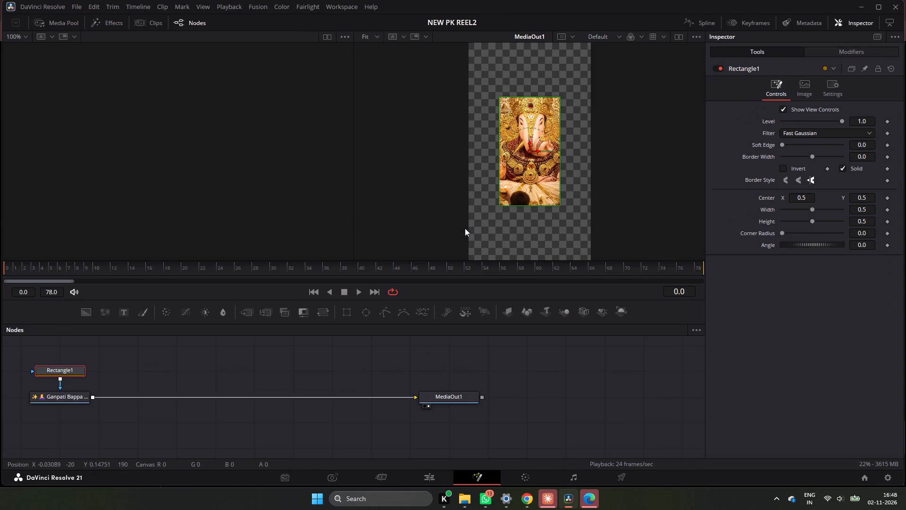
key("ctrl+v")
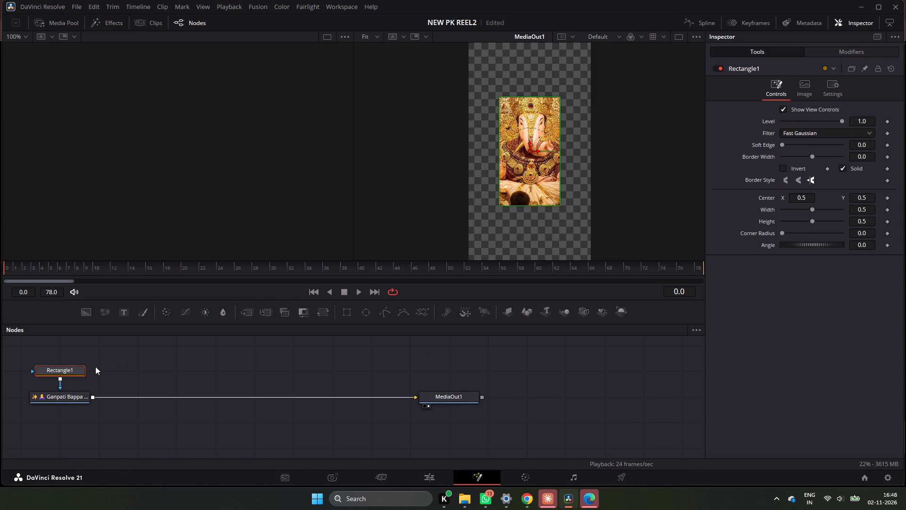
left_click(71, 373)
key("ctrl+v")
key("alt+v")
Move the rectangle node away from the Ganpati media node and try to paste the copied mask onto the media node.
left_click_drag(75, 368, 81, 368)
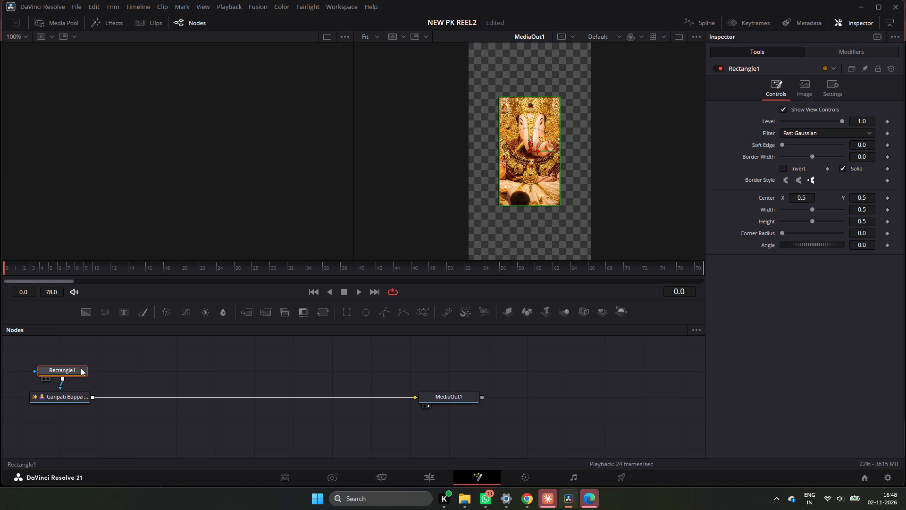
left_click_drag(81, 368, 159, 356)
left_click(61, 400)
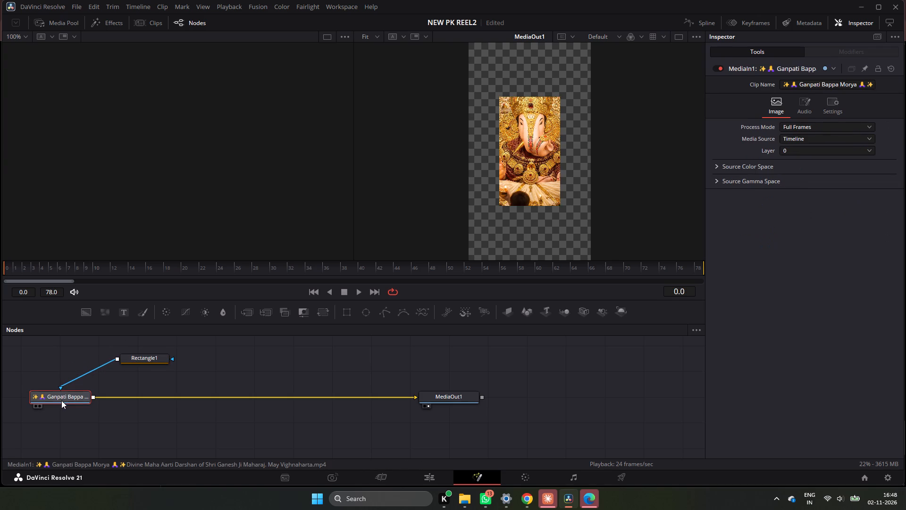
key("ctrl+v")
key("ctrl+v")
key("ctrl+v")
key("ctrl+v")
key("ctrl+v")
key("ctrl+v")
Open the Laxmi clip's Fusion composition and copy its media node.
left_click(427, 475)
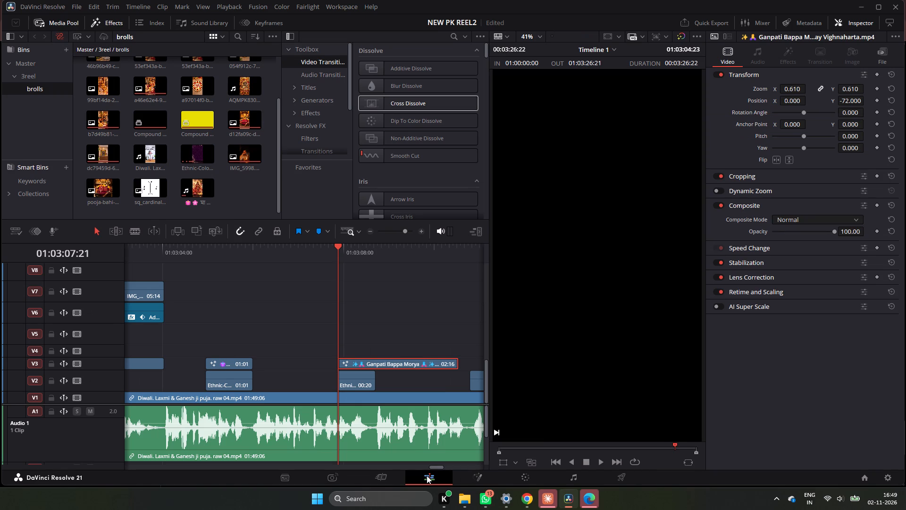
left_click_drag(243, 261, 223, 259)
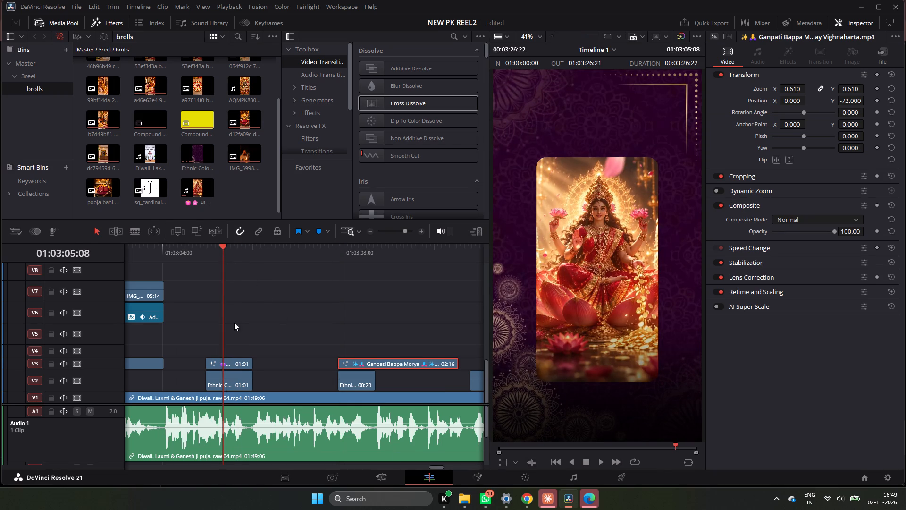
left_click(237, 363)
right_click(237, 363)
left_click(323, 221)
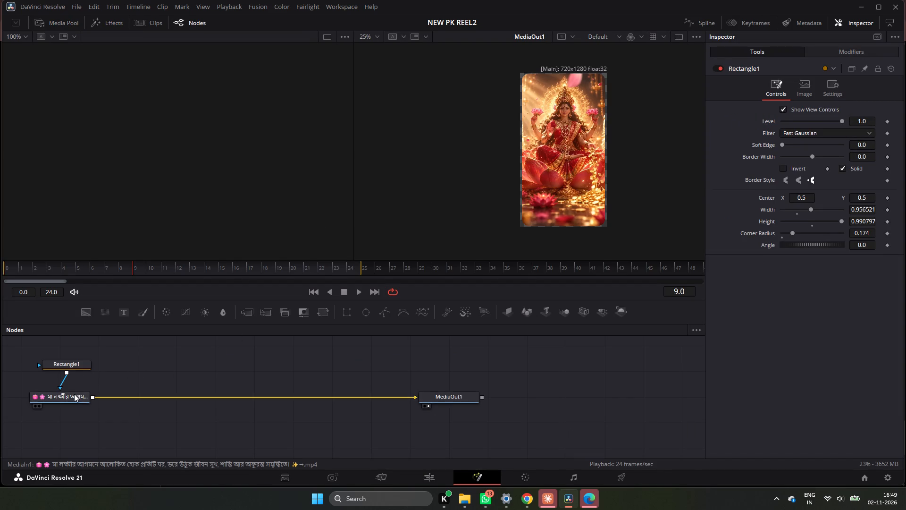
left_click(74, 394)
key("ctrl+c")
key("ctrl+c")
key("ctrl+c")
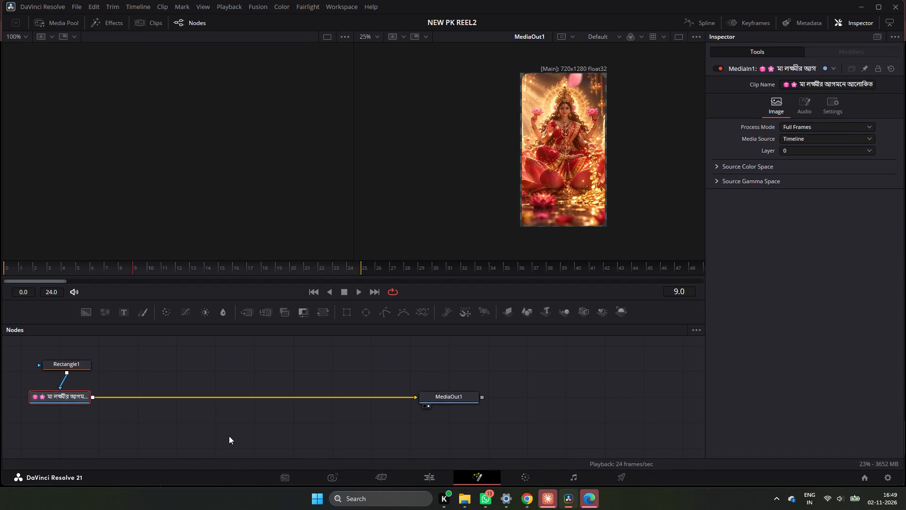
Paste the copied media node into the Ganpati clip's Fusion composition.
left_click(437, 473)
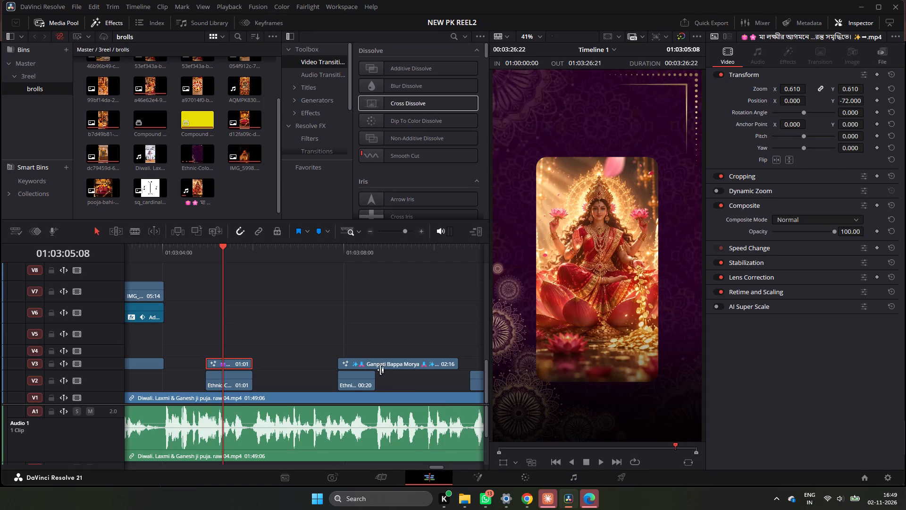
left_click(375, 367)
right_click(375, 367)
left_click(449, 225)
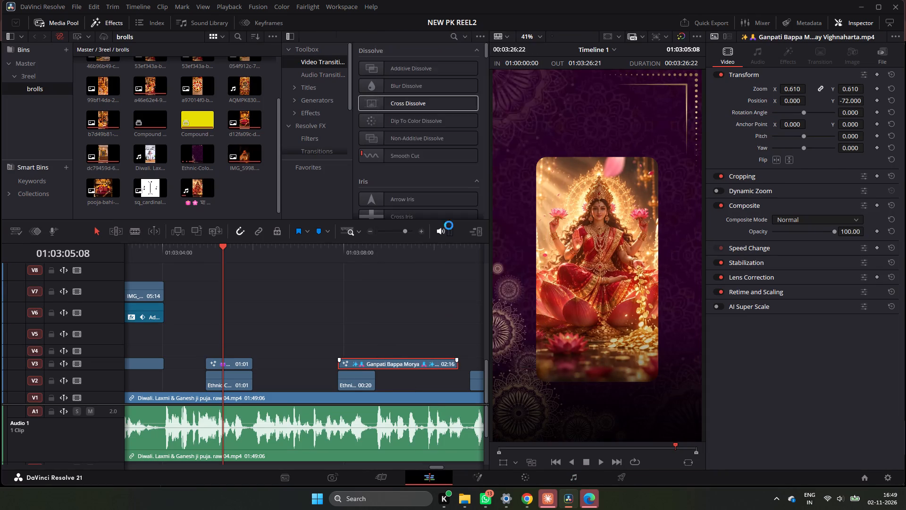
key("ctrl+v")
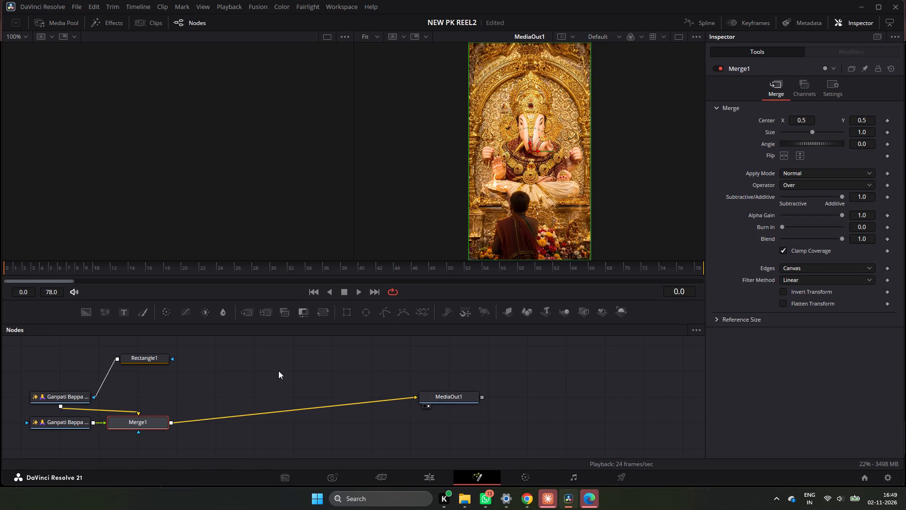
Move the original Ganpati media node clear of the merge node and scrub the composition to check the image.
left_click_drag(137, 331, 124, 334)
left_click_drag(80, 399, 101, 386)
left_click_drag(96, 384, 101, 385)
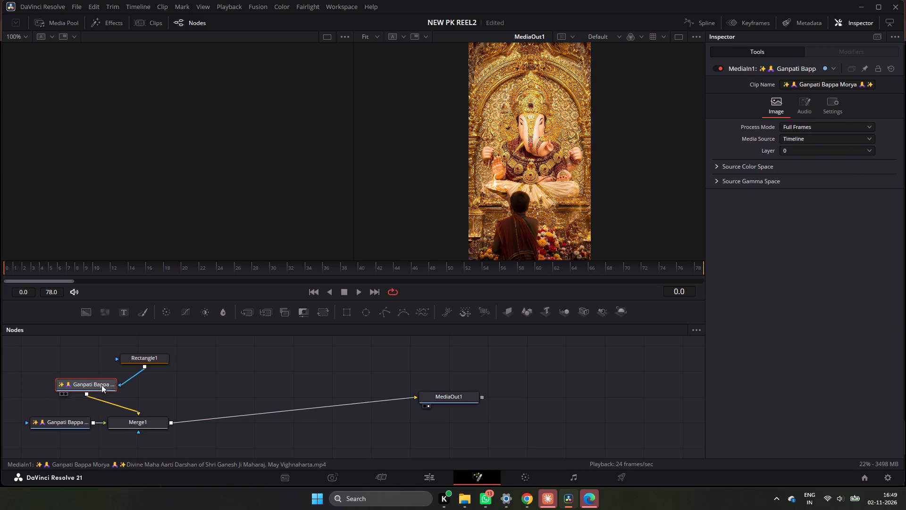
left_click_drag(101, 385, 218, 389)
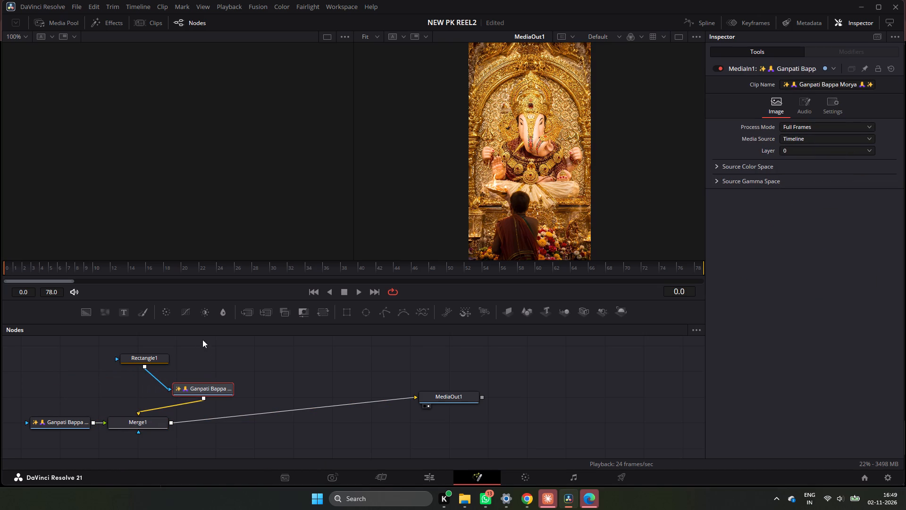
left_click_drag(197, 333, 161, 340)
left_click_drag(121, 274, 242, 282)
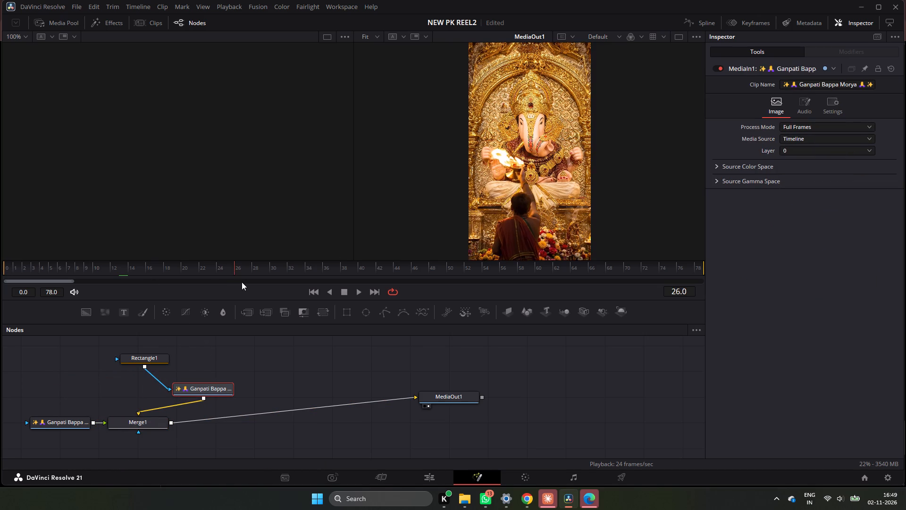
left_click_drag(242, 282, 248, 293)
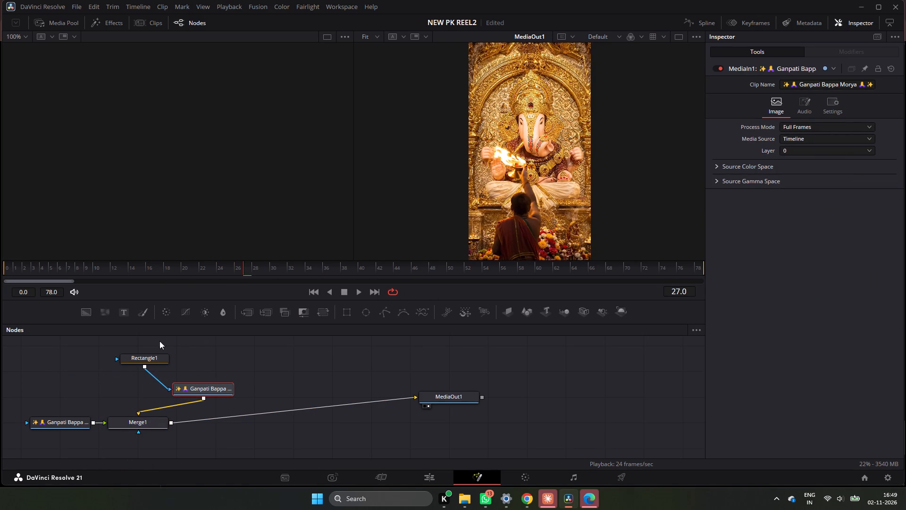
Delete the rectangle mask, the original Ganpati media node and the merge node, leaving only the pasted media node and MediaOut1.
left_click(151, 355)
key("BackSpace")
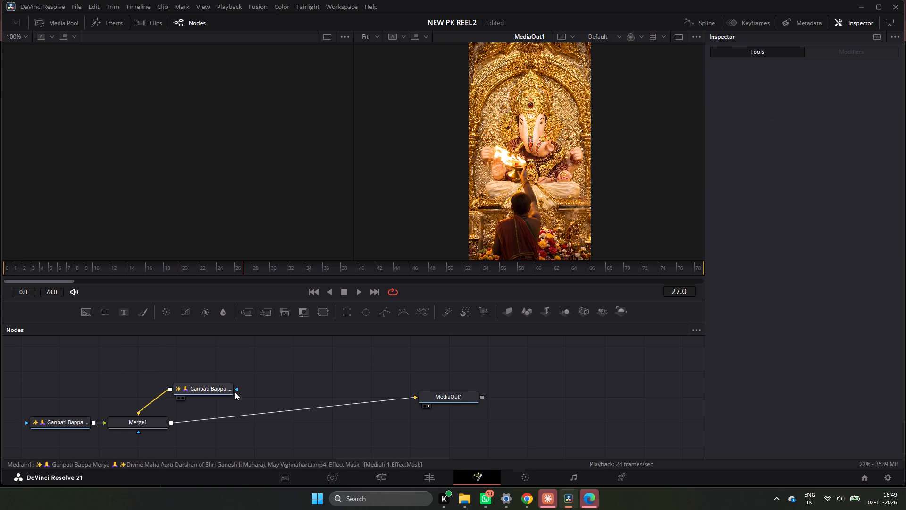
left_click(214, 388)
key("BackSpace")
left_click(146, 429)
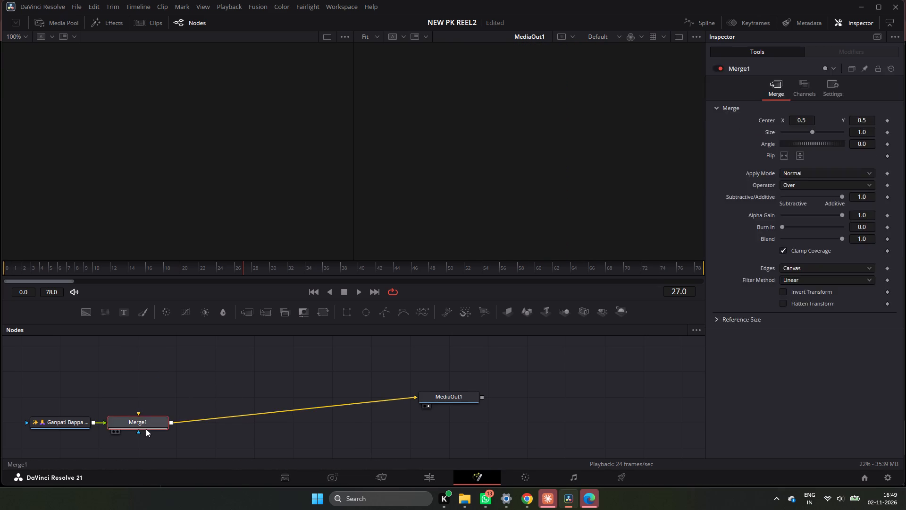
key("BackSpace")
left_click_drag(92, 330, 80, 332)
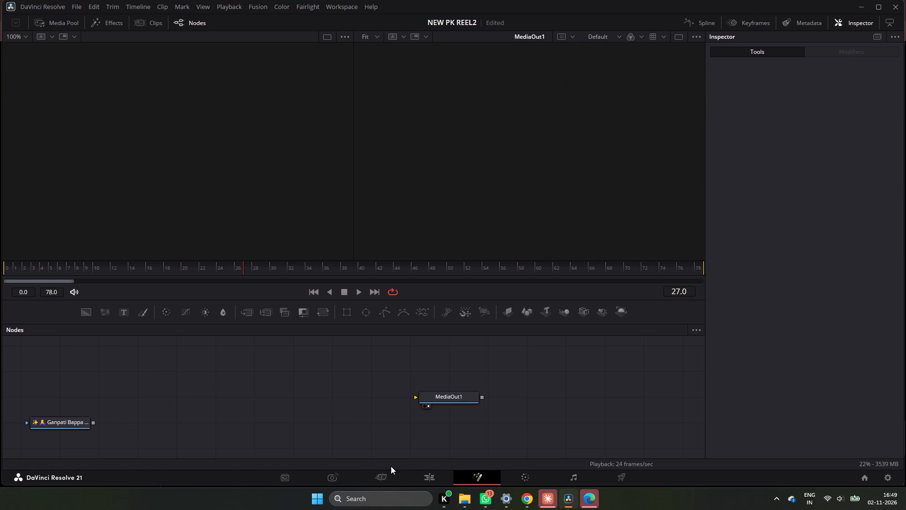
Play the Ganpati clip on the timeline, and connect its remaining media node to MediaOut1 in the Fusion composition.
left_click(424, 472)
left_click(345, 257)
key("space")
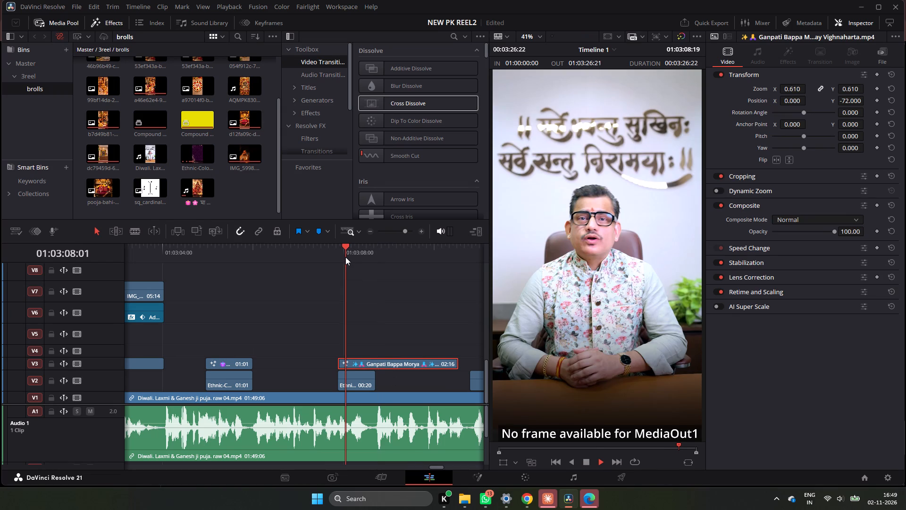
key("space")
right_click(369, 362)
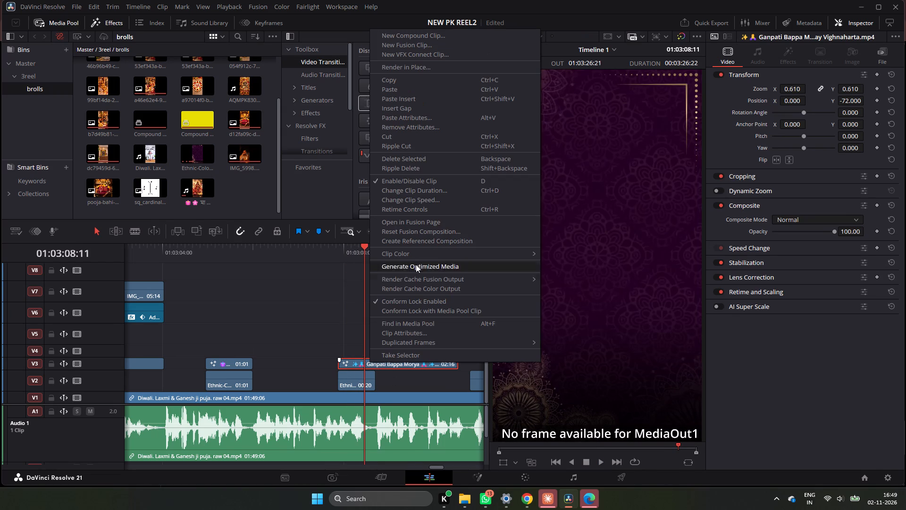
left_click(428, 221)
left_click_drag(418, 395, 76, 434)
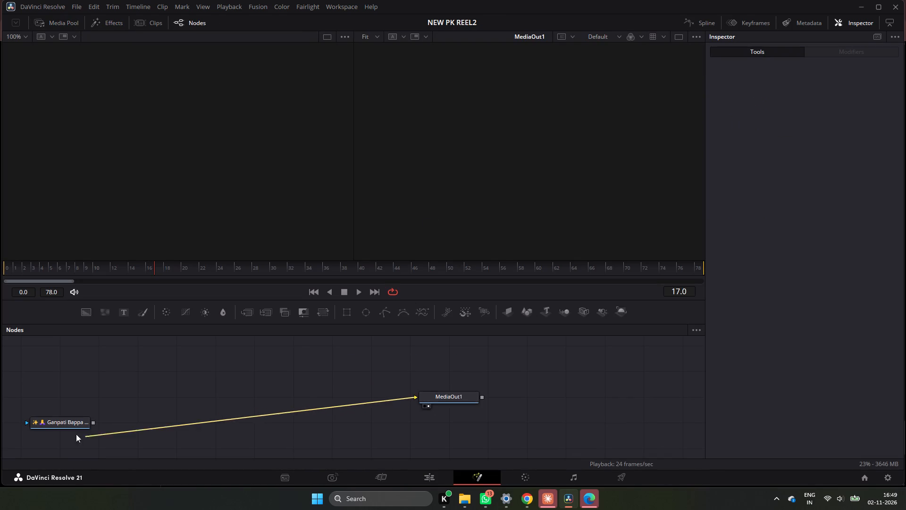
left_click_drag(76, 434, 66, 424)
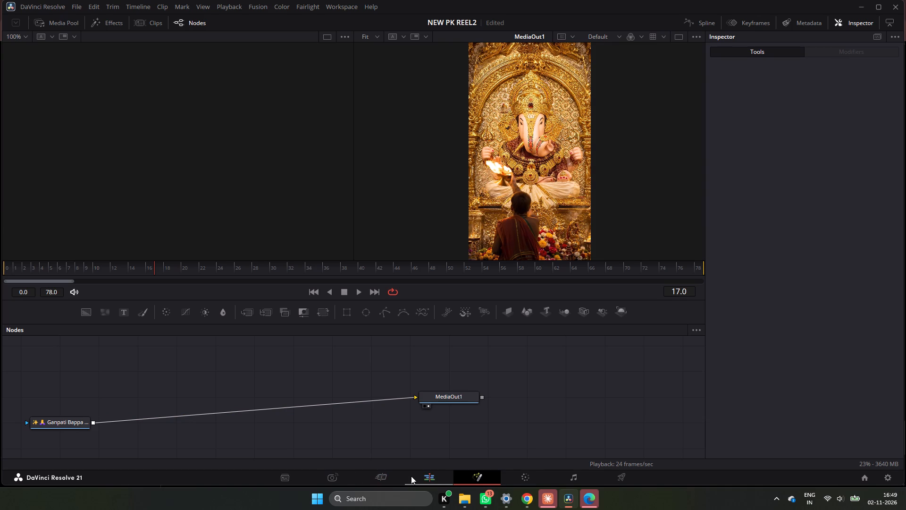
left_click(414, 476)
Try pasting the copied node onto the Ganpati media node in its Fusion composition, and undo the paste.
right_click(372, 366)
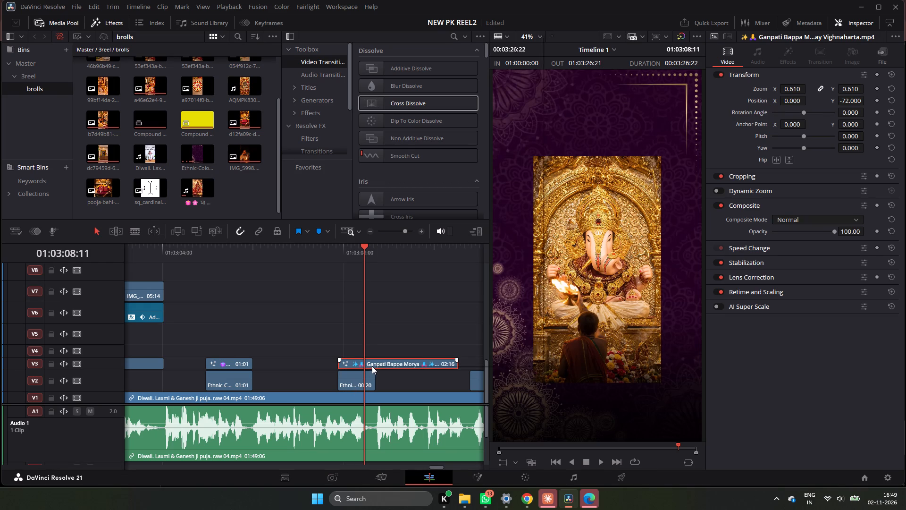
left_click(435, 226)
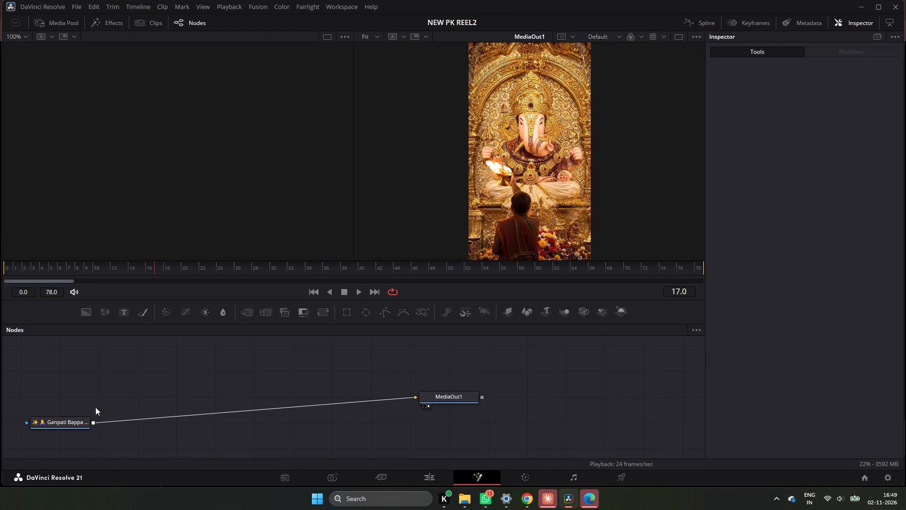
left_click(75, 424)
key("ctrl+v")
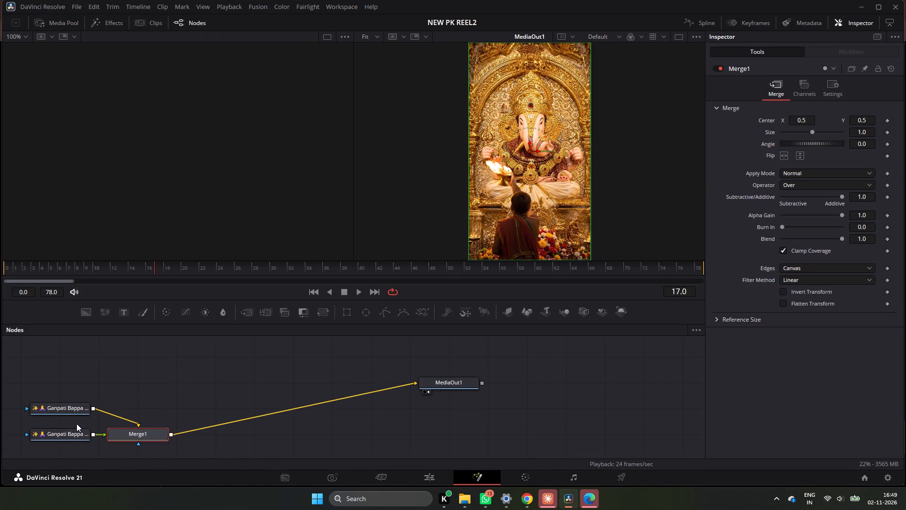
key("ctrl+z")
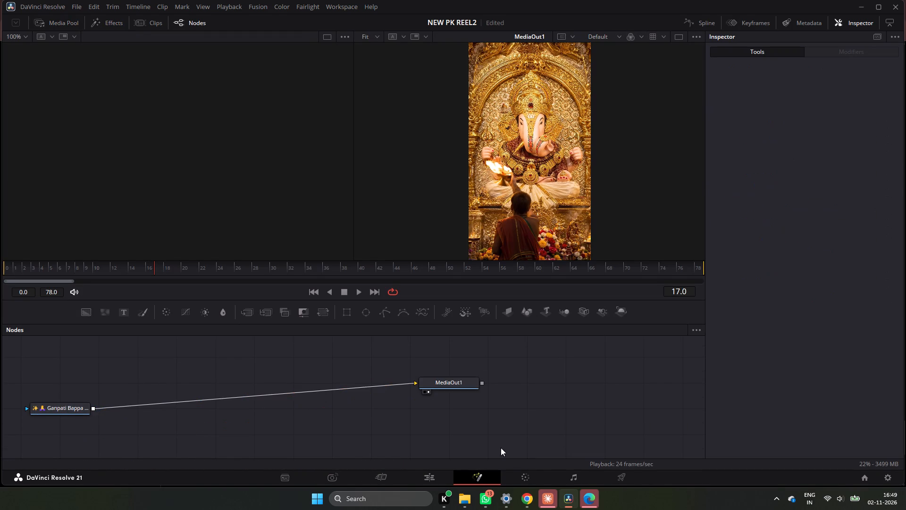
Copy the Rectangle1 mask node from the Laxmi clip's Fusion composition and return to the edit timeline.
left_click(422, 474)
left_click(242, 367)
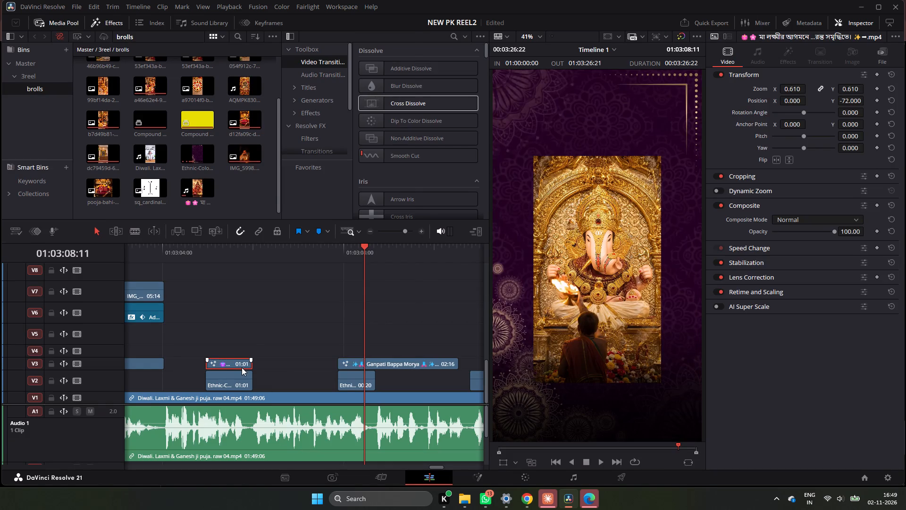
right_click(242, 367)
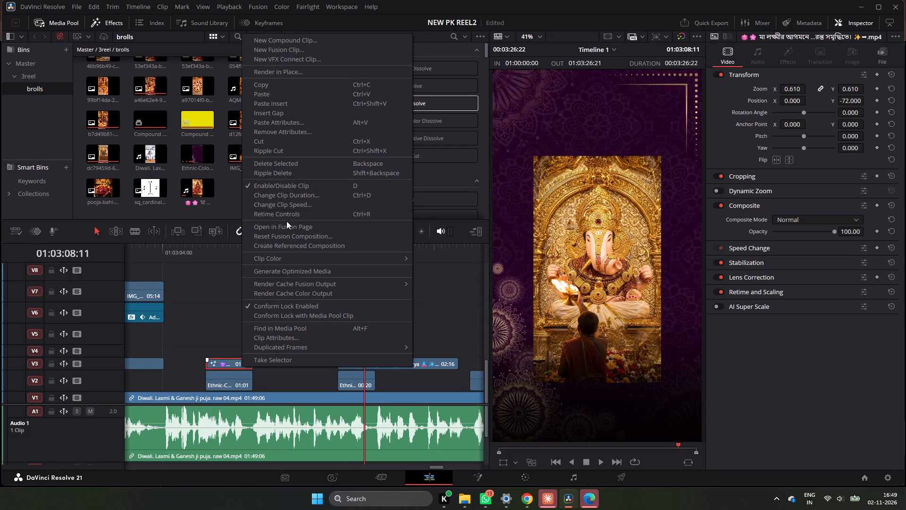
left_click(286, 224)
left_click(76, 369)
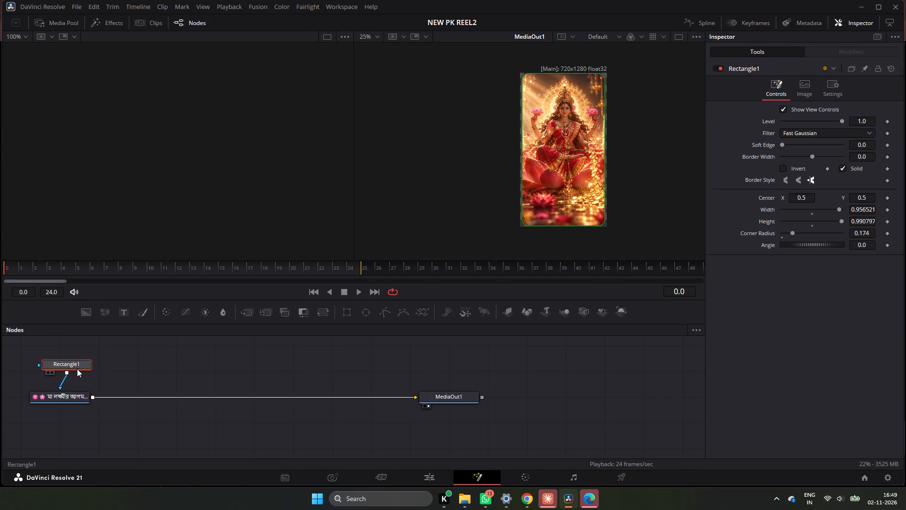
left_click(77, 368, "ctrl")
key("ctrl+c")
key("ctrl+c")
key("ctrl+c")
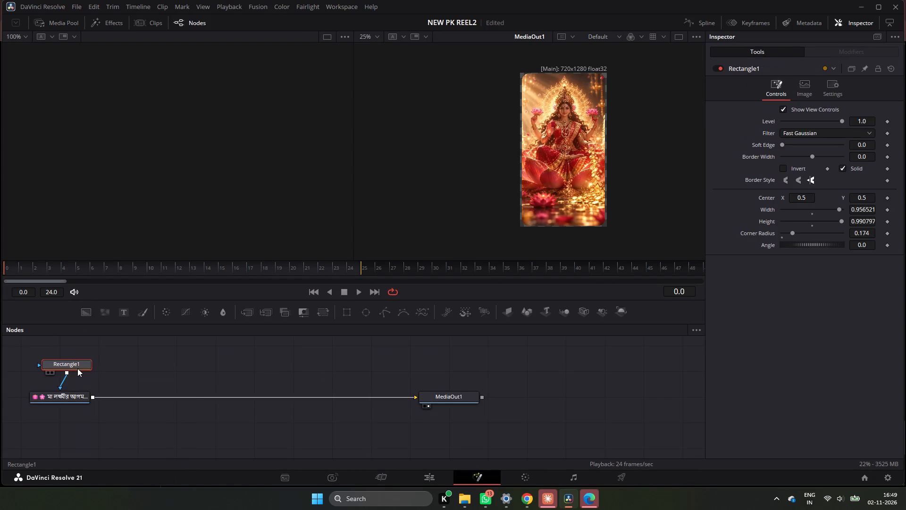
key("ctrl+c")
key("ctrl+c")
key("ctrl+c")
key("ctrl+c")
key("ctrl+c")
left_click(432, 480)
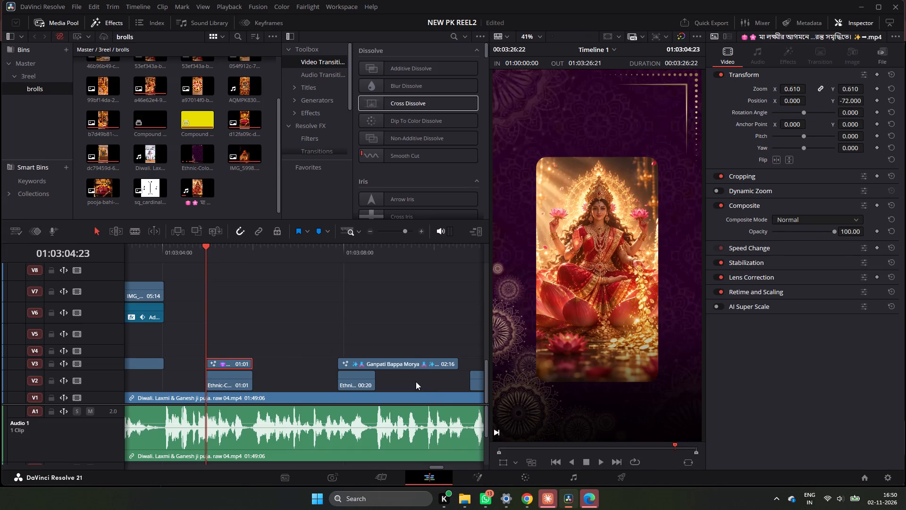
Trim the end of the Ganpati clip on V3 to match the end of the mandala background clip beneath it.
left_click(403, 361)
right_click(403, 361)
left_click(417, 385)
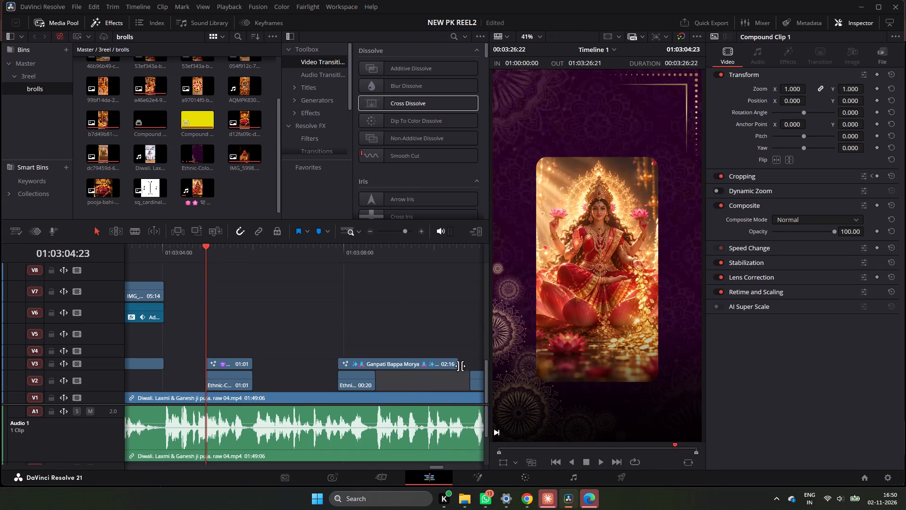
left_click_drag(454, 365, 374, 387)
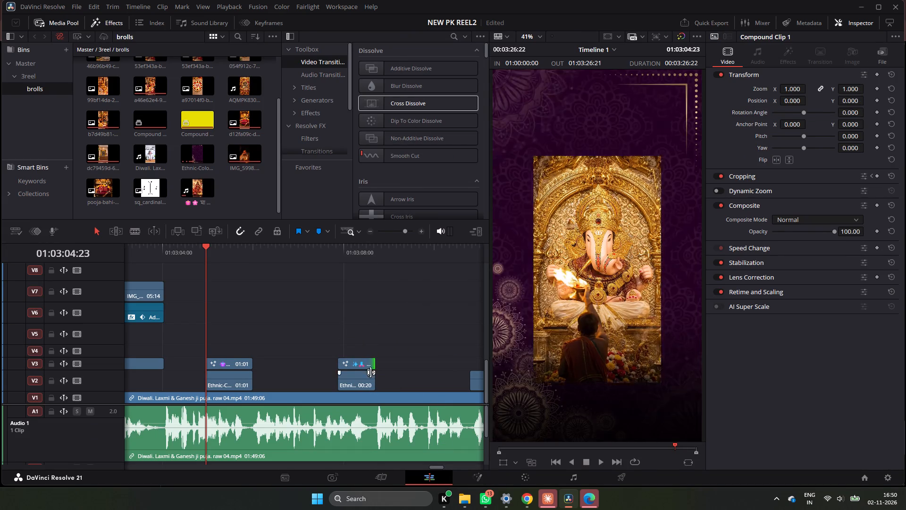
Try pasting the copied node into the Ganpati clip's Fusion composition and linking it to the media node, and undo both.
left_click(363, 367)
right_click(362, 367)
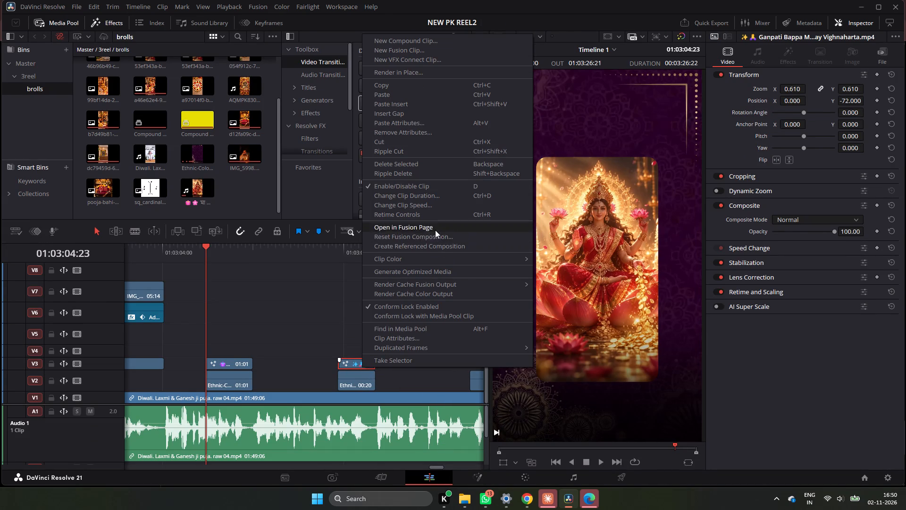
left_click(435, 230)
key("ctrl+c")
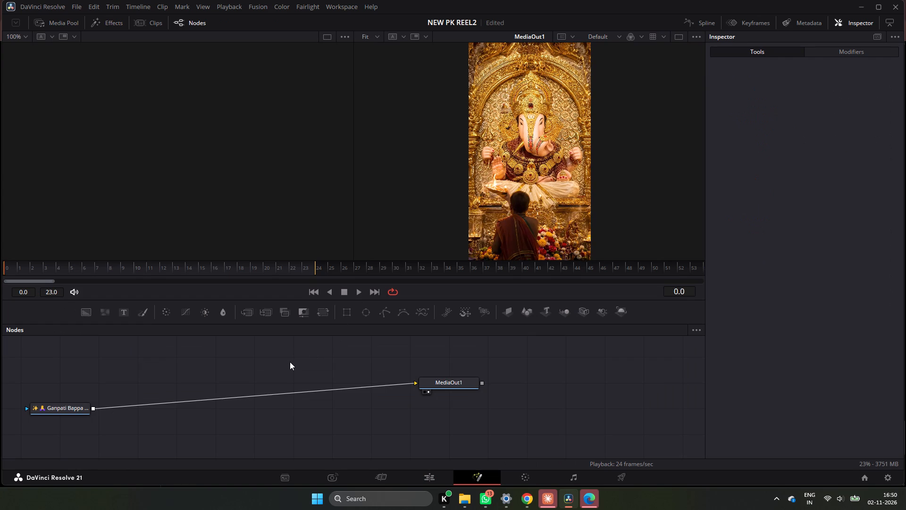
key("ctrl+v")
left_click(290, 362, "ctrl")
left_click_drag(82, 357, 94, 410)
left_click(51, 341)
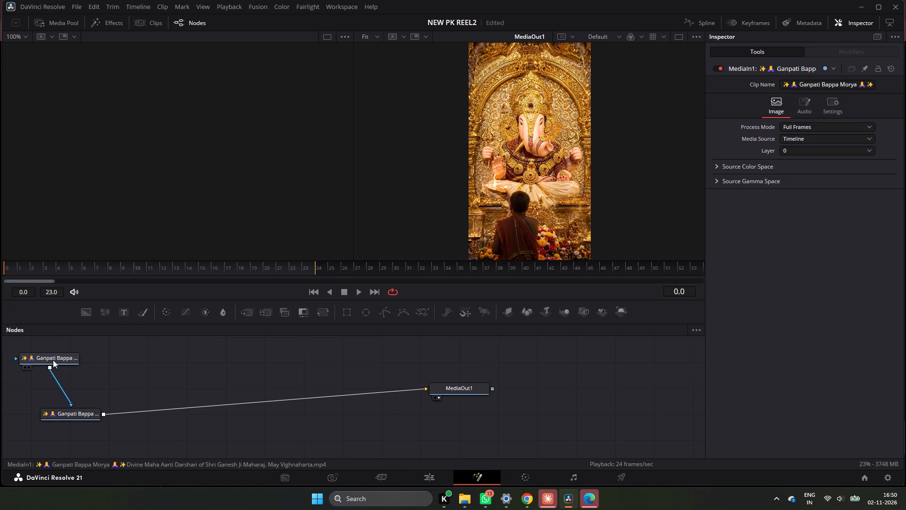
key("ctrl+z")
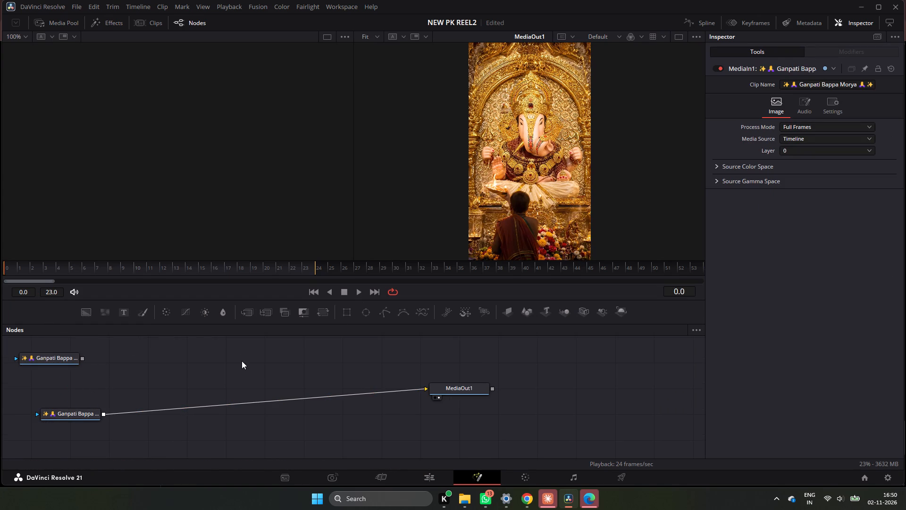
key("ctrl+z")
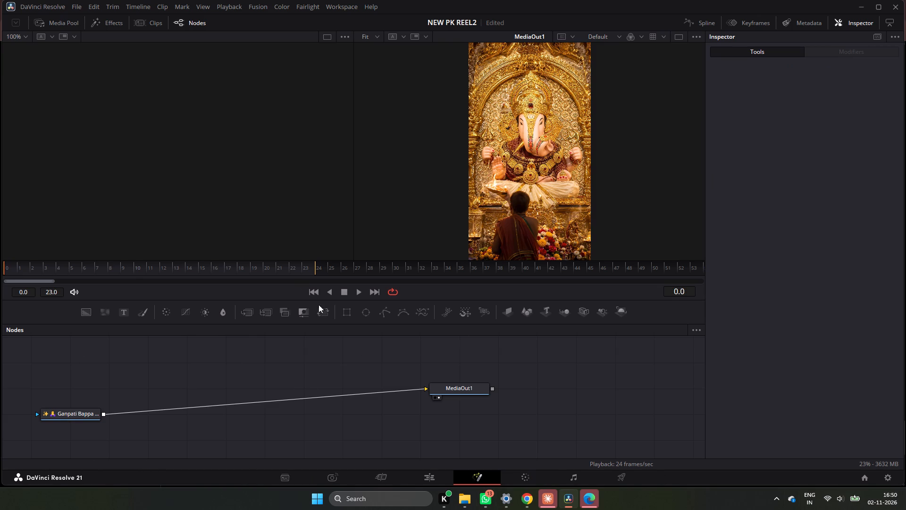
Add a rectangle mask node in the Ganpati composition and connect it to the media node, with inversion switched off.
left_click(349, 319)
left_click(347, 315)
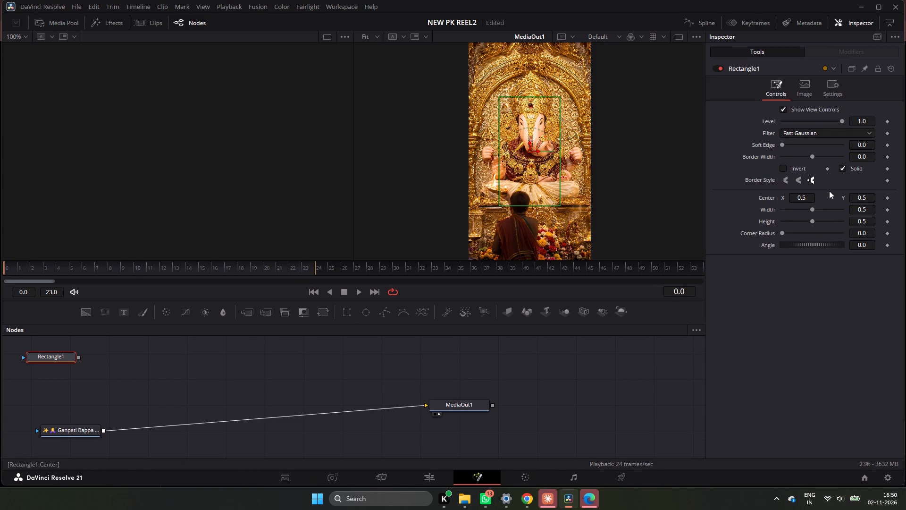
left_click(785, 168)
left_click_drag(78, 360, 80, 376)
left_click_drag(80, 397, 79, 409)
left_click(80, 361)
left_click_drag(82, 367, 86, 379)
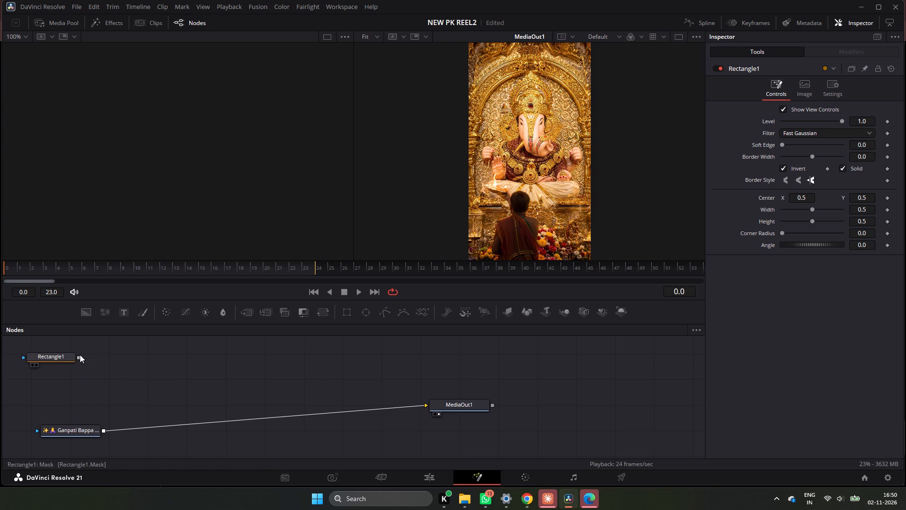
left_click_drag(79, 360, 43, 431)
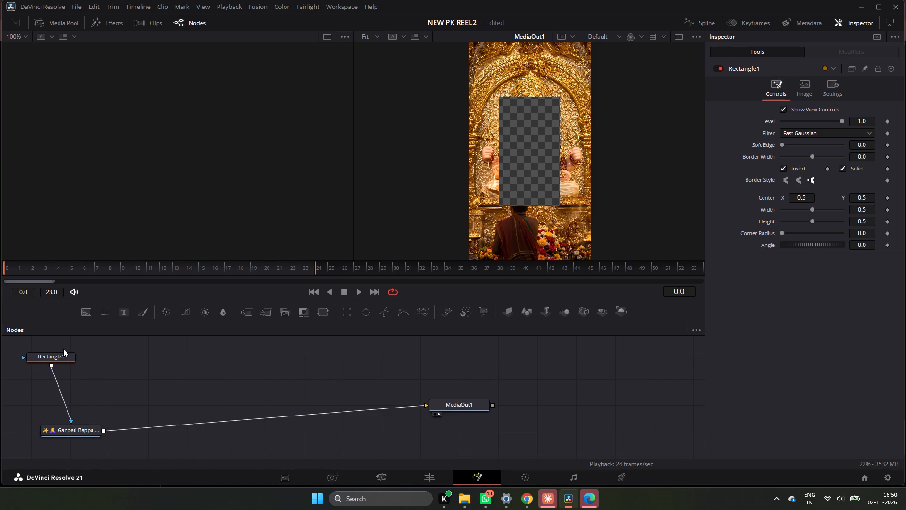
left_click(63, 349)
left_click(781, 165)
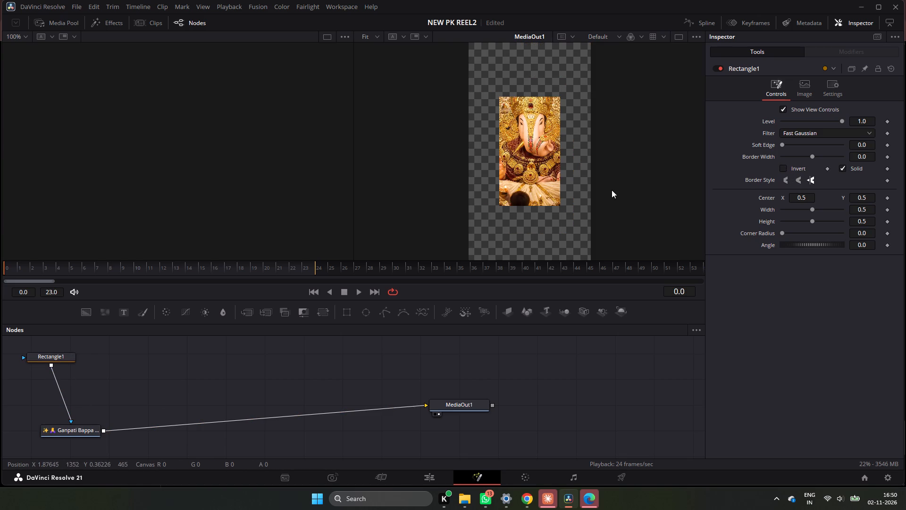
Enlarge the rectangle mask to nearly the full Ganpati image, about 0.91 wide and 1.01 high.
left_click_drag(560, 204, 592, 209)
left_click(62, 355)
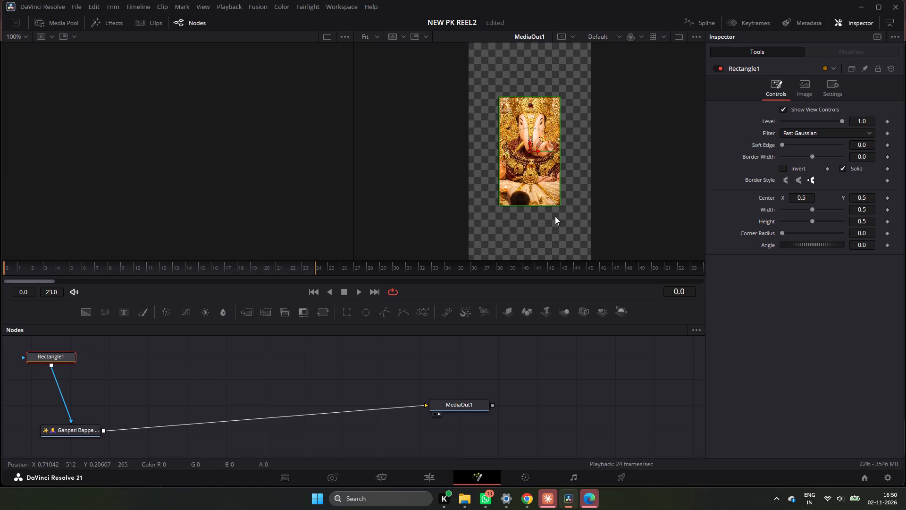
left_click(560, 208)
left_click_drag(575, 224, 594, 264)
left_click_drag(561, 204, 590, 261)
scroll(536, 192, "up", 2)
scroll(535, 193, "down", 1)
scroll(535, 193, "up", 2, "ctrl")
scroll(535, 193, "down", 4, "ctrl")
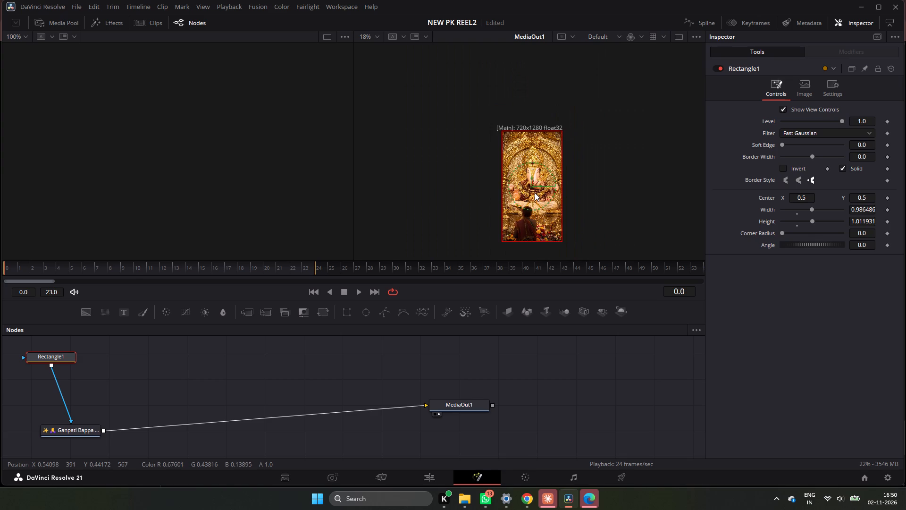
left_click(562, 238)
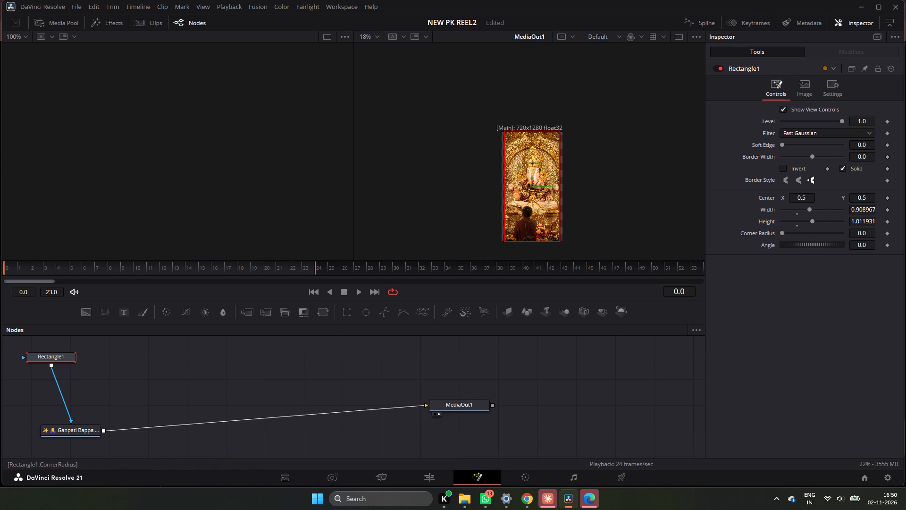
Set the rectangle mask's corner radius to 0.16 and return to the edit timeline.
left_click_drag(869, 235, 475, 244)
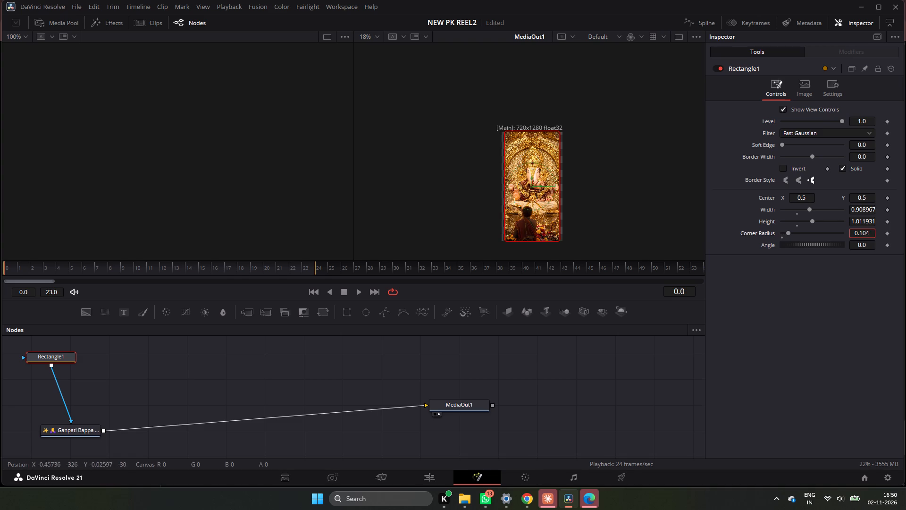
left_click_drag(475, 244, 501, 252)
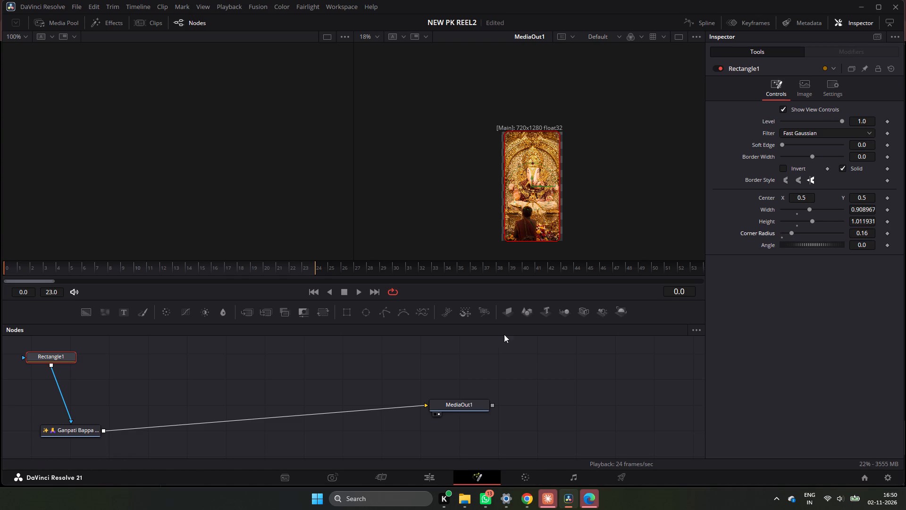
left_click(434, 482)
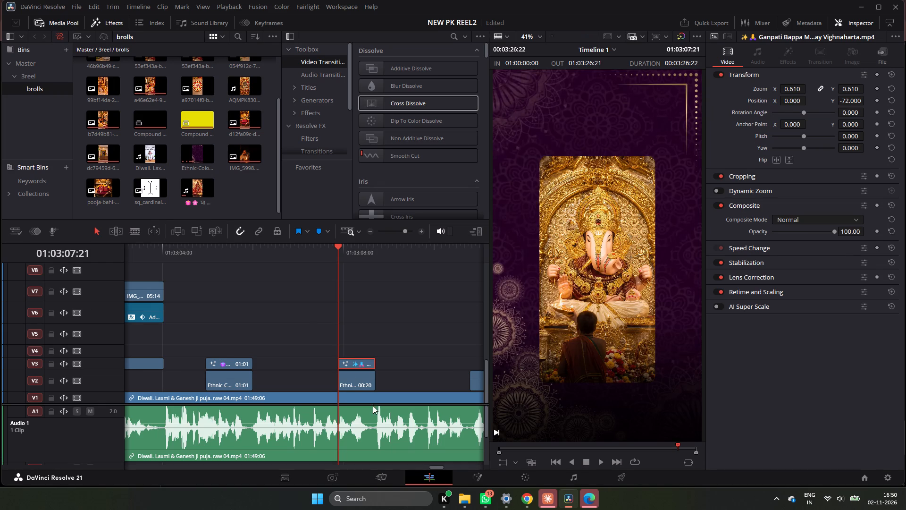
Play the timeline from the Laxmi clip through the Ganpati clip to check the overlays against the speech.
left_click(197, 254)
key("space")
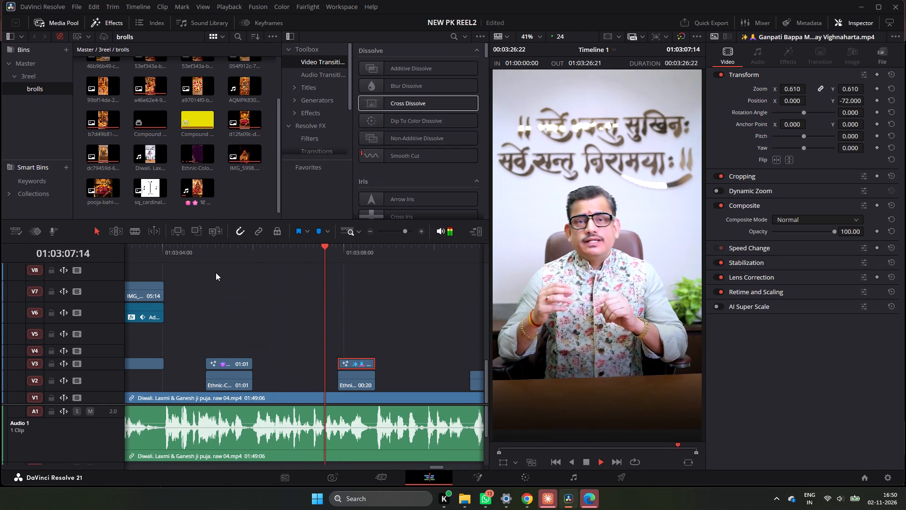
key("space")
key("space")
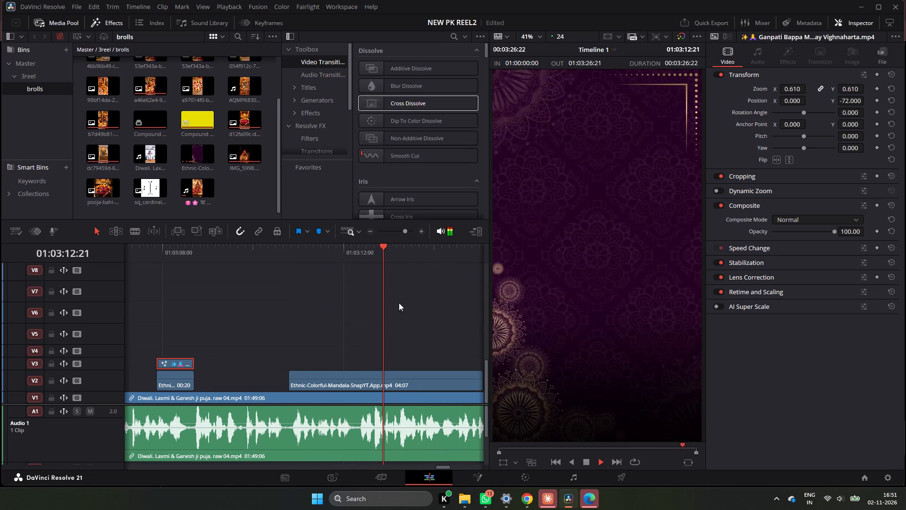
key("space")
Find the speech cue in the 04:07 mandala background clip on V2 and split the clip at 01:03:12:09.
left_click(339, 255)
left_click_drag(347, 252, 356, 254)
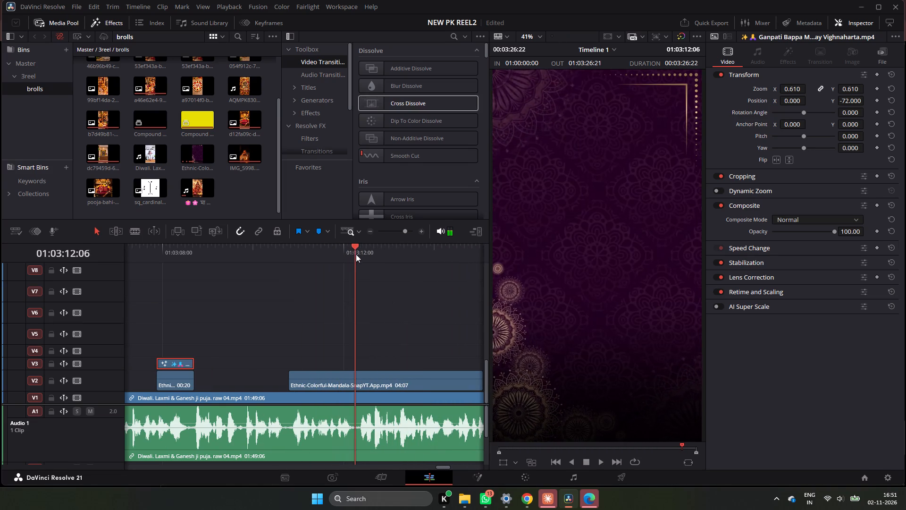
left_click_drag(356, 254, 355, 255)
left_click(299, 253)
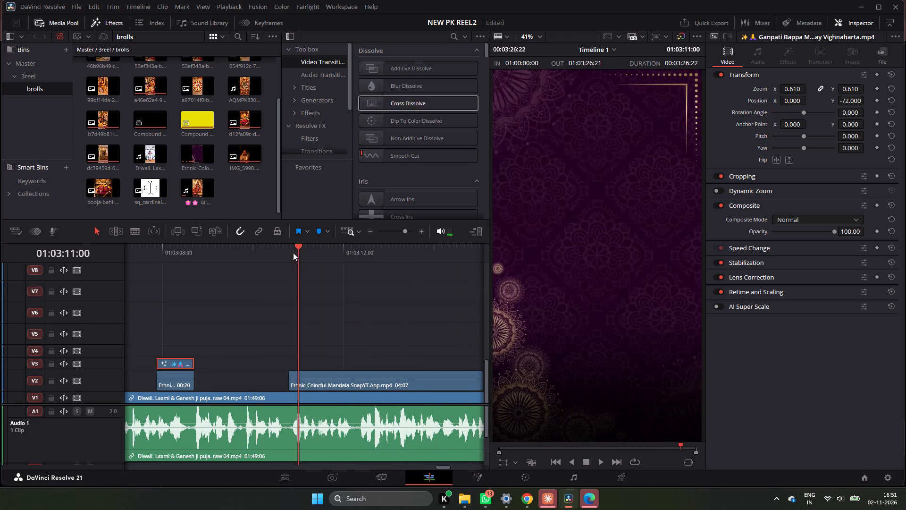
left_click(292, 253)
key("space")
key("space")
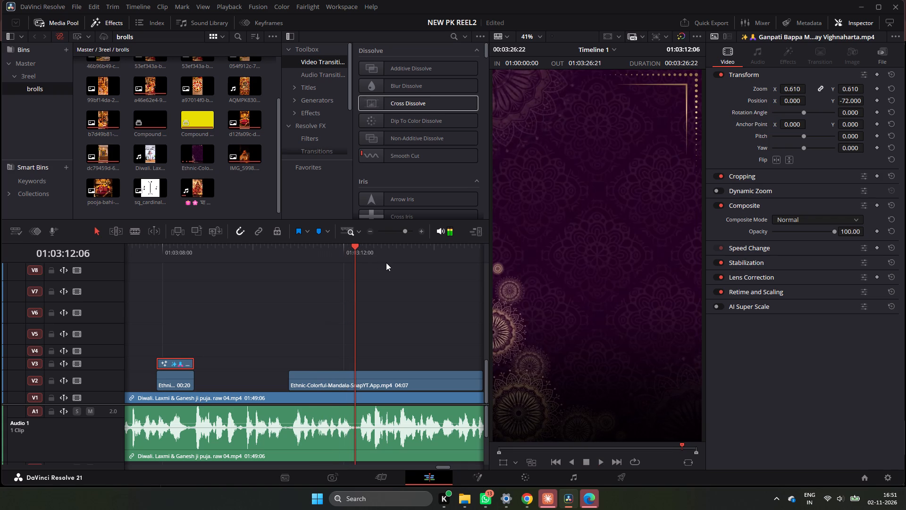
left_click(421, 231)
key("space")
key("space")
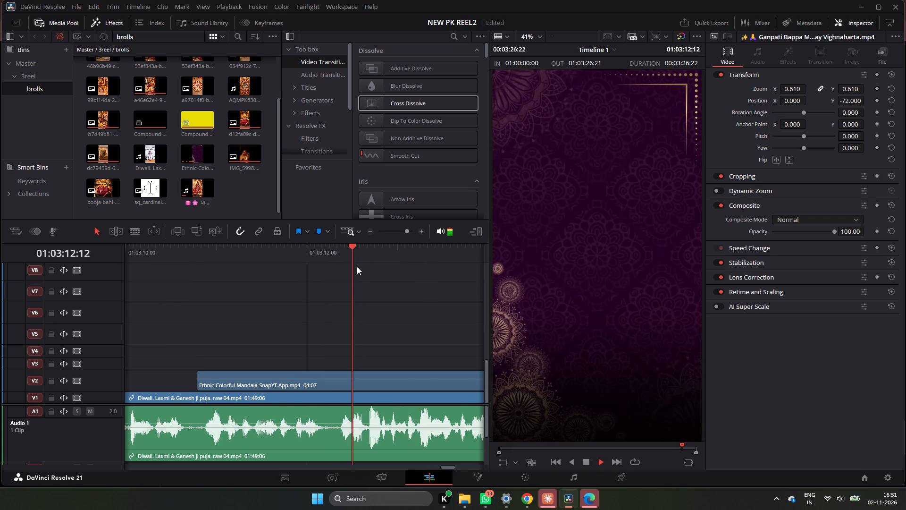
left_click_drag(358, 256, 341, 260)
left_click(371, 386)
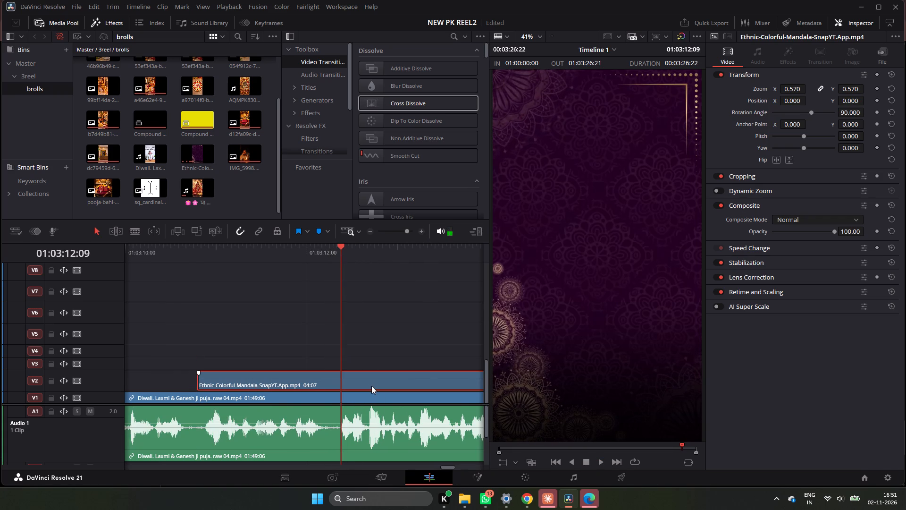
key("ctrl+b")
Play the second part of the split mandala background clip and split it again at 01:03:14:12.
left_click(371, 383)
key("space")
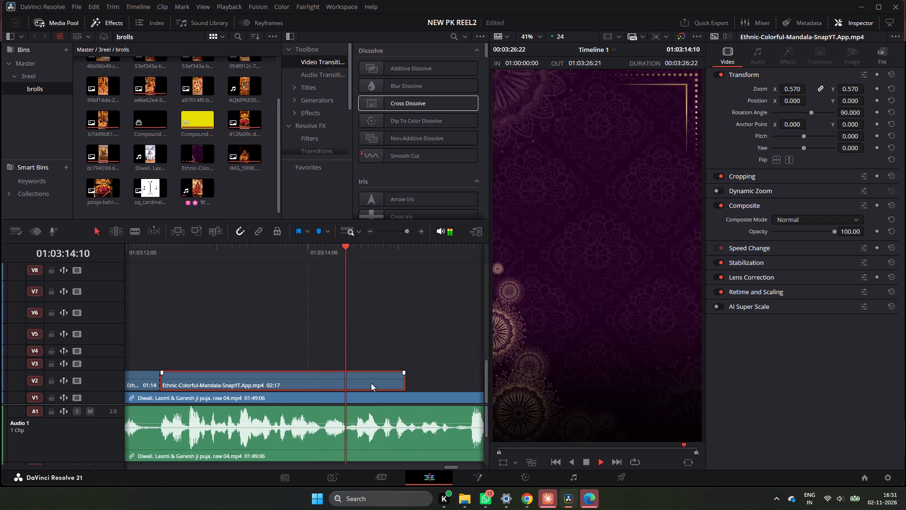
key("space")
left_click_drag(366, 260, 352, 265)
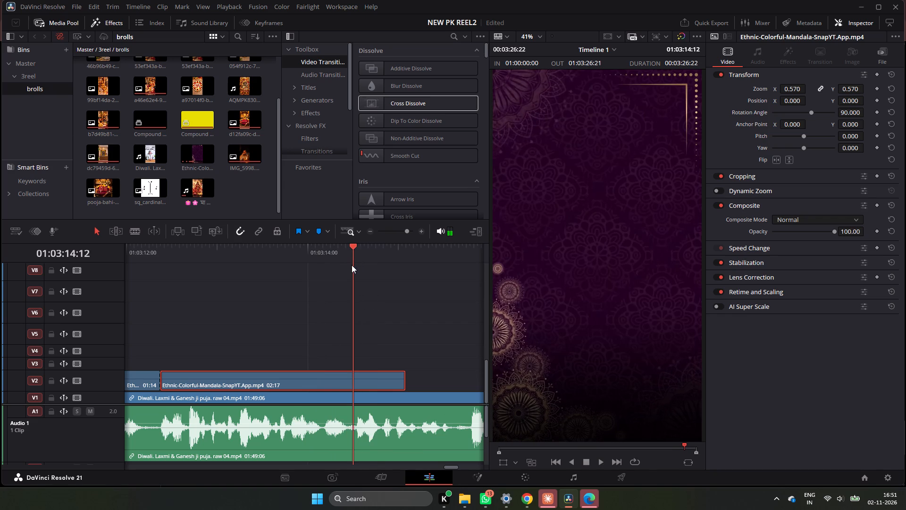
left_click_drag(352, 265, 354, 268)
key("ctrl+b")
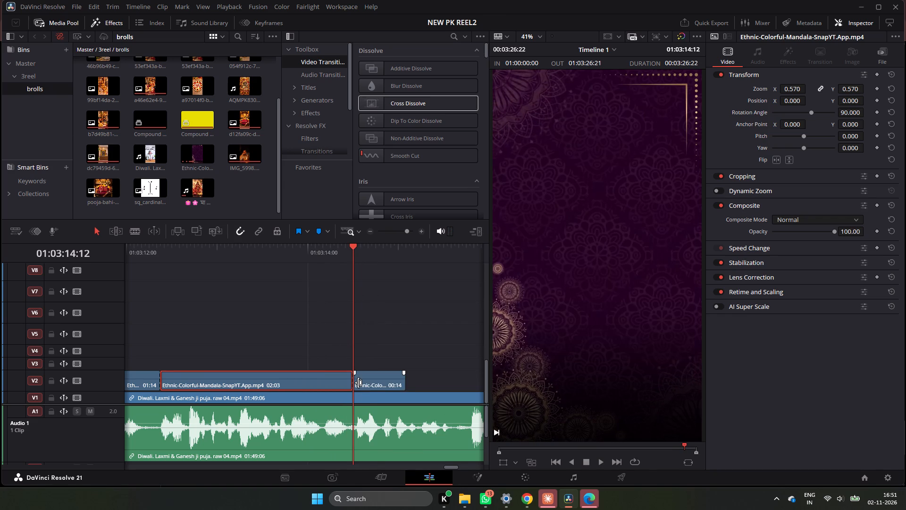
Delete the 02:03 middle segment of the split mandala background clip on V2.
key("BackSpace")
Extend the last mandala background segment on V2 to 01:06, ending just before the next speech phrase, and play past its end.
key("space")
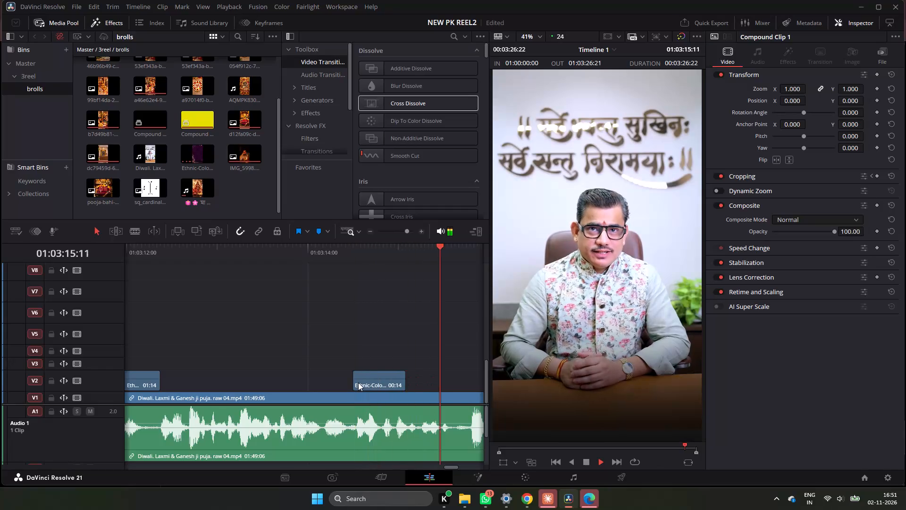
key("space")
left_click_drag(224, 381, 281, 383)
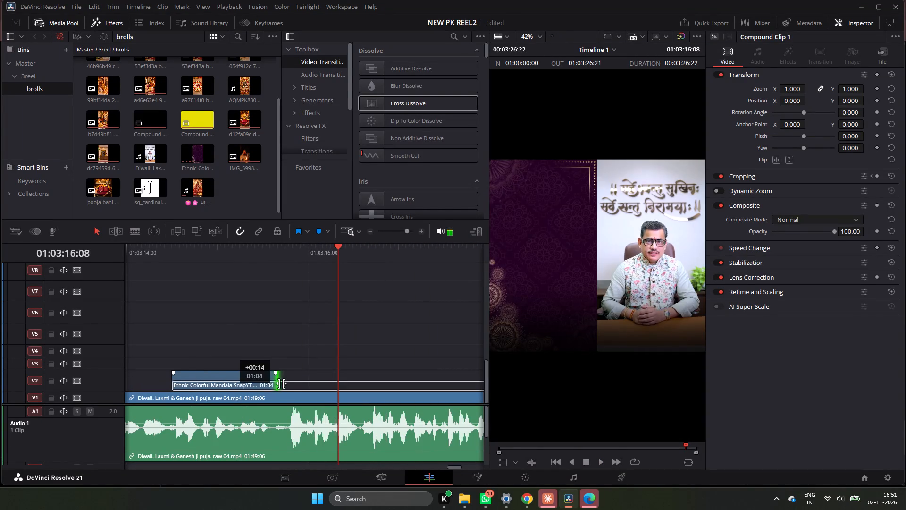
left_click_drag(281, 383, 292, 385)
left_click_drag(309, 261, 285, 267)
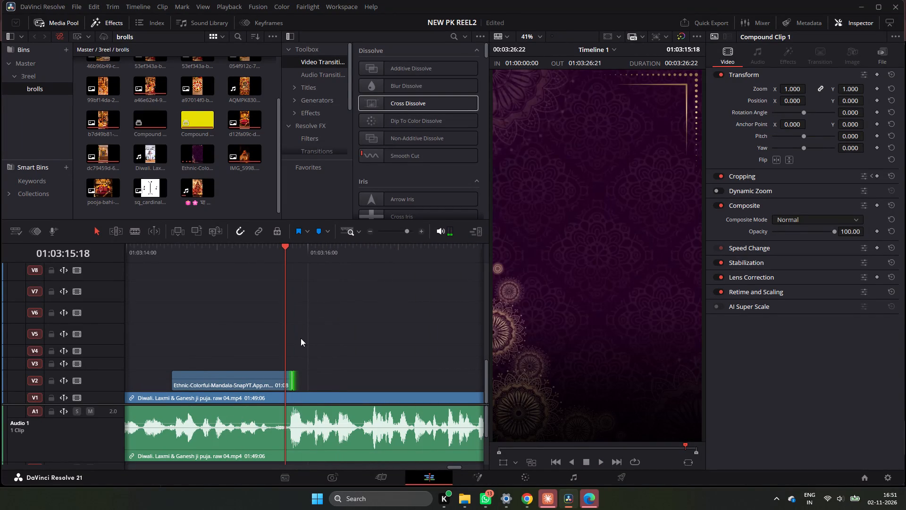
left_click_drag(291, 382, 283, 384)
key("space")
key("space")
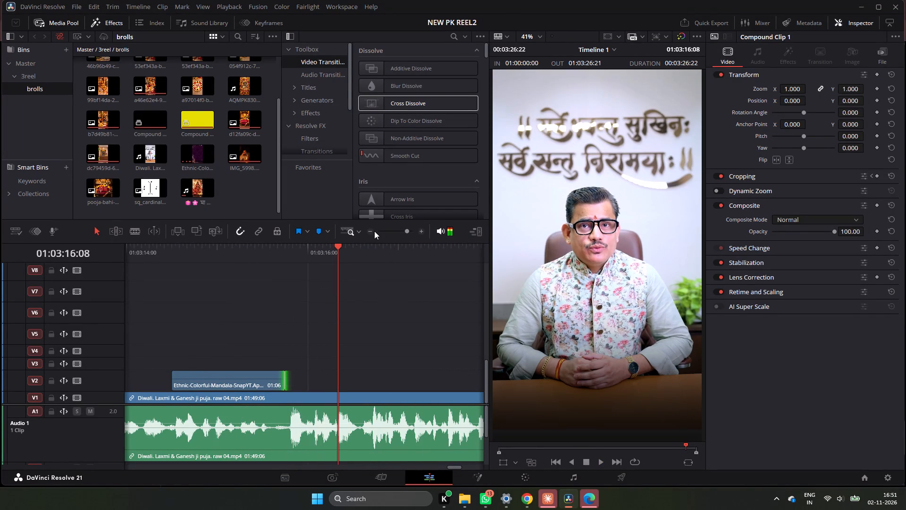
Play from the Ganpati clip into the 01:14 mandala background clip to hear what the overlay image has to match.
left_click(375, 229)
left_click(372, 229)
left_click(386, 231)
left_click(394, 232)
triple_click(395, 232)
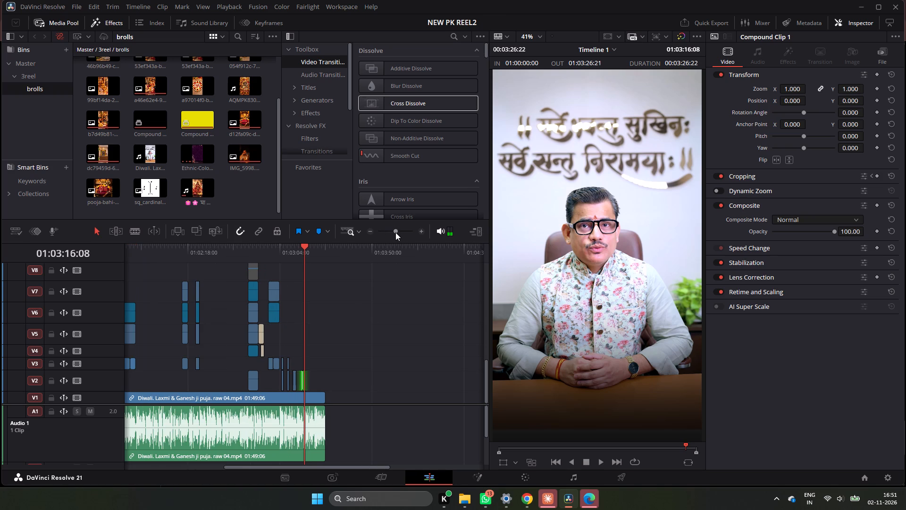
left_click(404, 232)
scroll(362, 297, "up", 1, "ctrl")
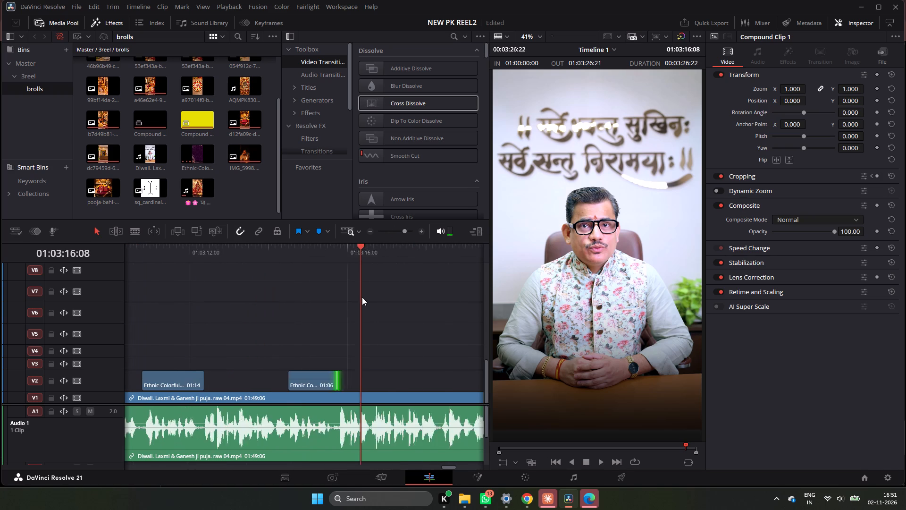
scroll(362, 297, "up", 5, "ctrl")
scroll(366, 292, "down", 2, "ctrl")
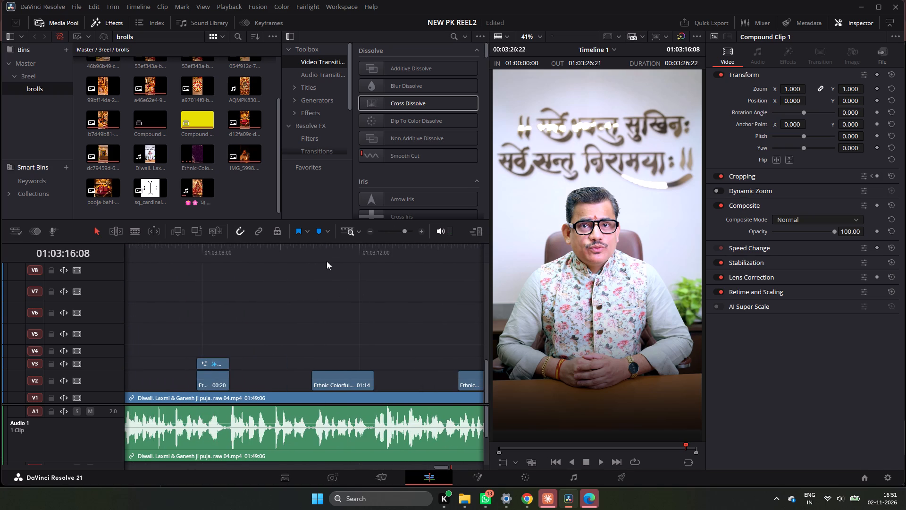
left_click(315, 257)
left_click(203, 258)
key("space")
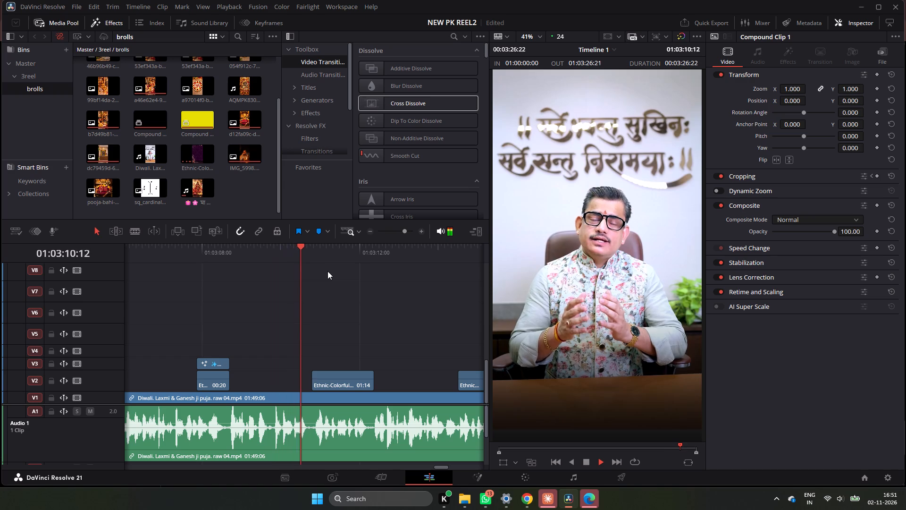
key("space")
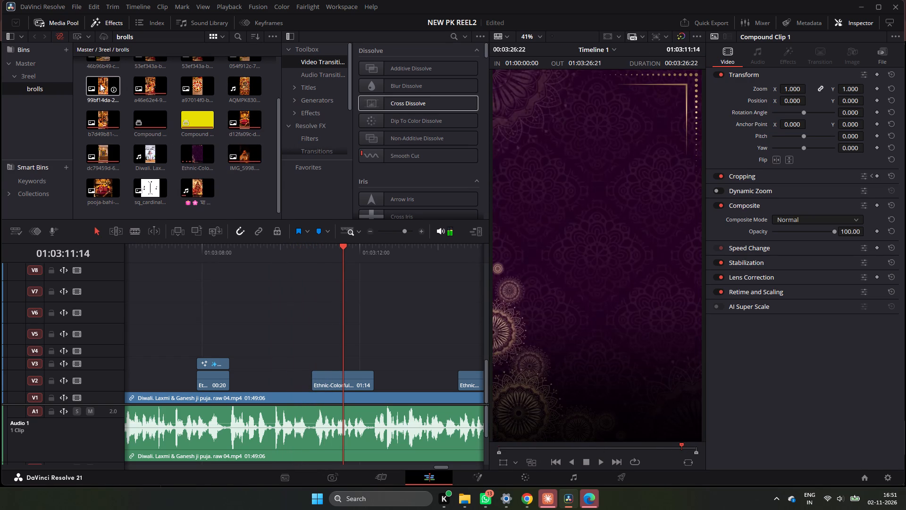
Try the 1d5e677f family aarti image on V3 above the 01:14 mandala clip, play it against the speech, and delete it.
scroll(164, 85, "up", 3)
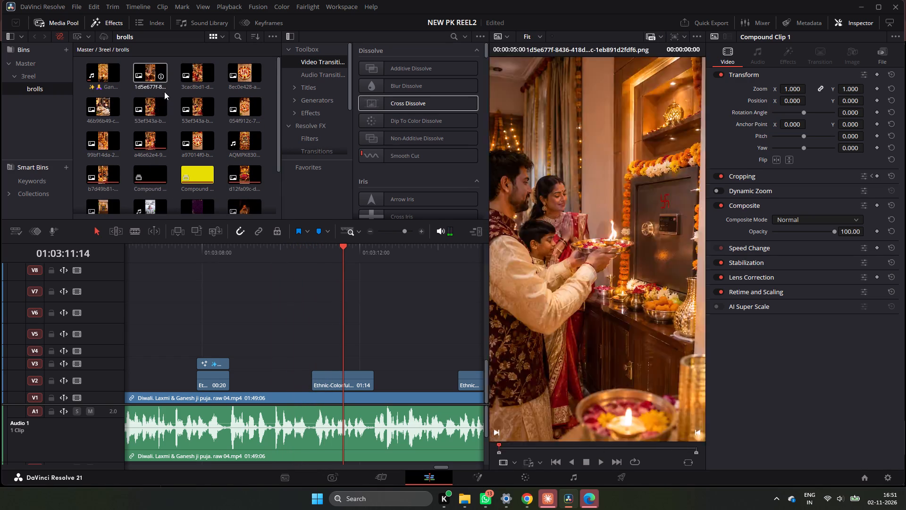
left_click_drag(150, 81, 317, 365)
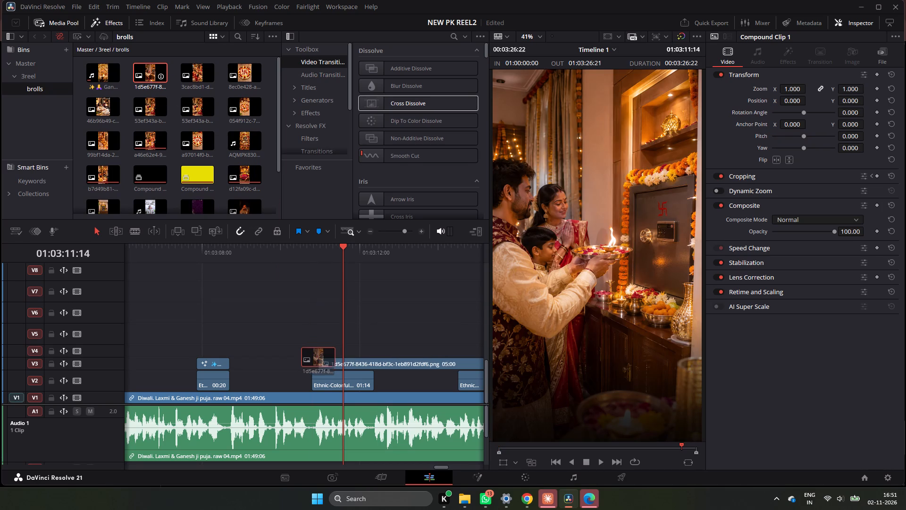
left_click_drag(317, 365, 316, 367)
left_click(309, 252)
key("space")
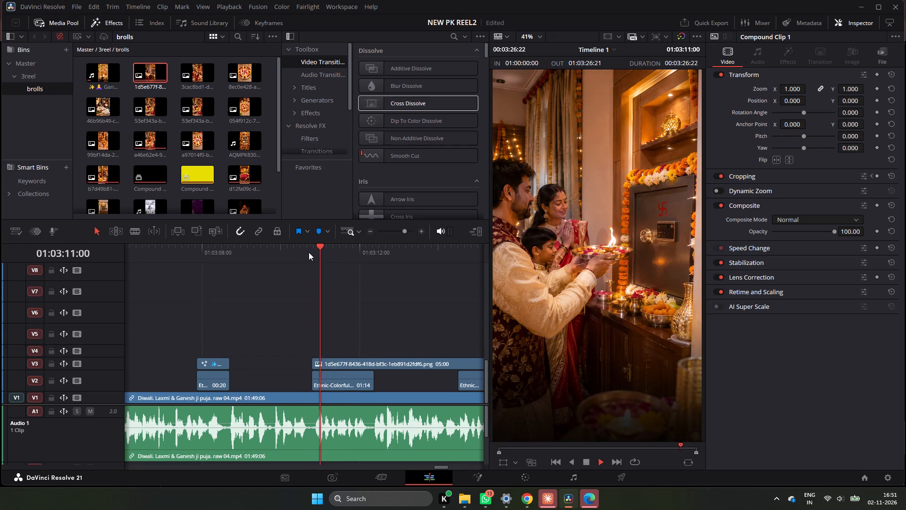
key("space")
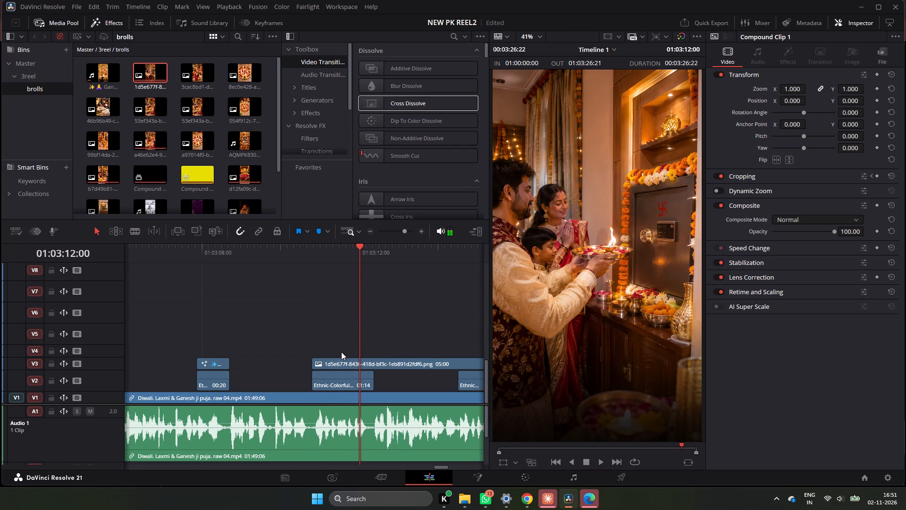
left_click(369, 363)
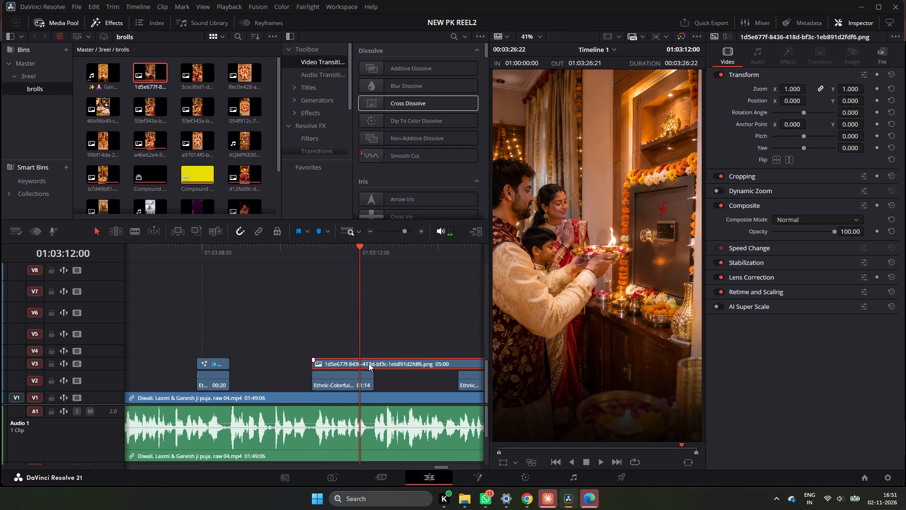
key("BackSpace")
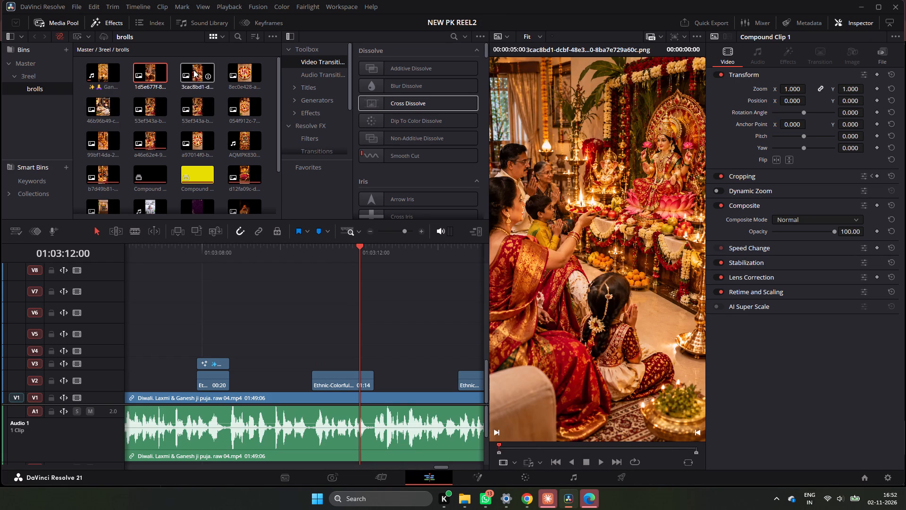
Place the b7d49b81 family puja image with the open safe on V3, aligned with the start of the 01:14 mandala clip.
scroll(238, 102, "down", 1)
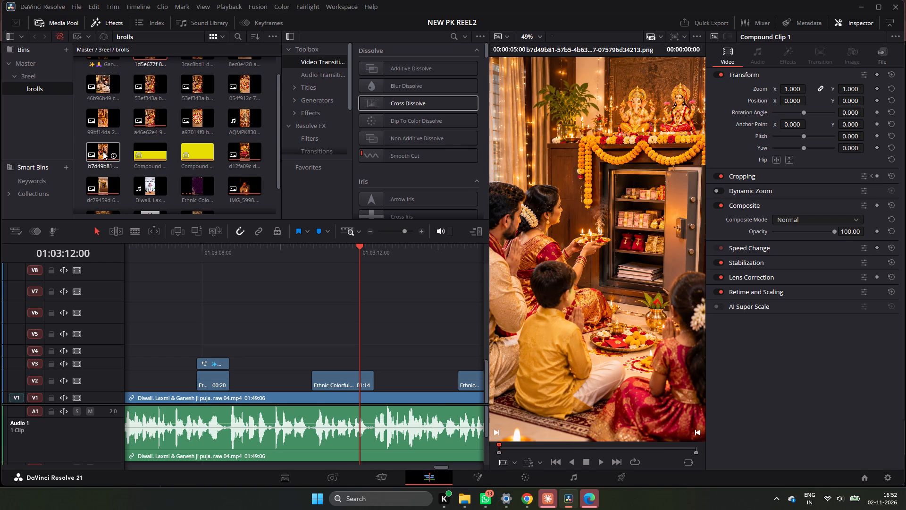
left_click_drag(103, 152, 289, 358)
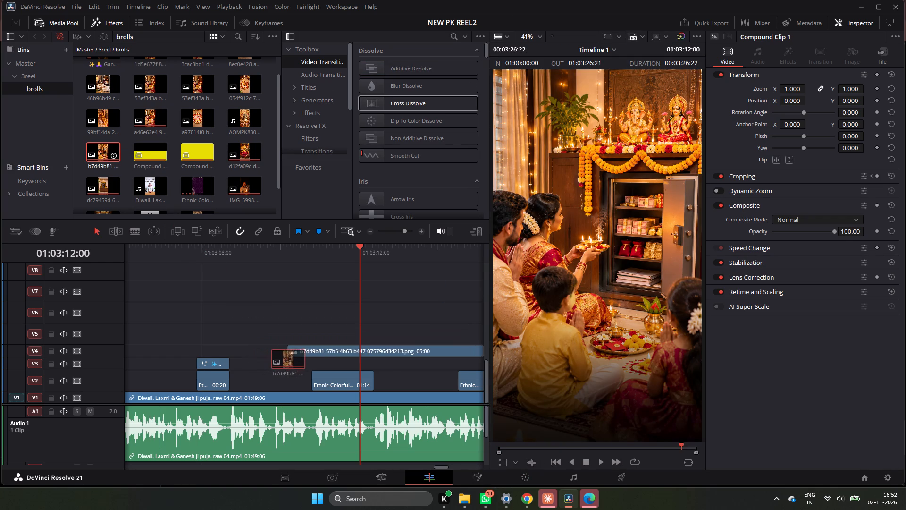
left_click_drag(289, 358, 310, 369)
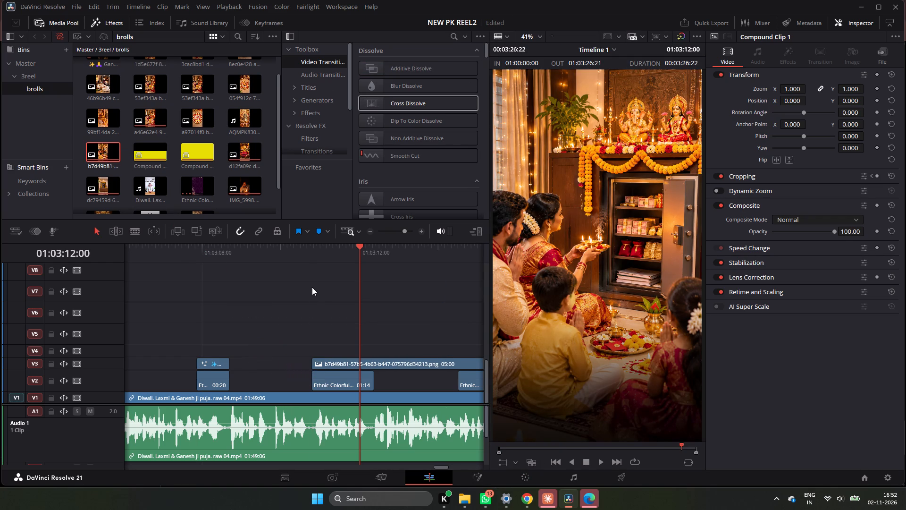
Split the b7d49b81 image at 01:03:12:09, where the mandala clip ends, and delete the remainder.
left_click(314, 255)
key("space")
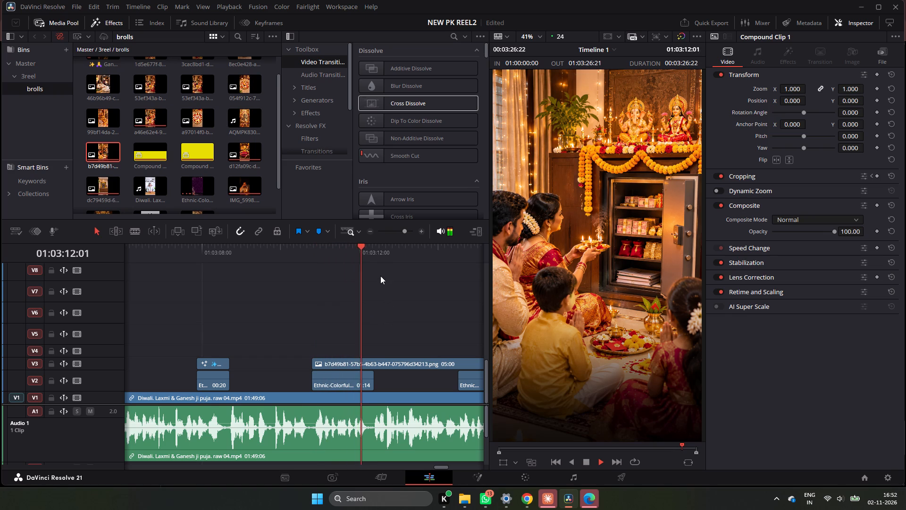
key("space")
left_click_drag(373, 255, 377, 263)
left_click(415, 362)
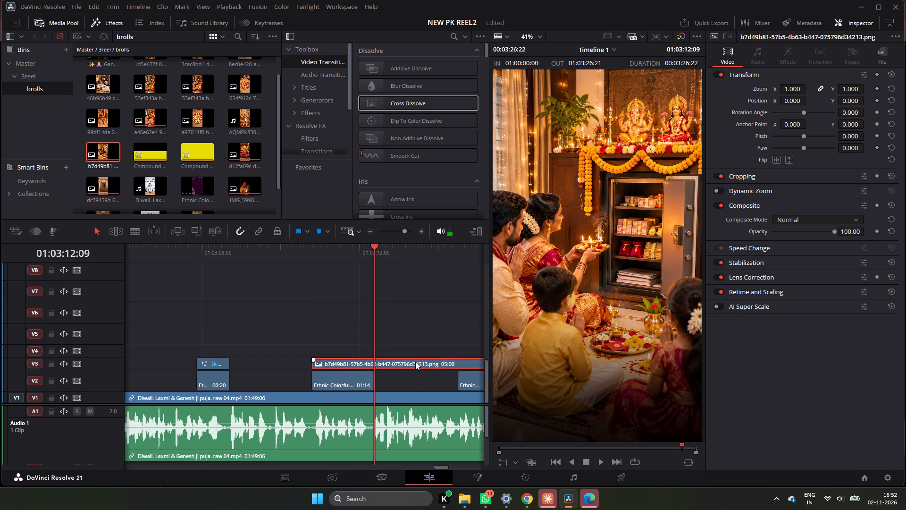
key("ctrl+b")
left_click(415, 362)
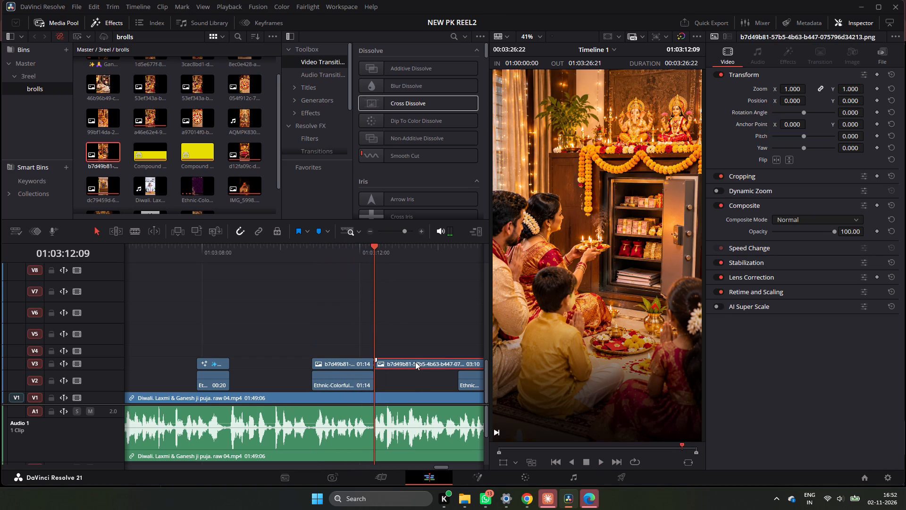
key("BackSpace")
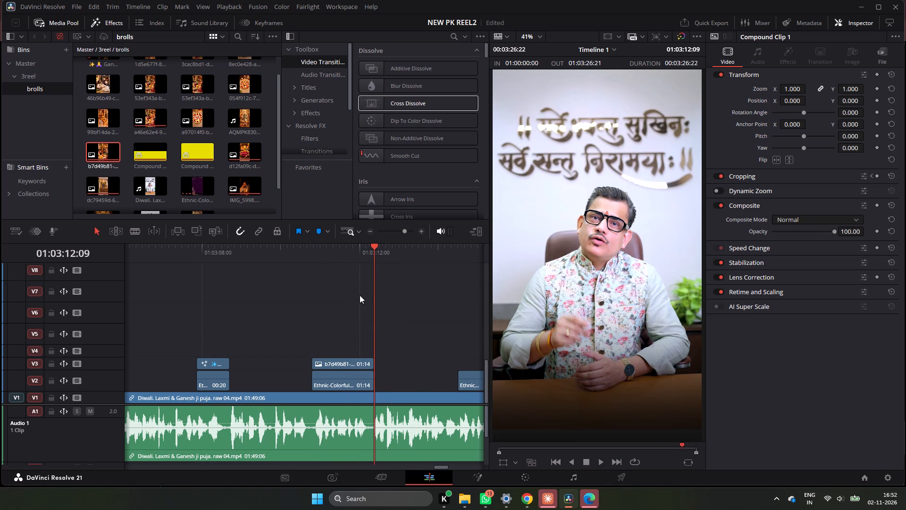
Place the d12fa09c red account-book puja image on V3, aligned with the start of the 01:06 mandala clip.
key("space")
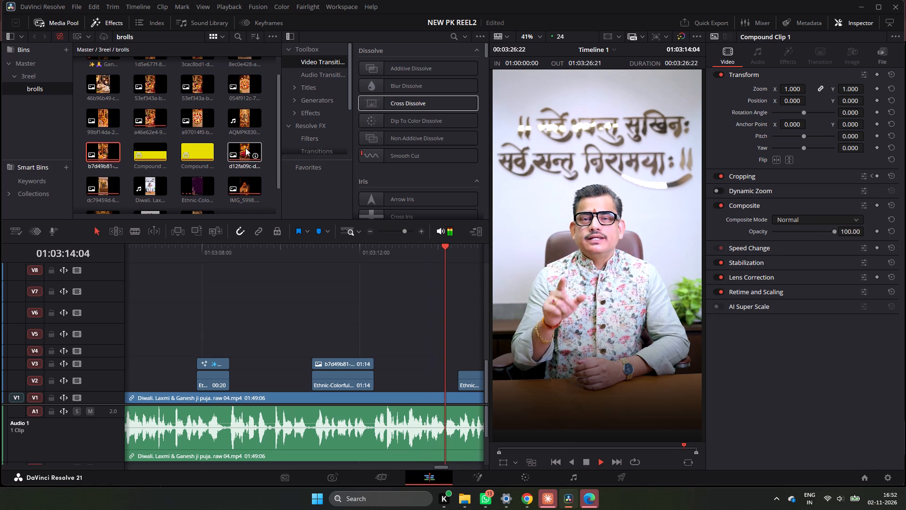
key("space")
left_click_drag(241, 147, 410, 335)
scroll(411, 336, "down", 3, "ctrl")
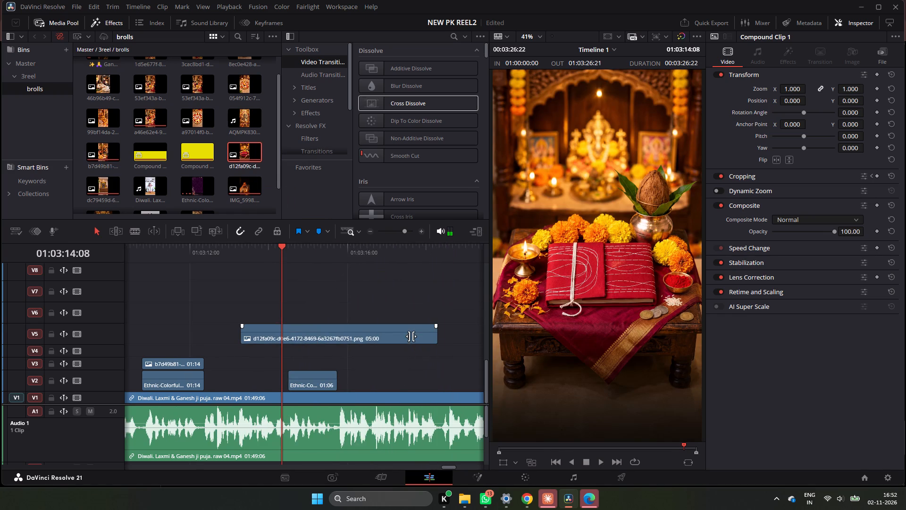
left_click_drag(331, 333, 382, 368)
Play the d12fa09c image and trim its end to match the 01:06 mandala clip below it.
key("space")
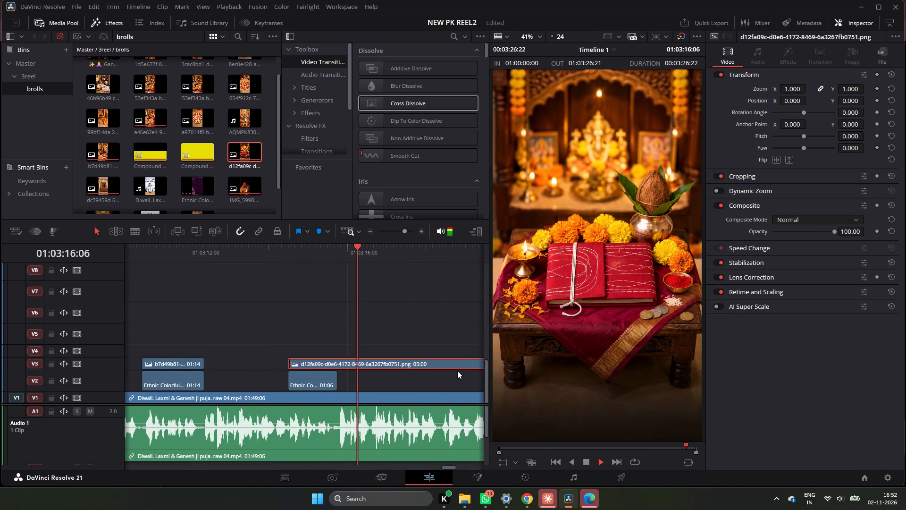
key("space")
left_click(369, 233)
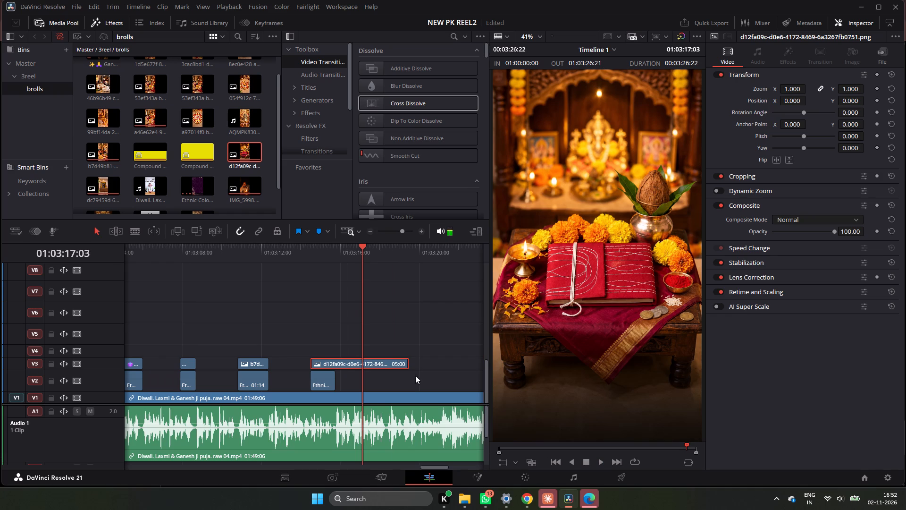
left_click_drag(406, 365, 335, 374)
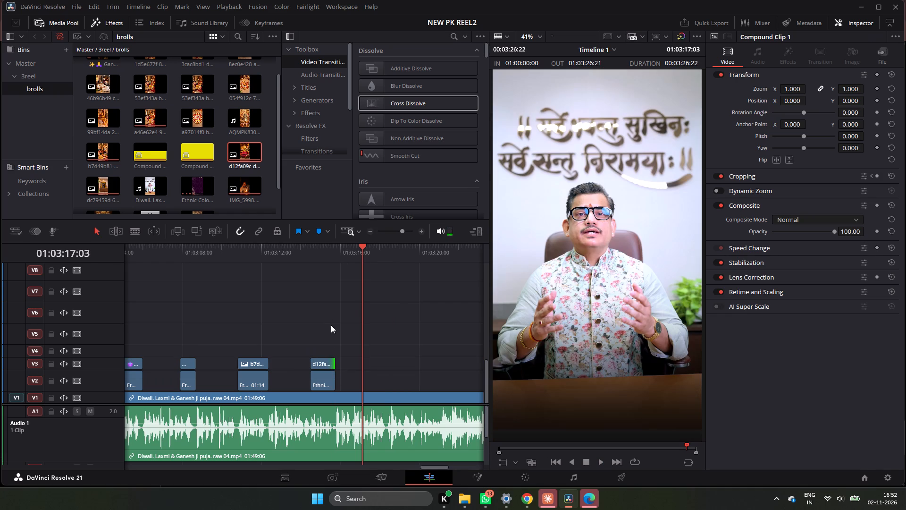
Play the new overlay, and replay from the Laxmi clip through the b7d49b81 image to check timing against the speech.
left_click(311, 256)
key("space")
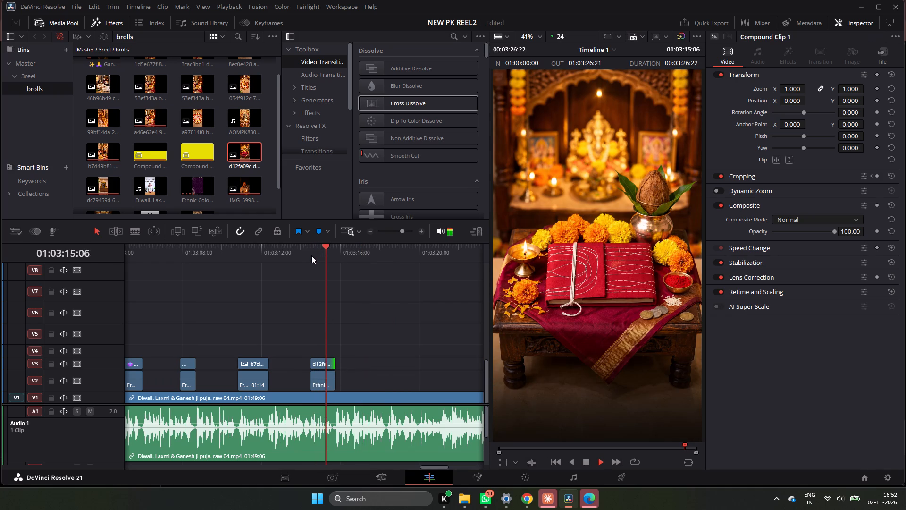
triple_click(372, 231)
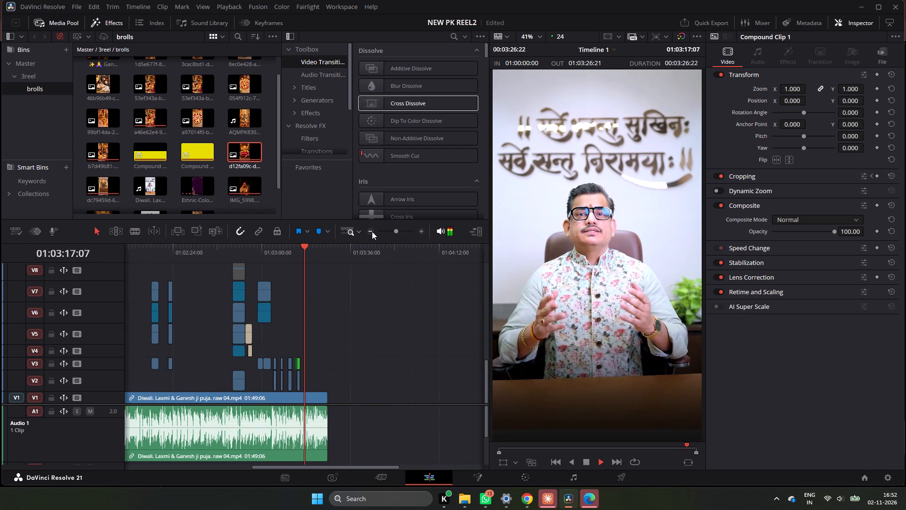
left_click(273, 250)
key("space")
triple_click(421, 233)
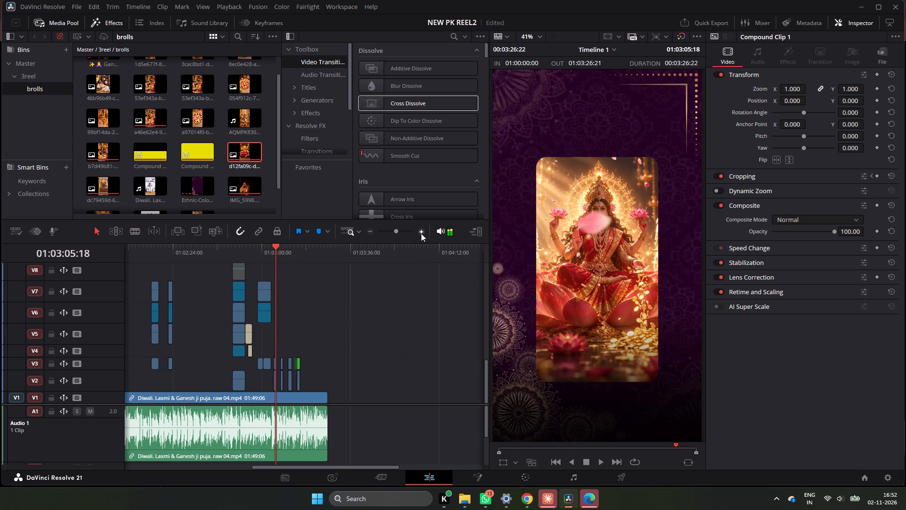
left_click(421, 233)
left_click(268, 255)
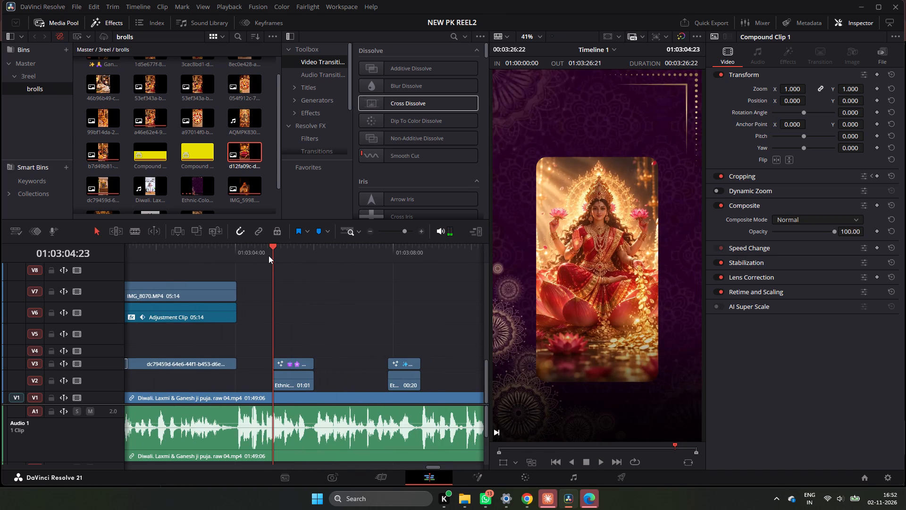
key("space")
key("space")
key("space")
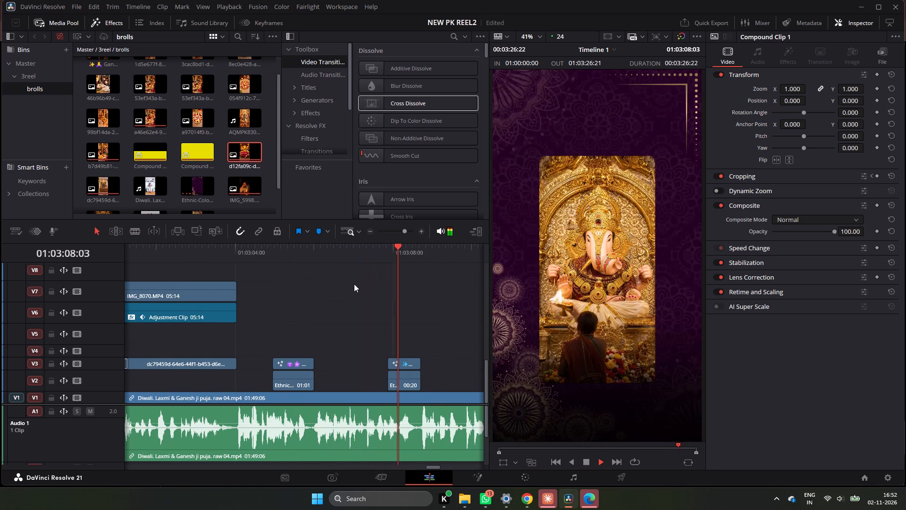
key("space")
key("space")
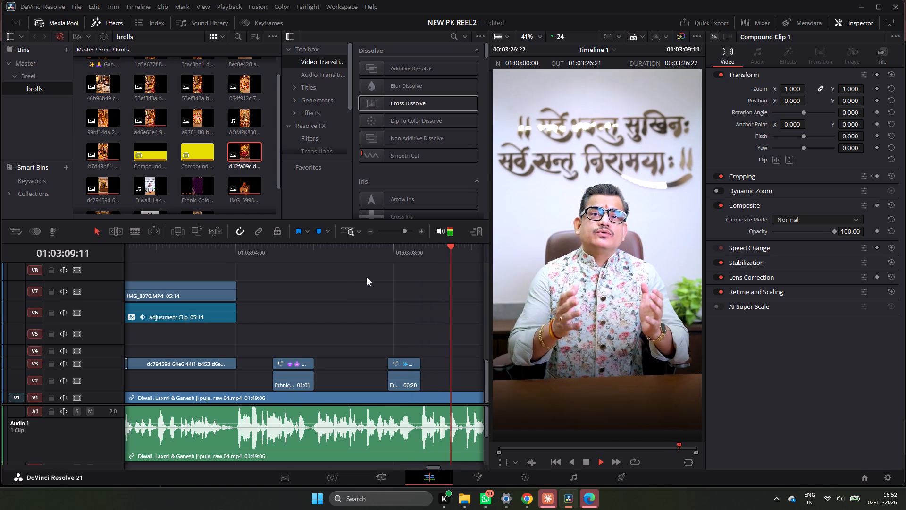
key("space")
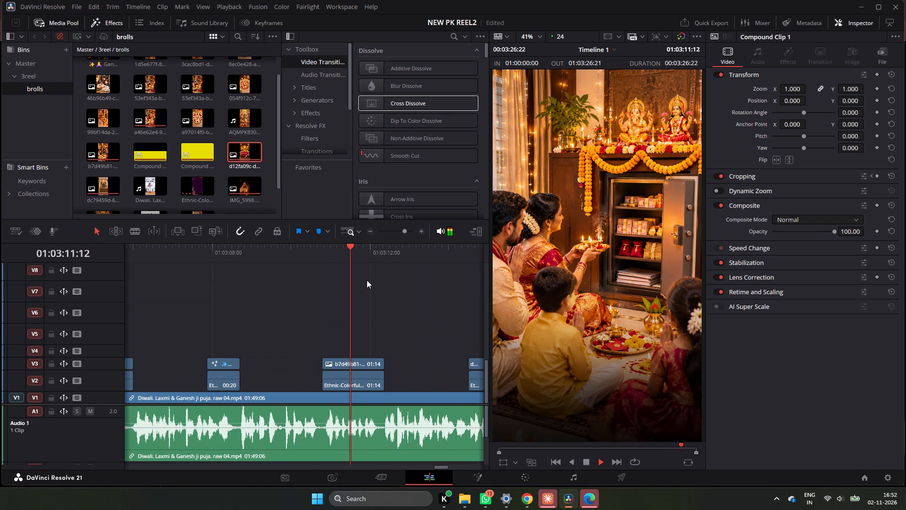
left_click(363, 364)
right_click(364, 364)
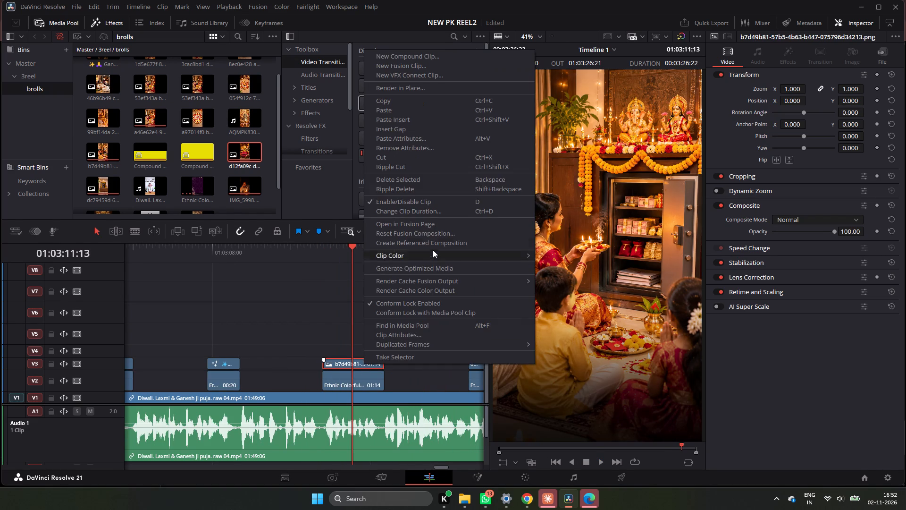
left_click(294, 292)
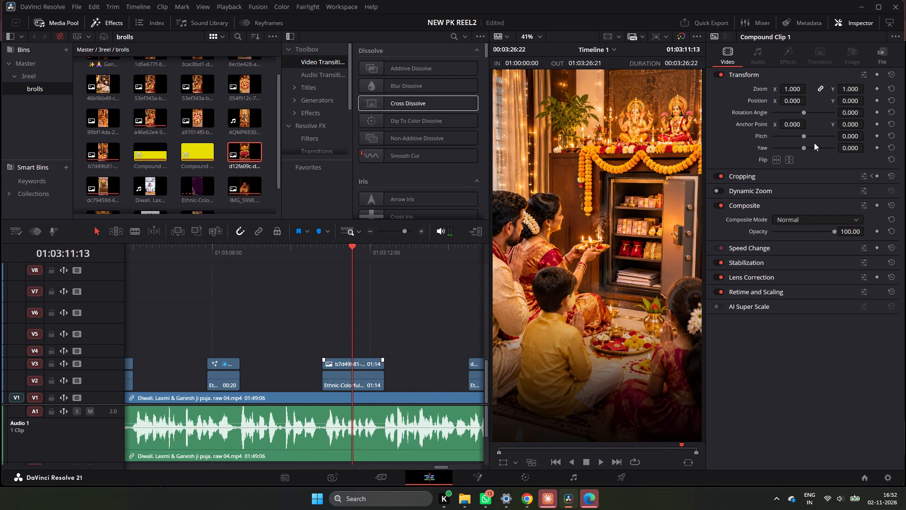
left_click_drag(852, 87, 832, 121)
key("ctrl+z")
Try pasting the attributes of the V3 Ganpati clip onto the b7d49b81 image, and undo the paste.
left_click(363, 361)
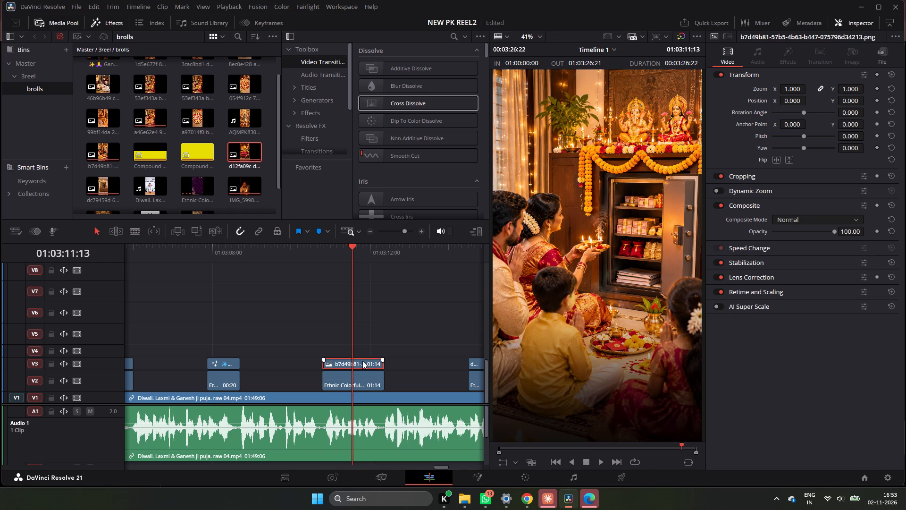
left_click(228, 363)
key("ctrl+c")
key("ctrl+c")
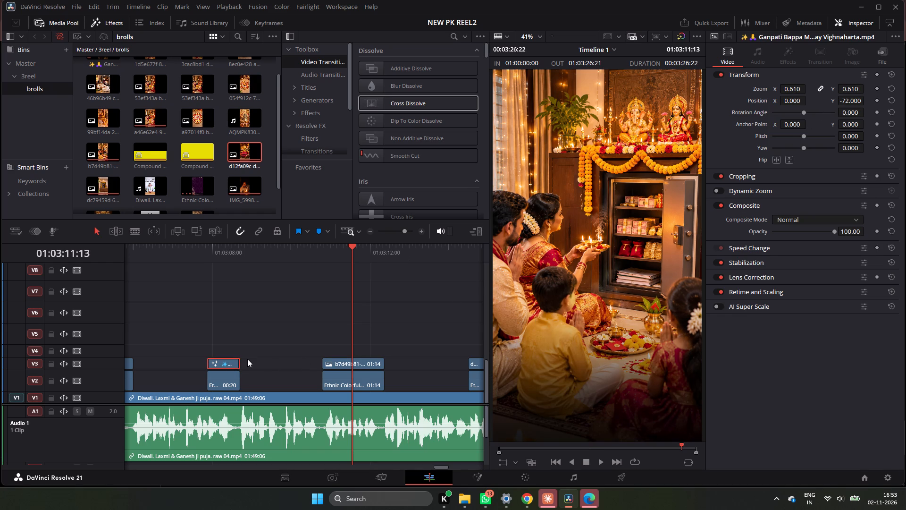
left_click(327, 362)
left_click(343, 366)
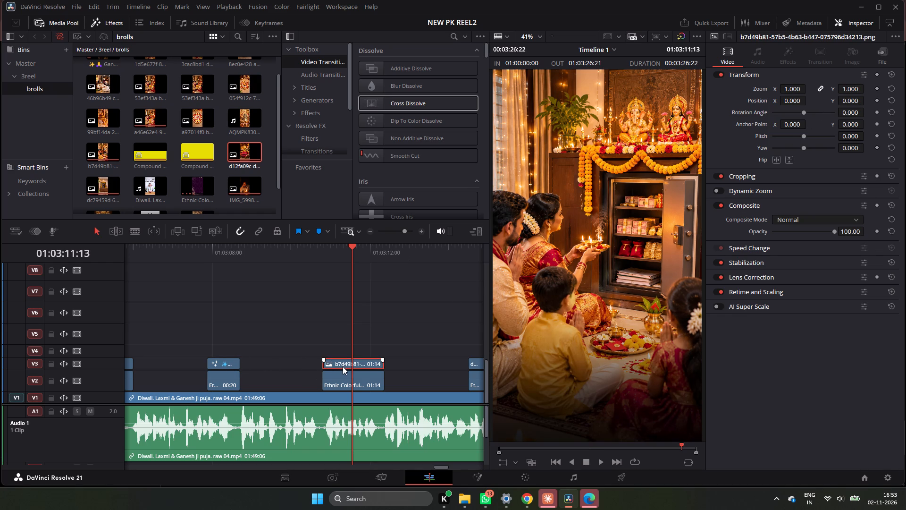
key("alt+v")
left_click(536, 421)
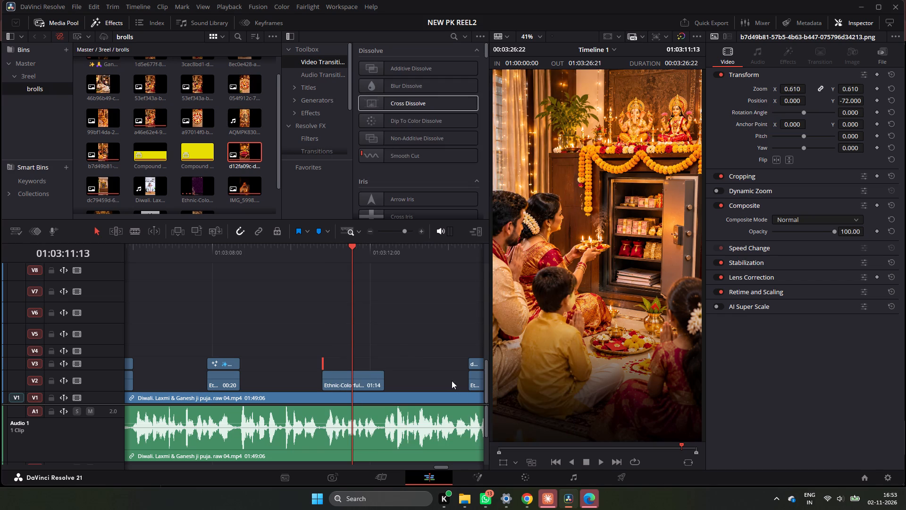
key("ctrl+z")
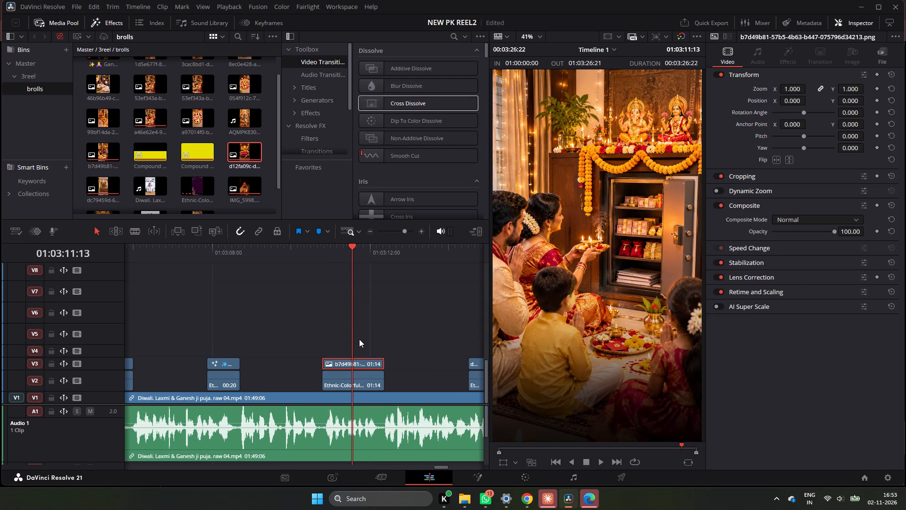
Scale the b7d49b81 image to a zoom of 0.610 and set its vertical position to -72.
left_click_drag(349, 254, 323, 267)
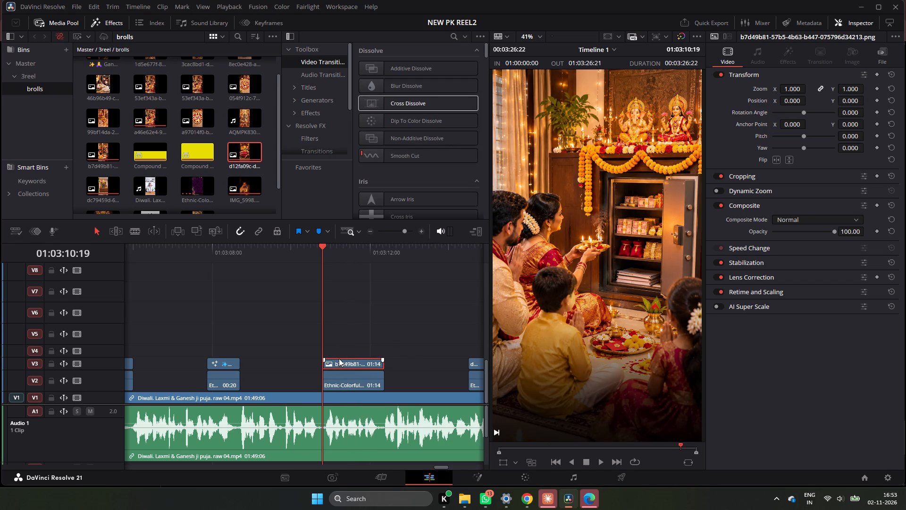
left_click_drag(854, 89, 836, 99)
left_click_drag(836, 99, 835, 105)
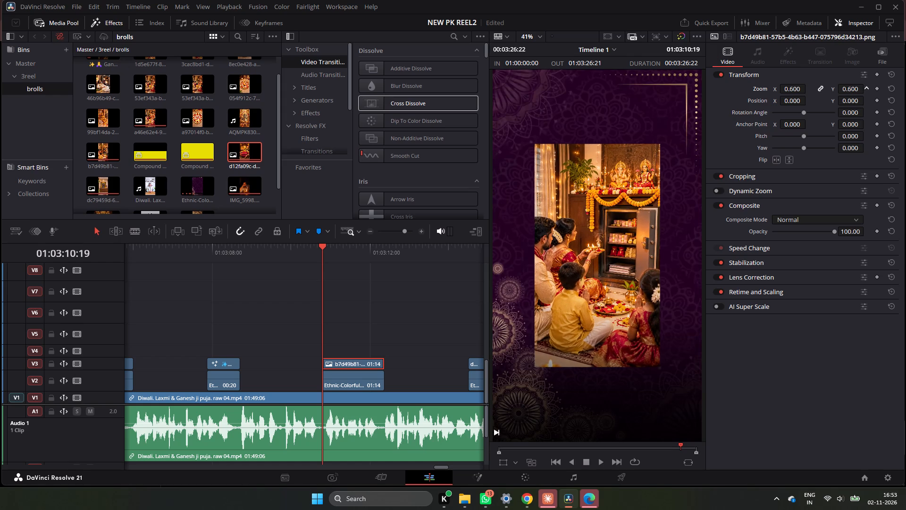
left_click_drag(835, 105, 835, 106)
left_click(852, 107)
left_click_drag(853, 102, 850, 105)
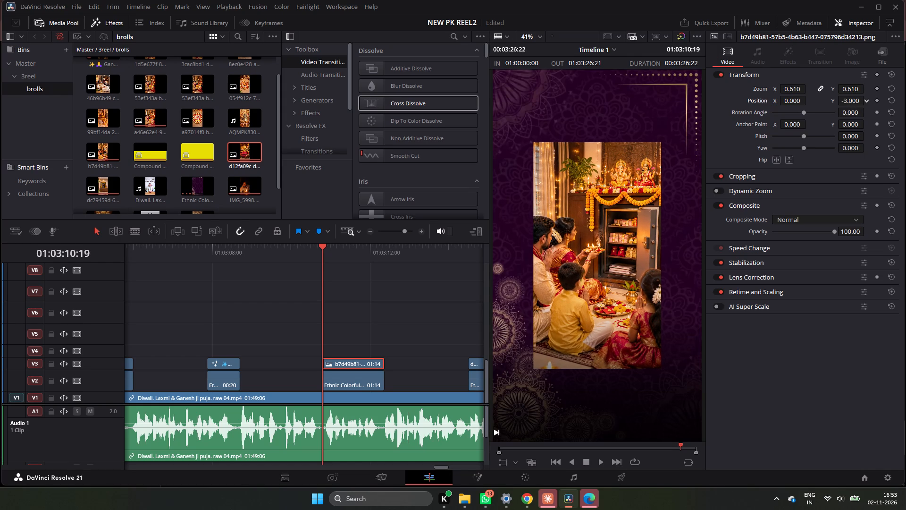
left_click_drag(850, 105, 821, 111)
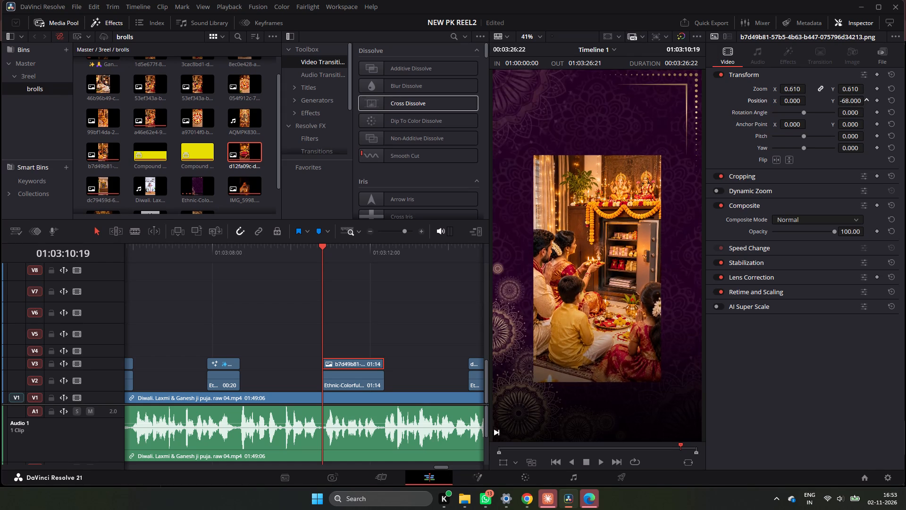
left_click_drag(821, 111, 819, 112)
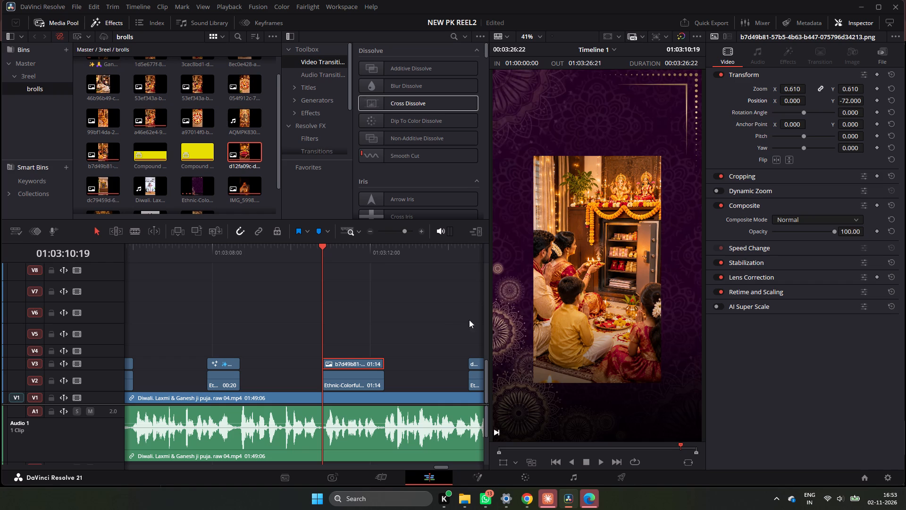
Open the b7d49b81 image in Fusion and mask it with a single Rectangle node, deleting the duplicate Rectangle2.
right_click(372, 360)
left_click_drag(437, 204, 430, 219)
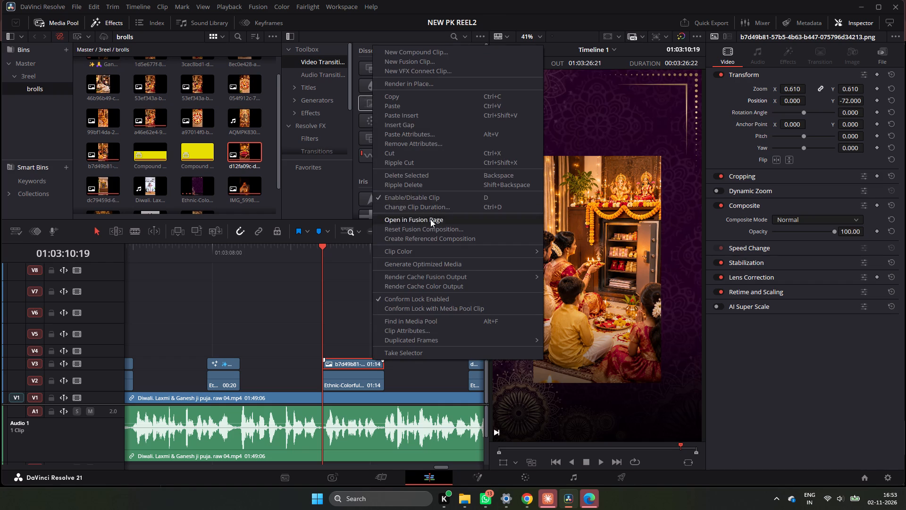
left_click_drag(430, 219, 430, 220)
right_click(364, 358)
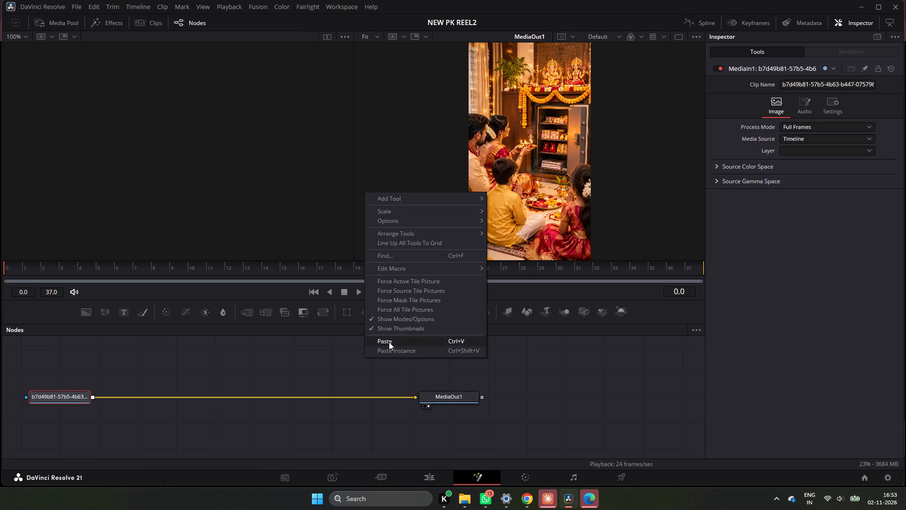
left_click(217, 328)
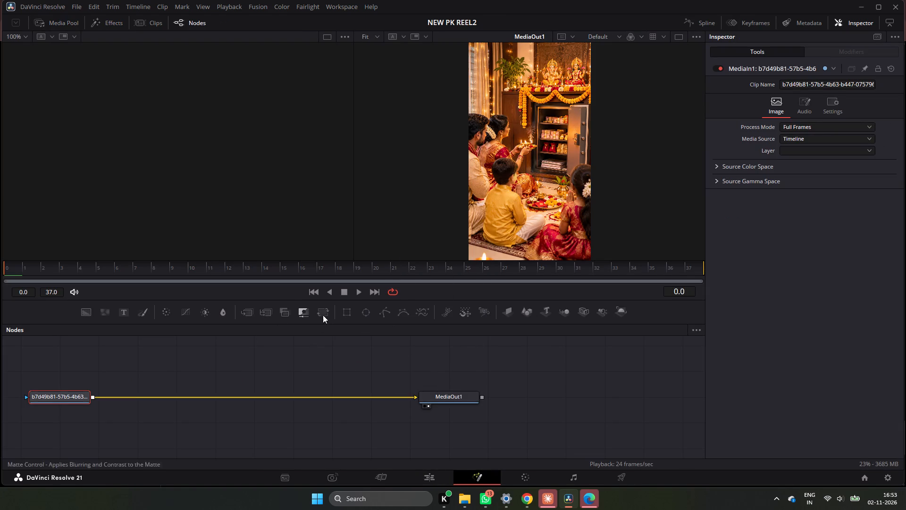
double_click(343, 311)
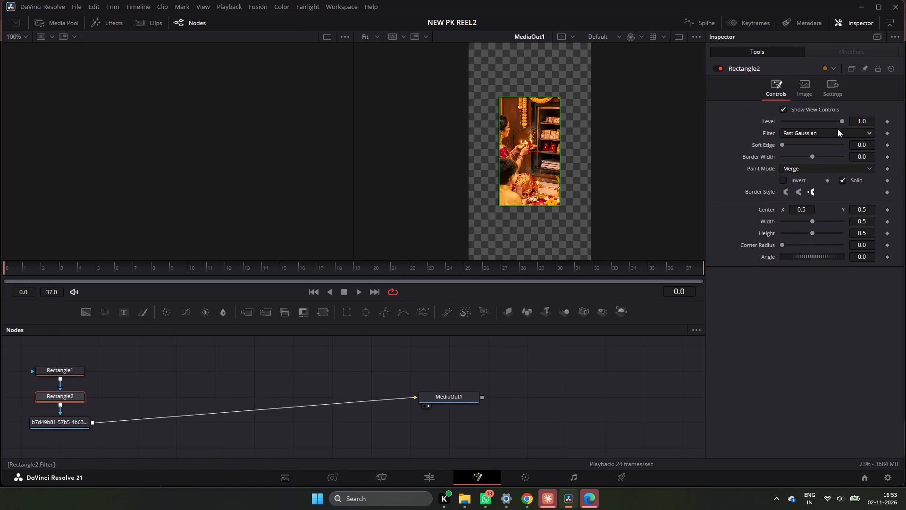
scroll(574, 186, "down", 2, "ctrl")
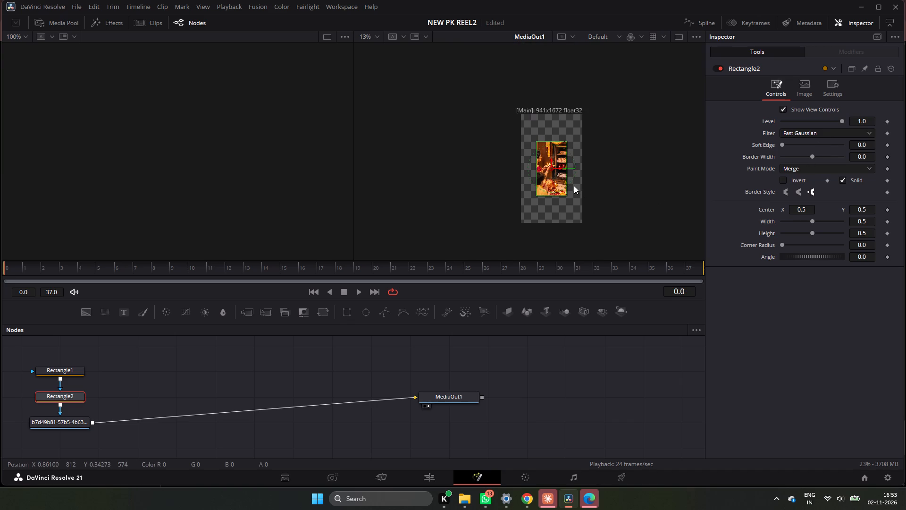
scroll(574, 186, "up", 1, "ctrl")
left_click(69, 400)
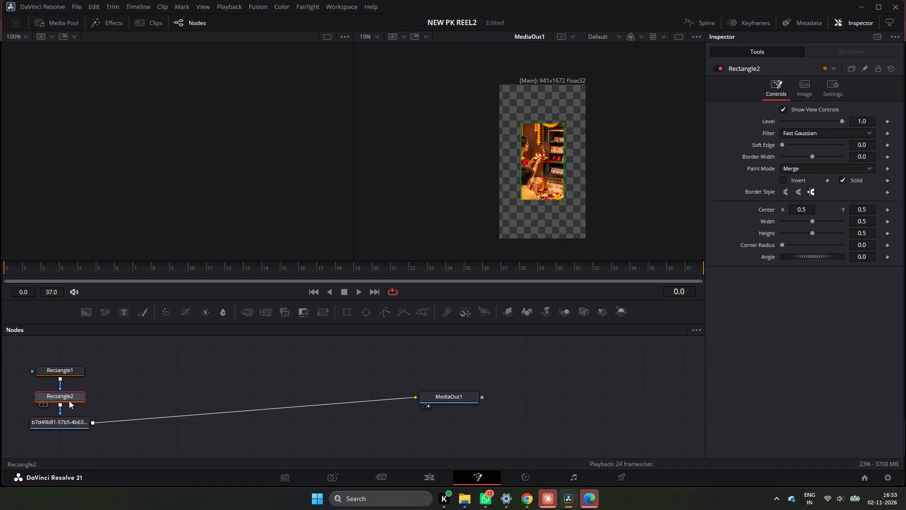
right_click(69, 401)
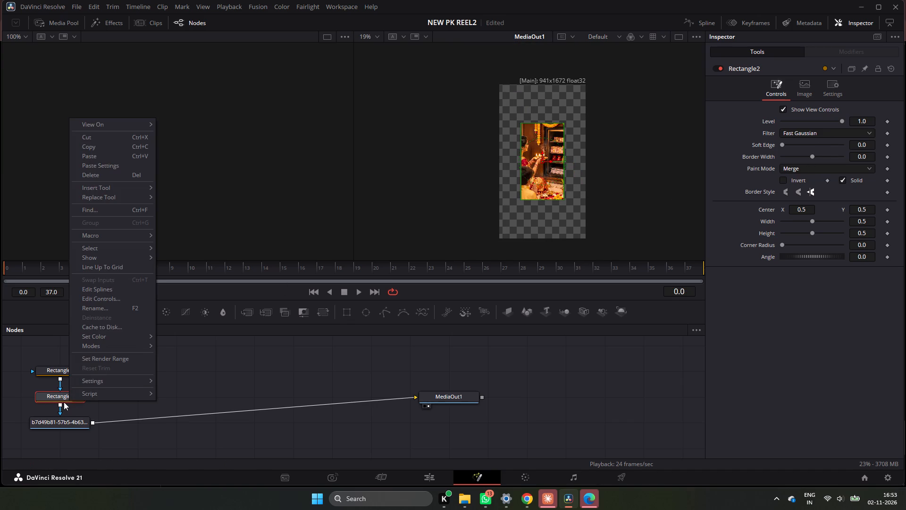
left_click(62, 399)
key("BackSpace")
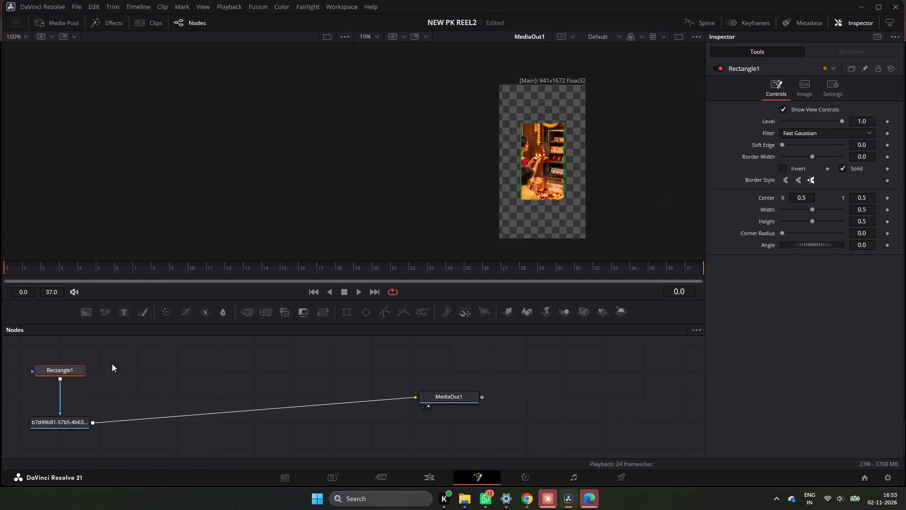
Enlarge the rectangle mask to about 0.97 wide and 0.98 high, set its corner radius to 0.142, and return to the edit timeline.
left_click(562, 203)
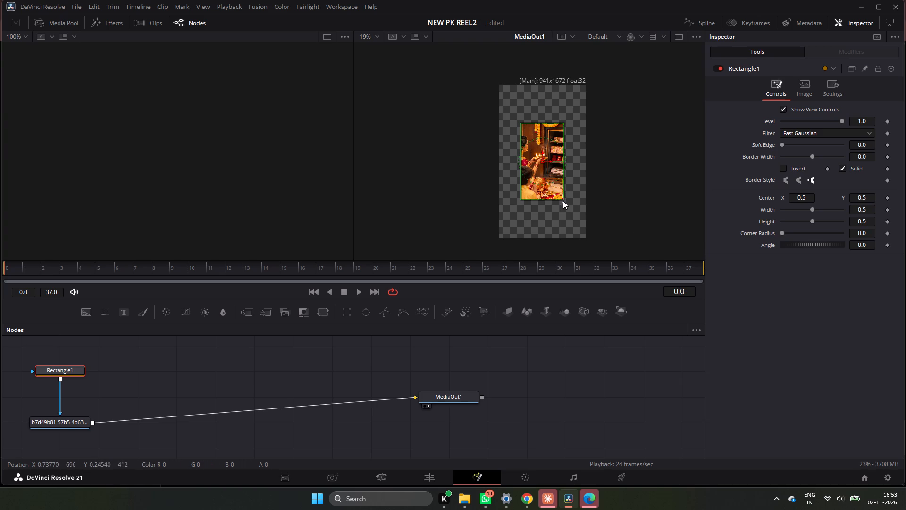
left_click(564, 198)
left_click_drag(565, 199, 583, 235)
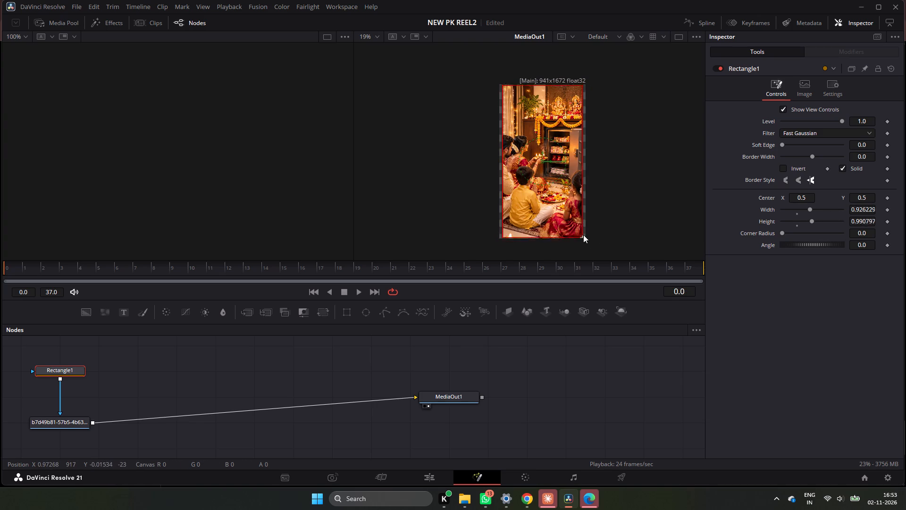
left_click_drag(583, 235, 581, 232)
left_click_drag(581, 232, 585, 235)
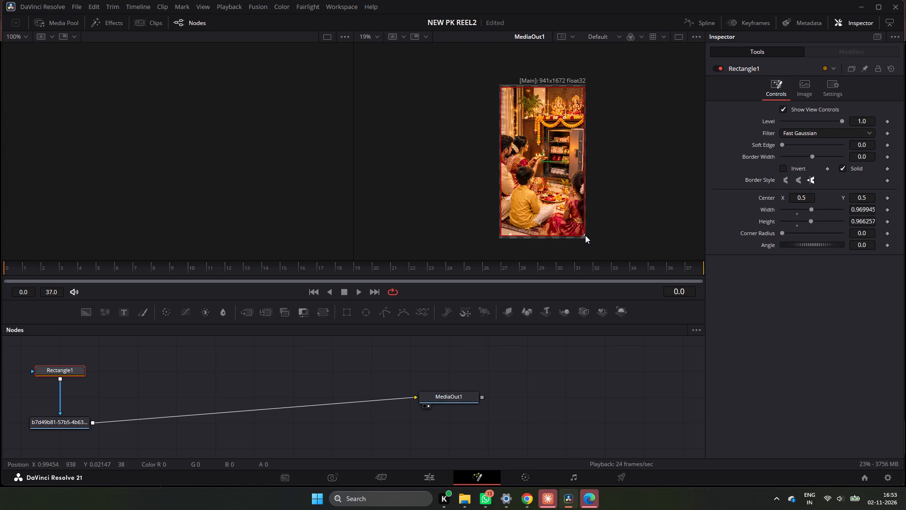
left_click_drag(585, 235, 585, 236)
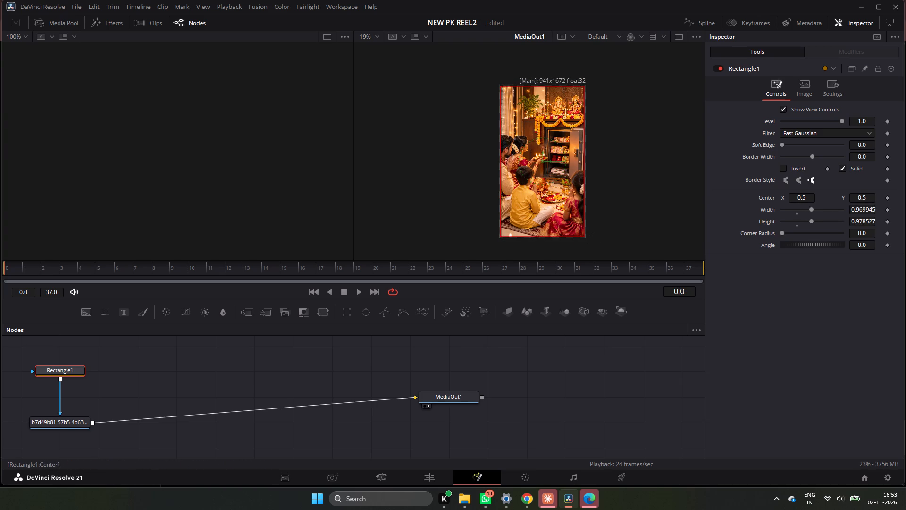
left_click_drag(865, 234, 487, 240)
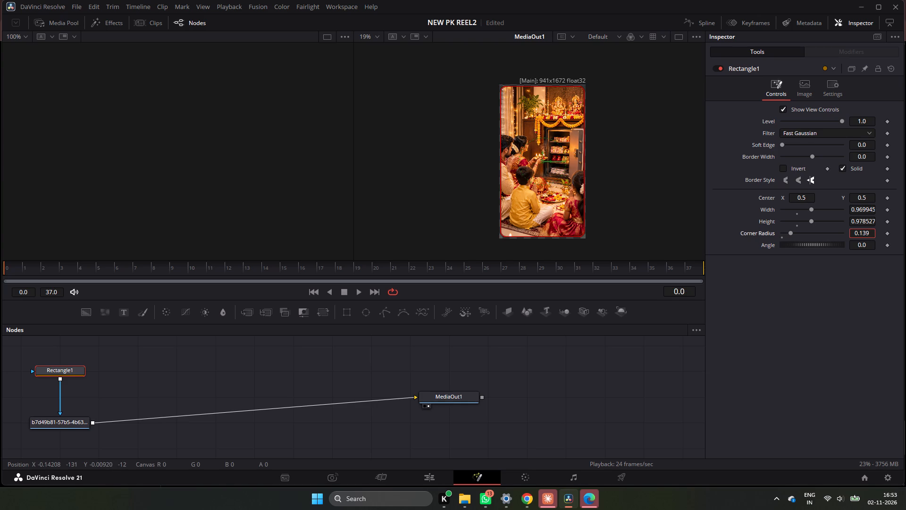
left_click_drag(487, 240, 488, 240)
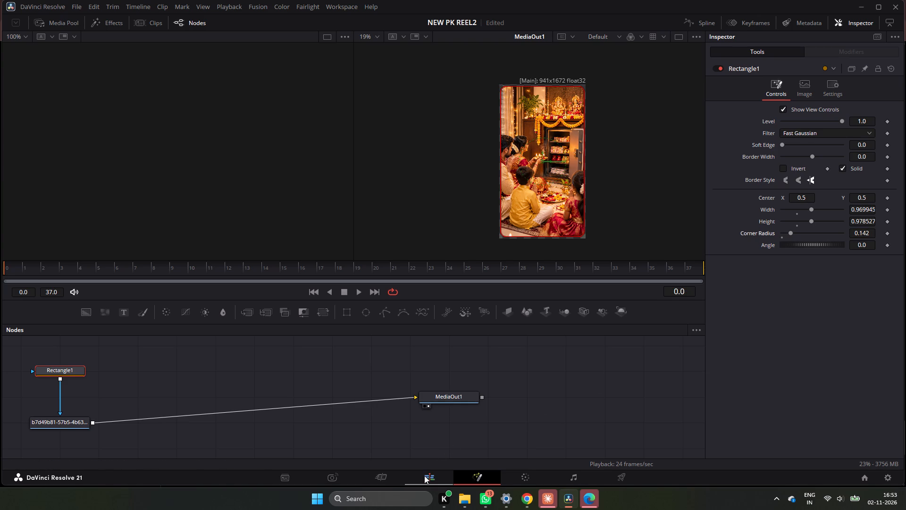
left_click(424, 476)
Play the timeline from the masked b7d49b81 image into the d12fa09c red account-book image.
key("space")
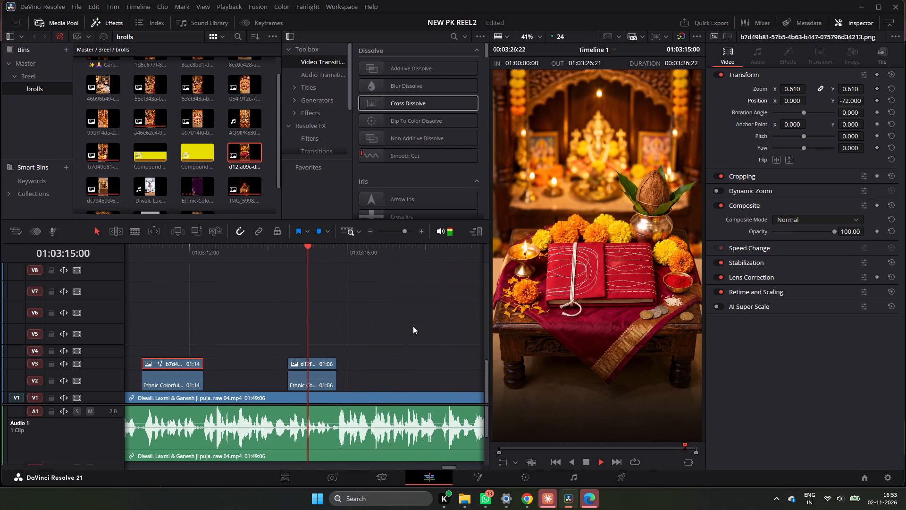
key("space")
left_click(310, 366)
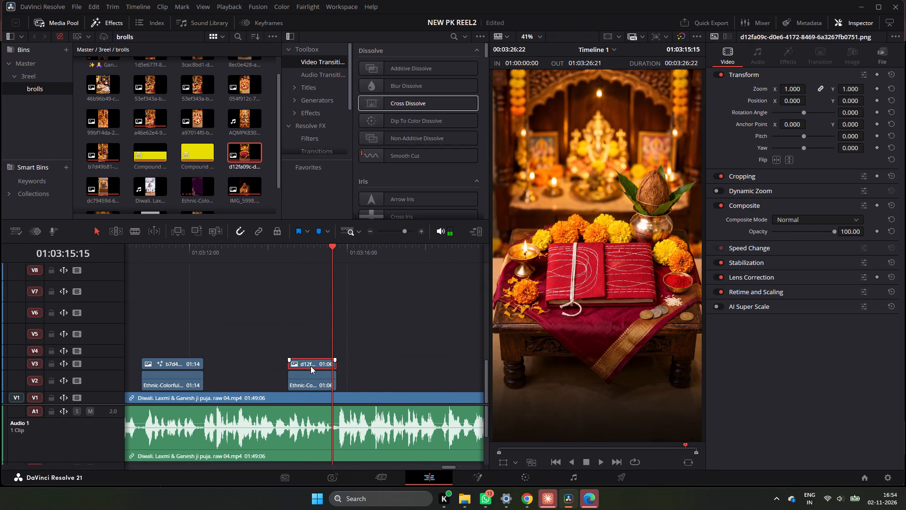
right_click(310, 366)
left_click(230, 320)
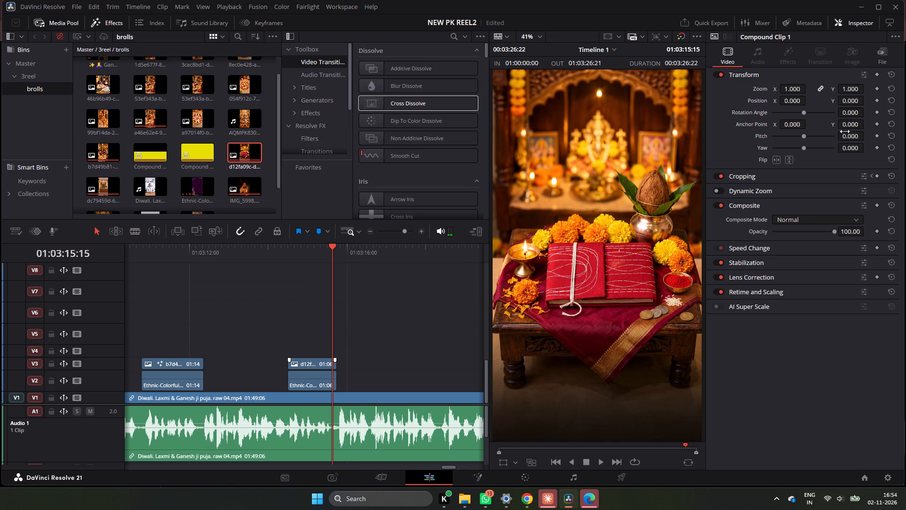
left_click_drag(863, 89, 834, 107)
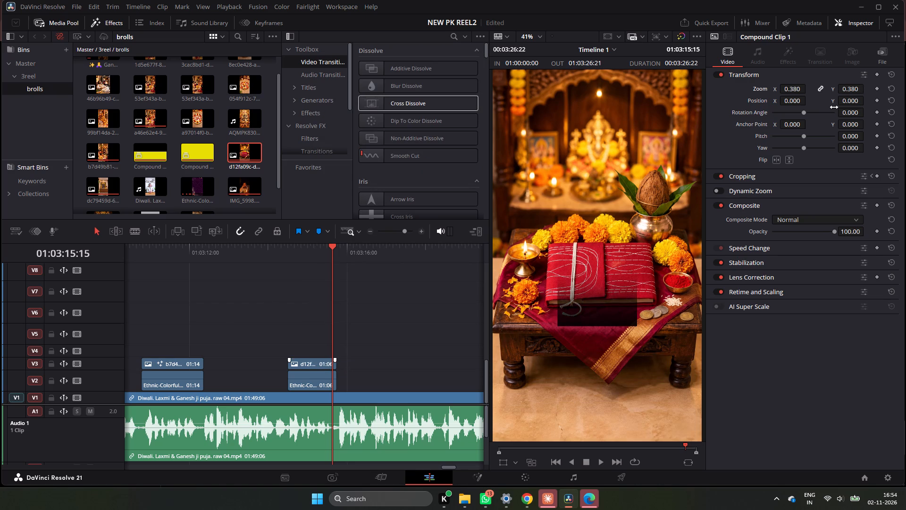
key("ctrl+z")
Scale the d12fa09c red account-book image on V3 to a zoom of 0.610.
left_click(323, 363)
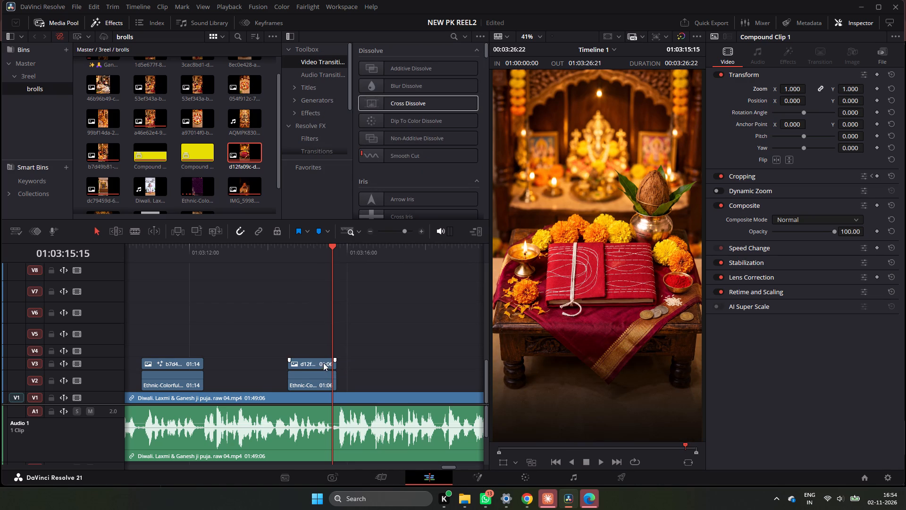
left_click_drag(858, 88, 842, 107)
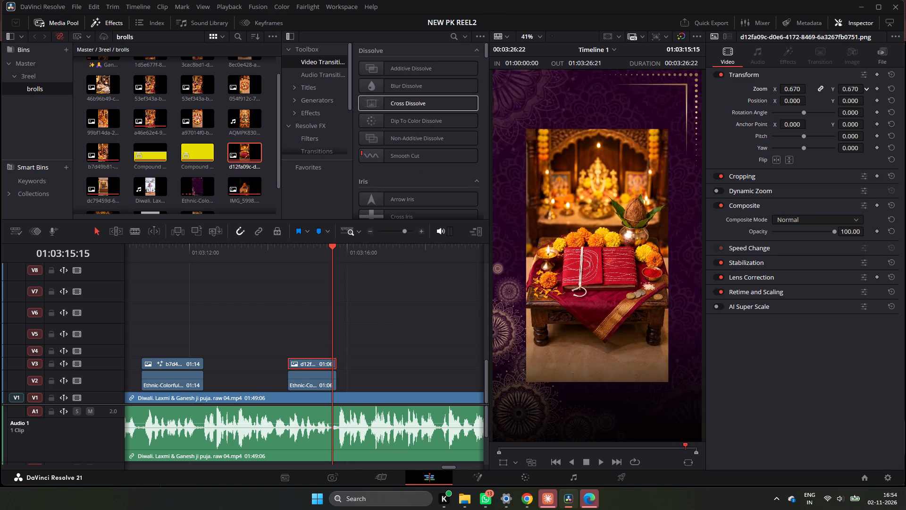
left_click_drag(842, 107, 839, 113)
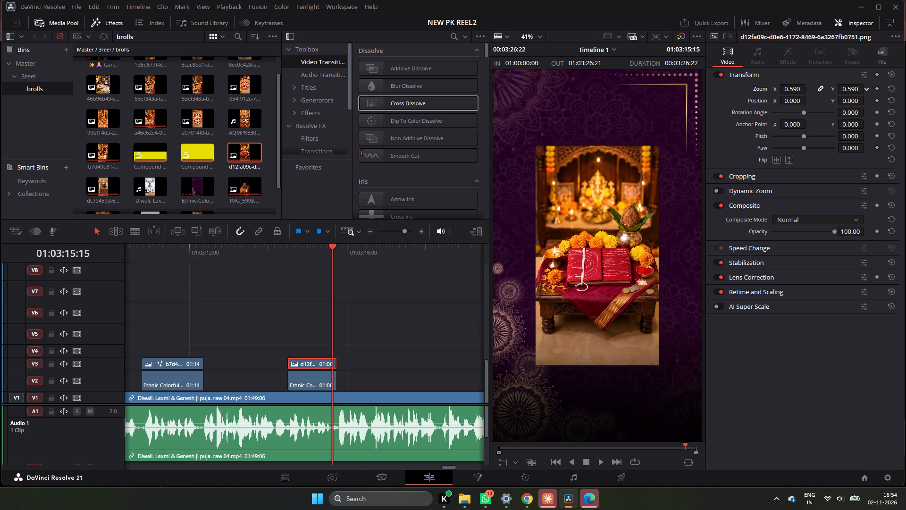
left_click_drag(839, 113, 839, 113)
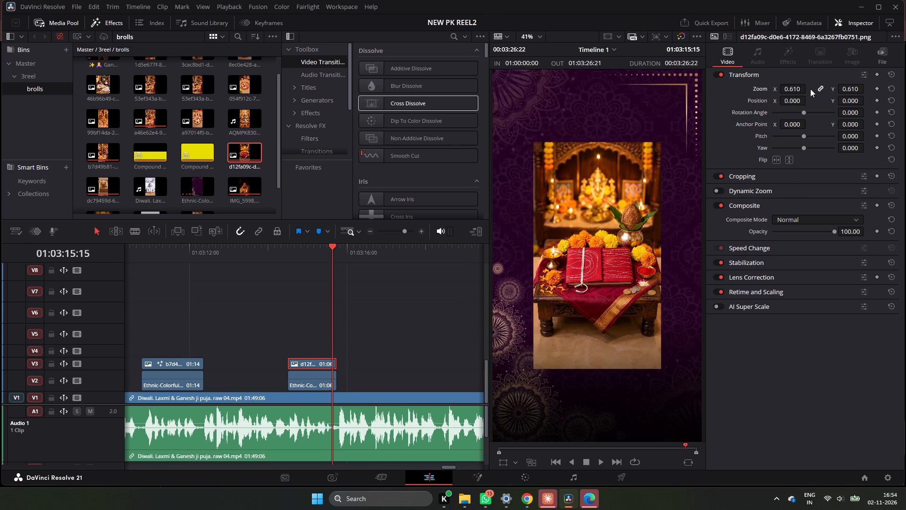
Lower the d12fa09c red account-book image on V3 to a vertical position of -72.
left_click(859, 102)
left_click_drag(859, 102, 849, 107)
left_click(853, 101)
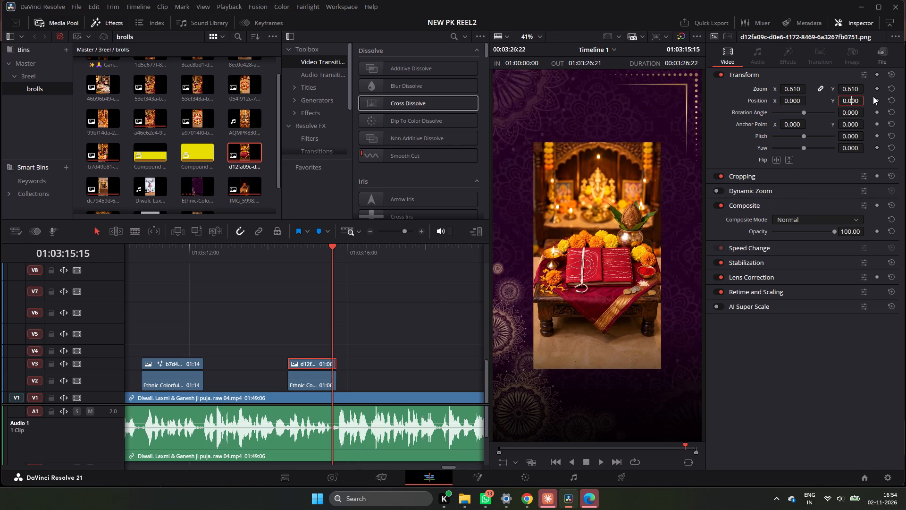
left_click(871, 96)
left_click_drag(861, 100, 837, 106)
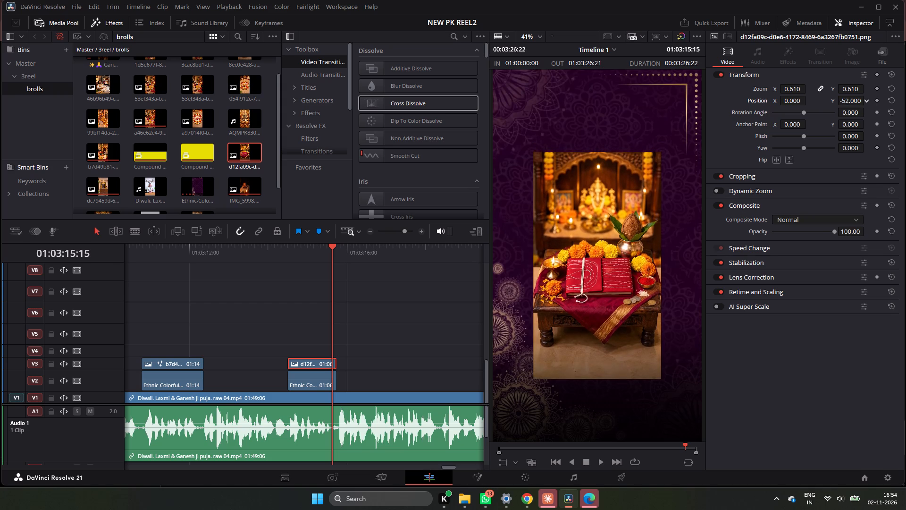
left_click_drag(837, 106, 825, 110)
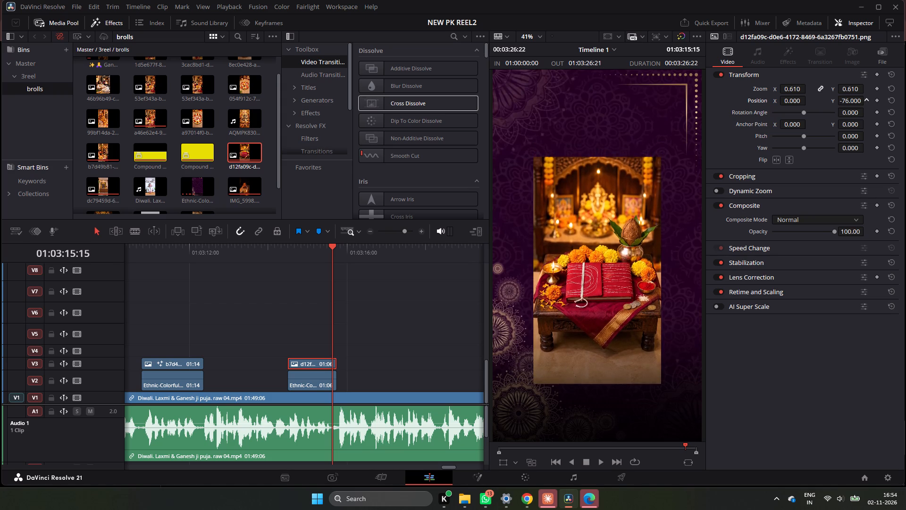
left_click_drag(825, 110, 828, 109)
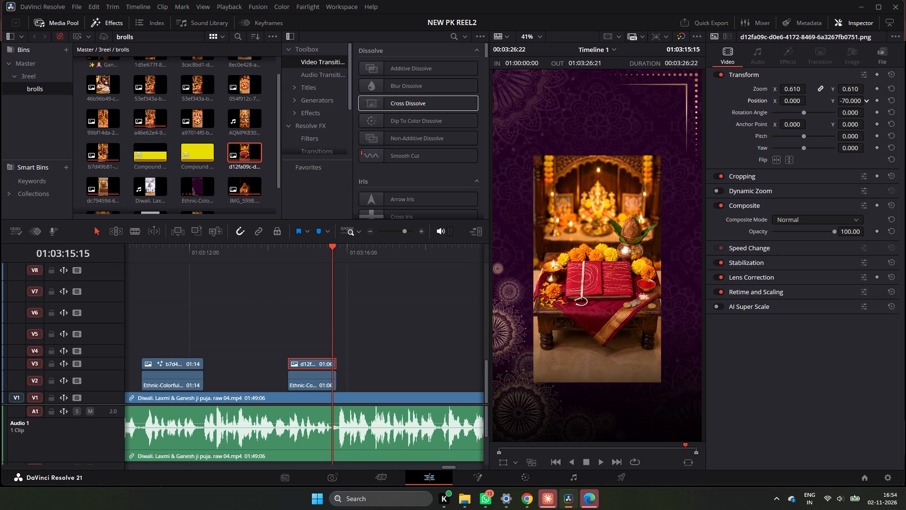
left_click_drag(828, 109, 827, 109)
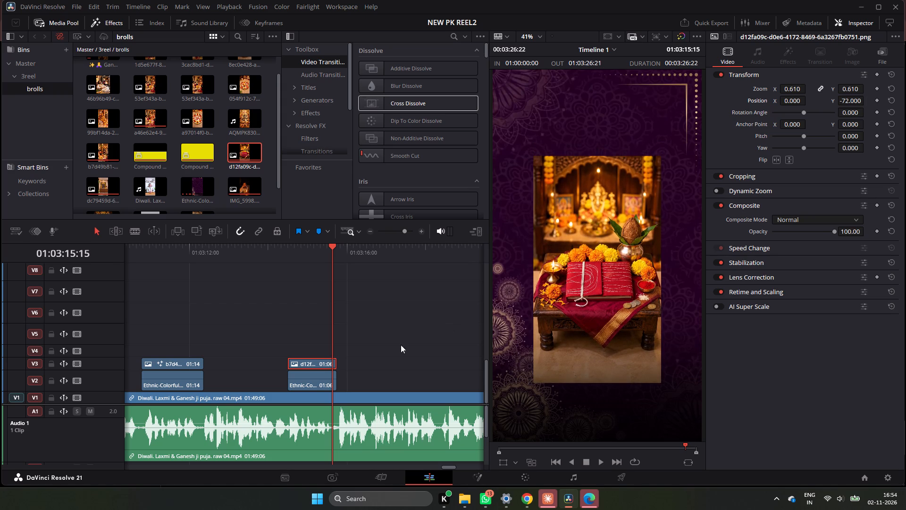
Mask the d12fa09c image in Fusion with a rectangle about 0.96 wide and 0.99 high, corner radius 0.184, and return to the edit timeline.
right_click(304, 362)
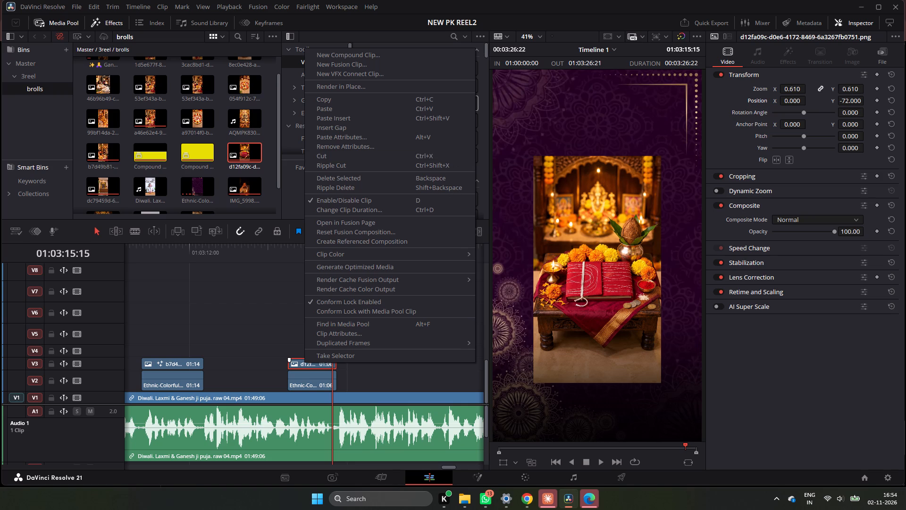
left_click(326, 221)
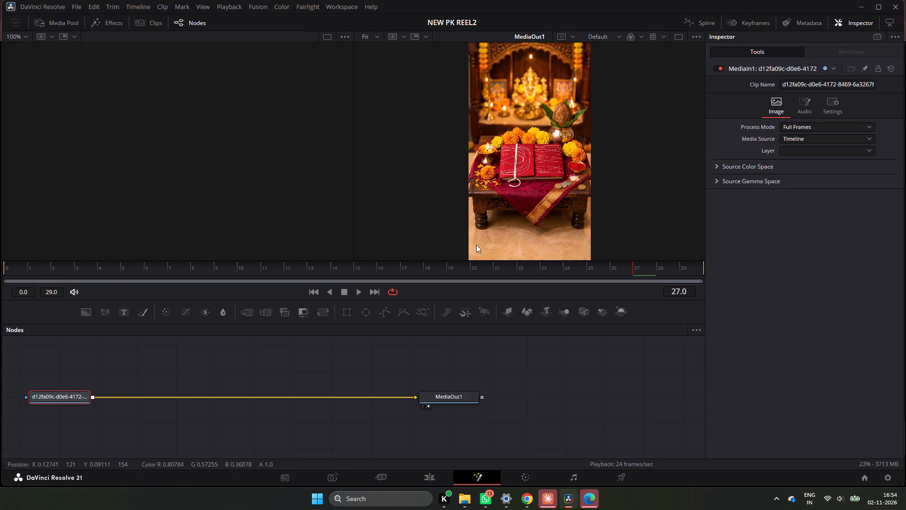
left_click(348, 316)
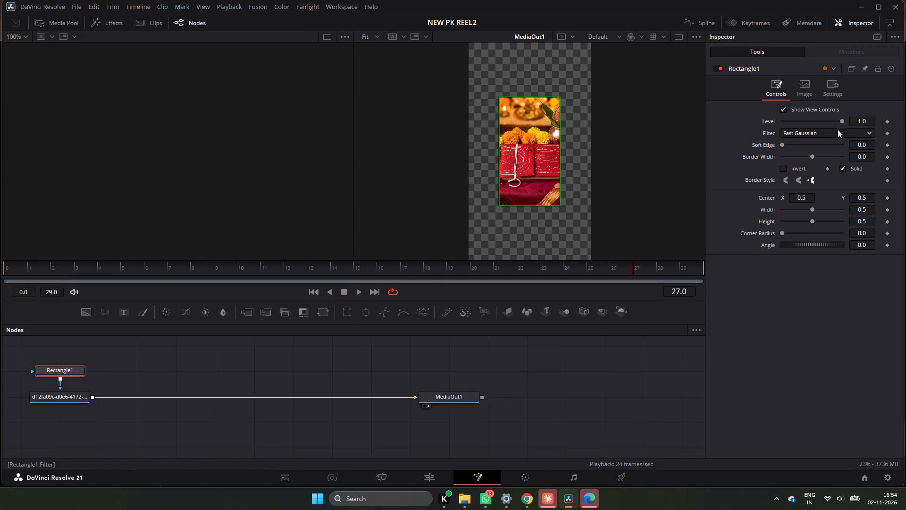
left_click(562, 205)
left_click_drag(562, 208, 589, 244)
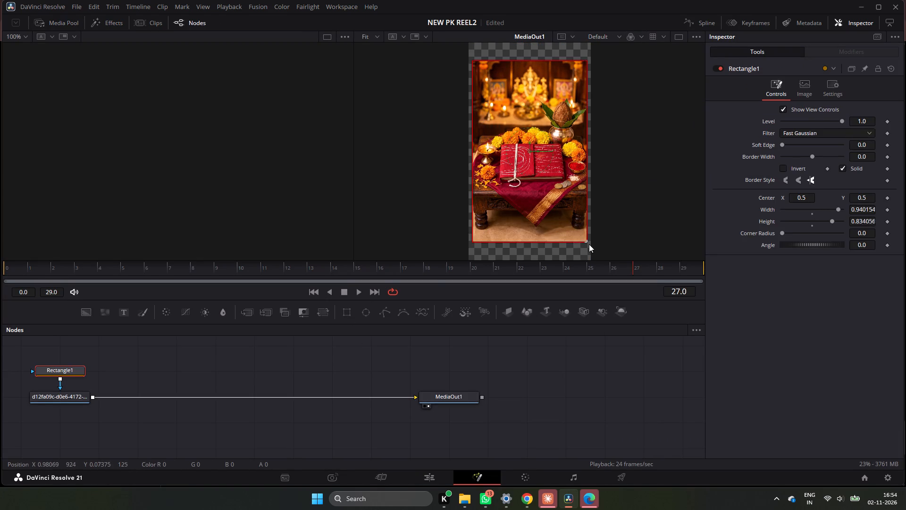
left_click_drag(589, 244, 590, 261)
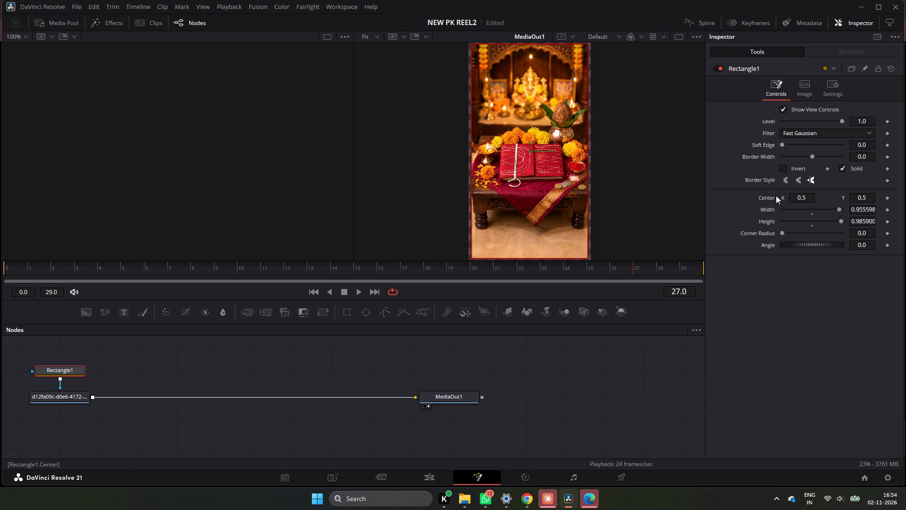
left_click_drag(872, 234, 895, 238)
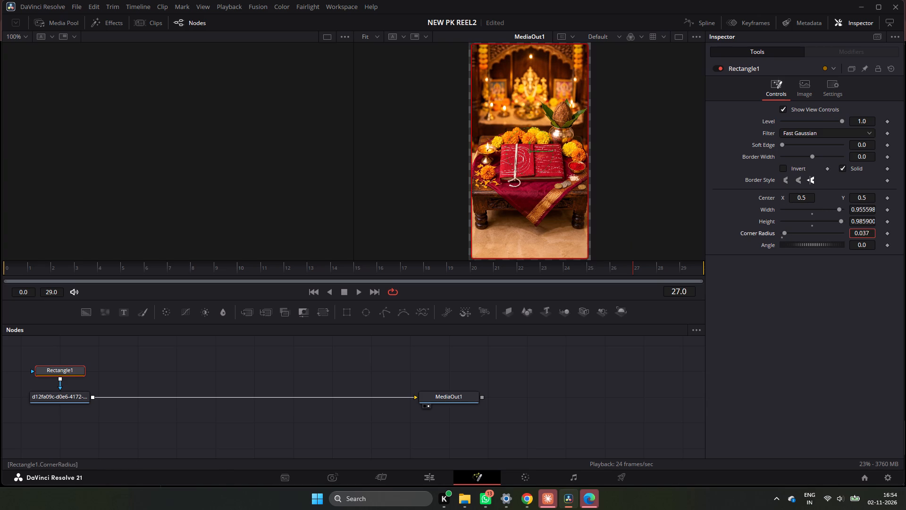
left_click_drag(895, 238, 515, 244)
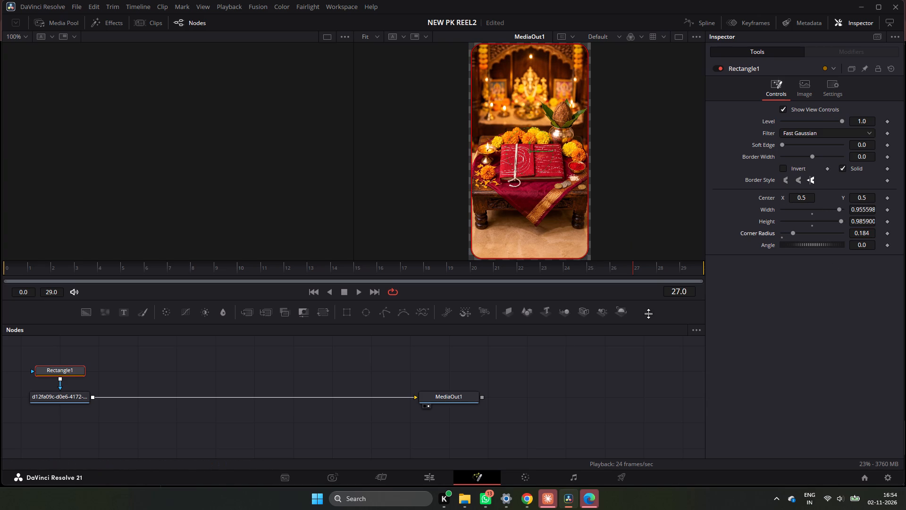
left_click(435, 476)
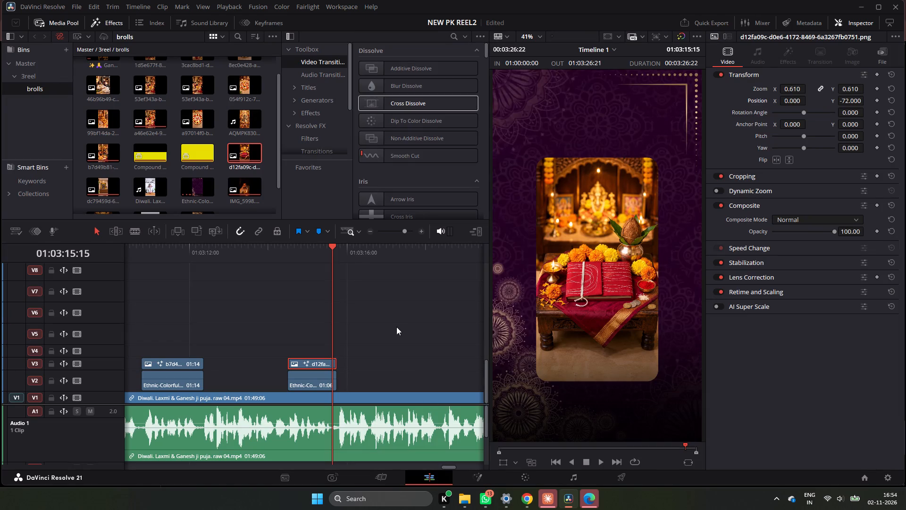
Play back the rounded d12fa09c overlay, and the section from the family puja image at 01:02:58:11 into the garlanded safe shot.
left_click(276, 248)
key("space")
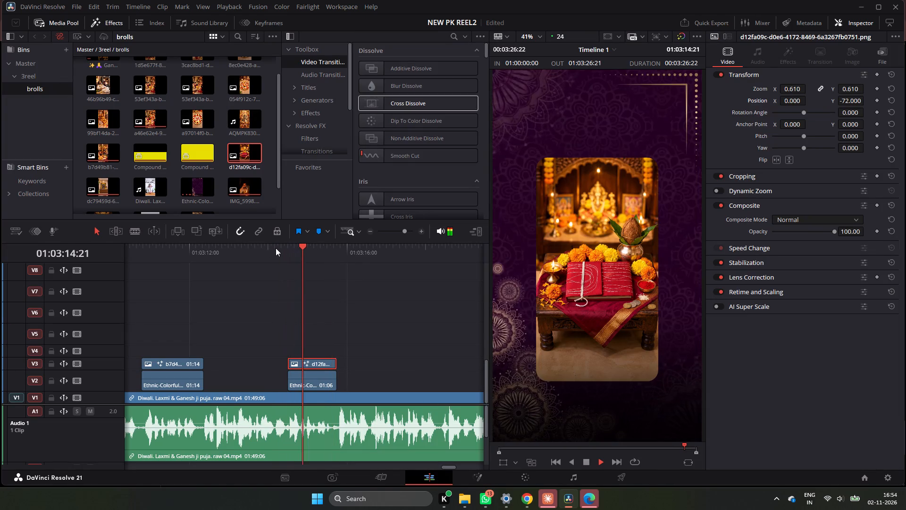
key("space")
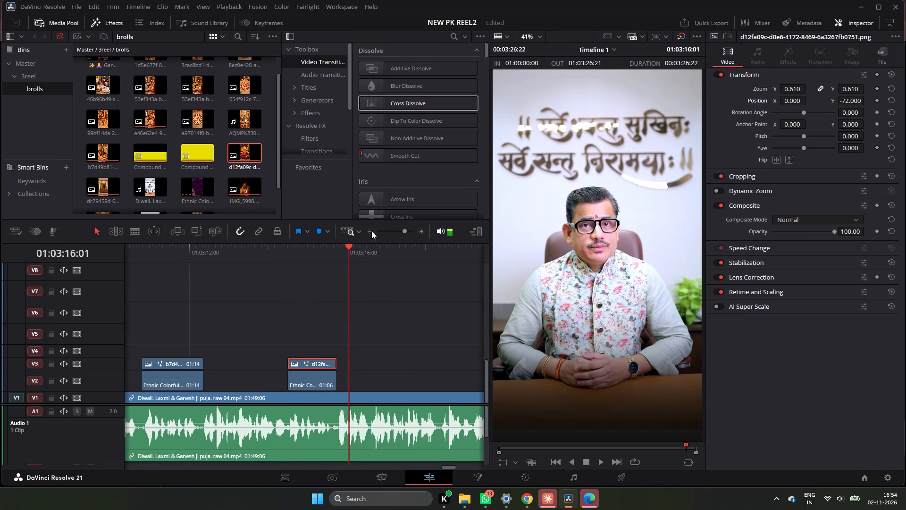
triple_click(369, 232)
left_click(221, 247)
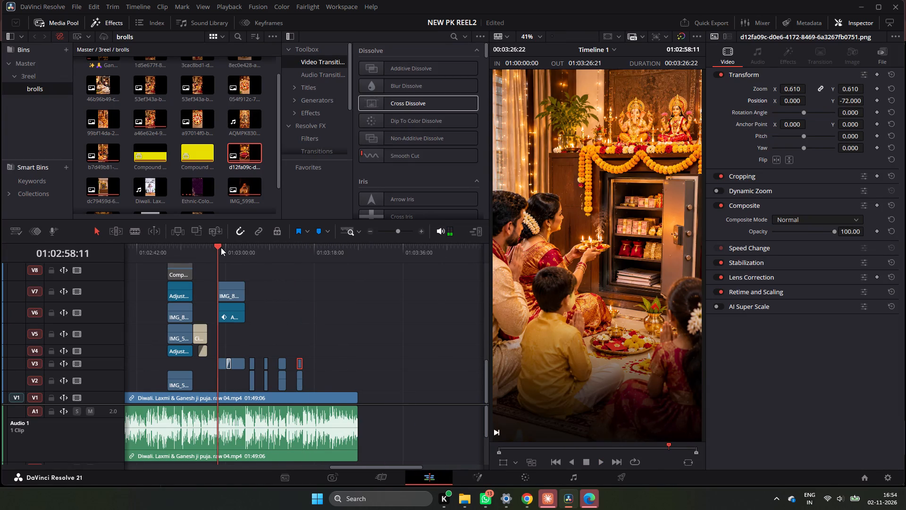
key("space")
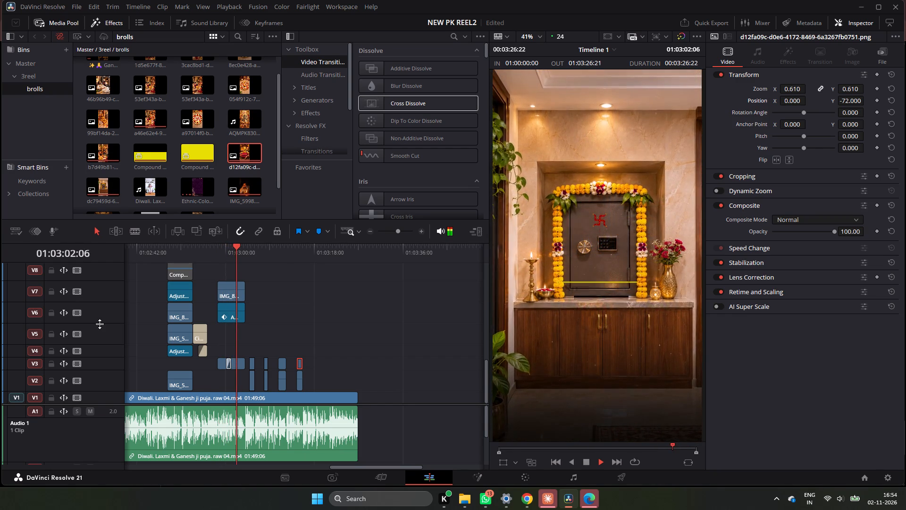
key("space")
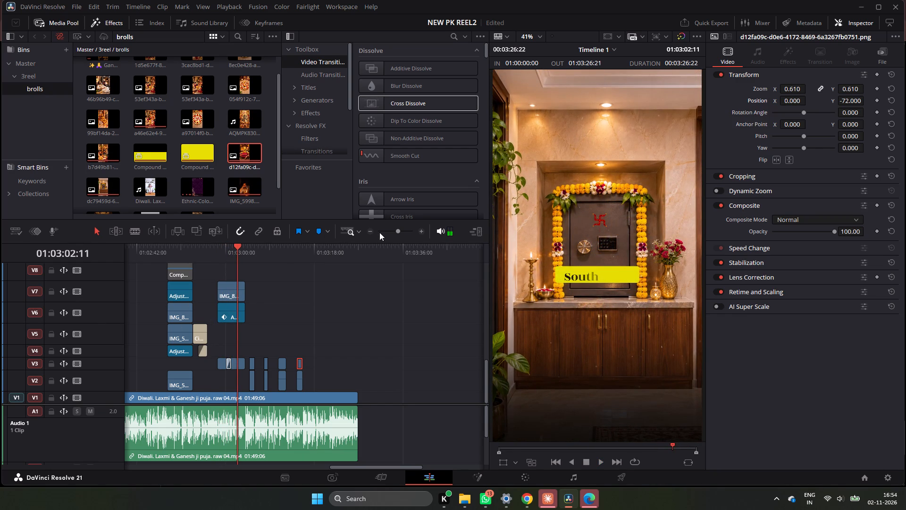
Open the b7d49b81 family puja image at 01:02:58:11 on V3 for color grading and add a second serial node.
left_click(218, 248)
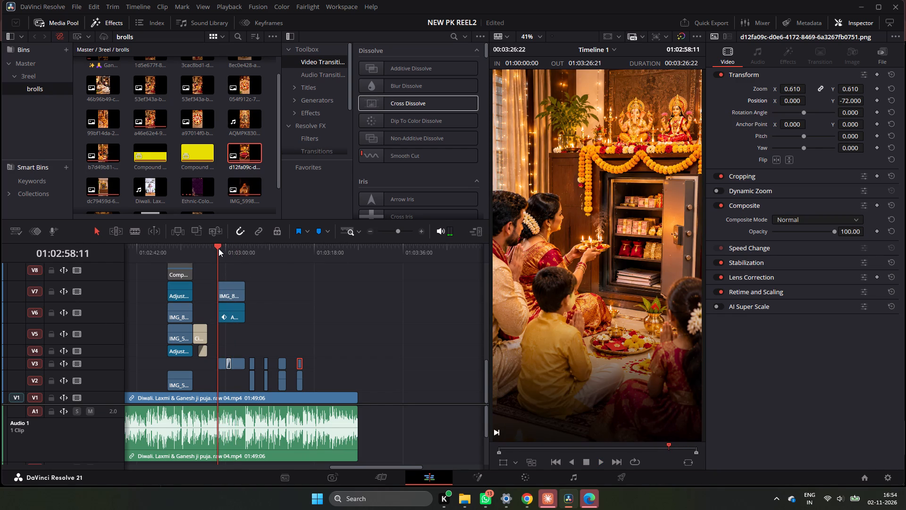
left_click(223, 363)
right_click(223, 363)
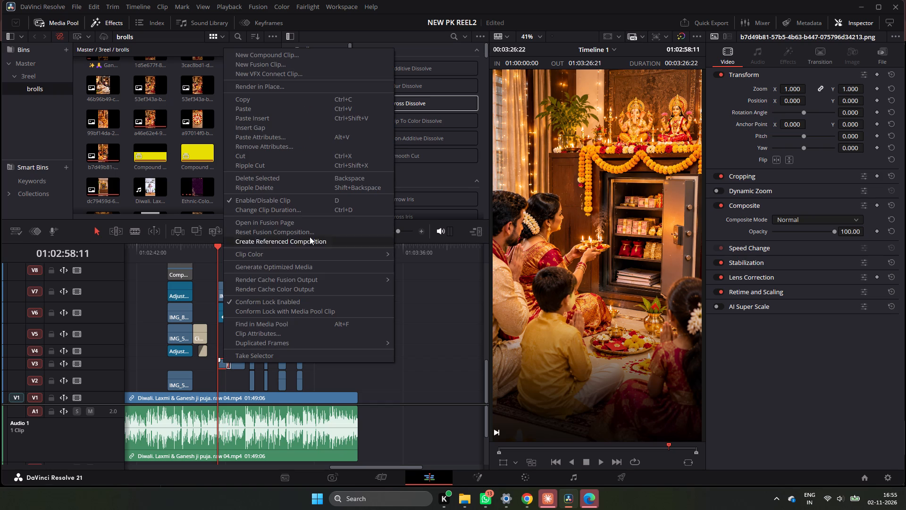
left_click(288, 219)
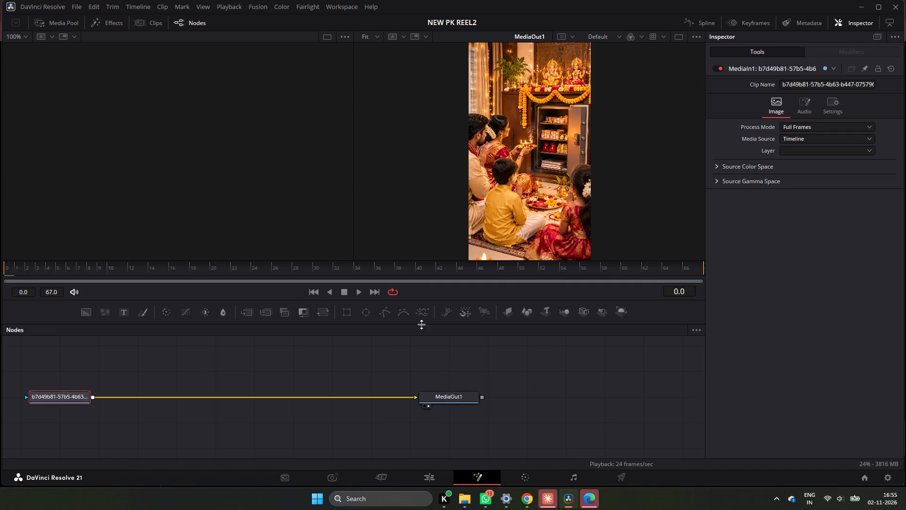
left_click(527, 472)
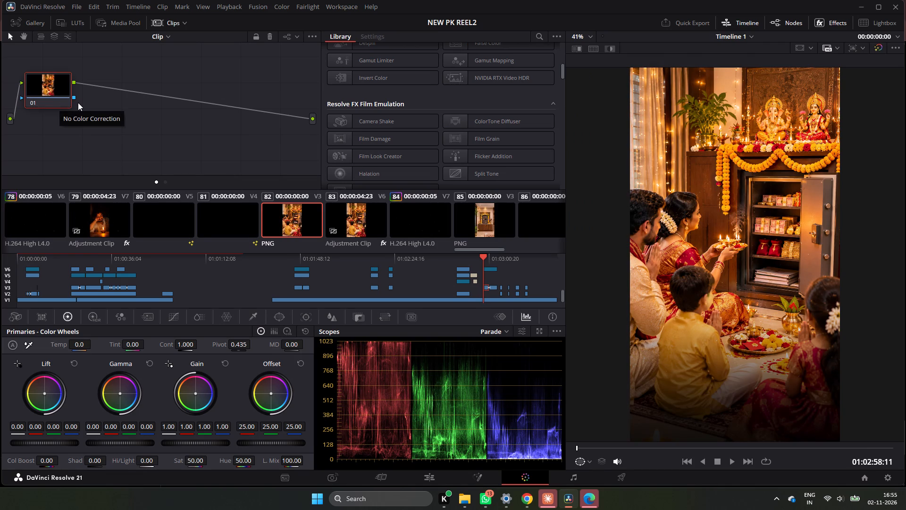
key("alt+s")
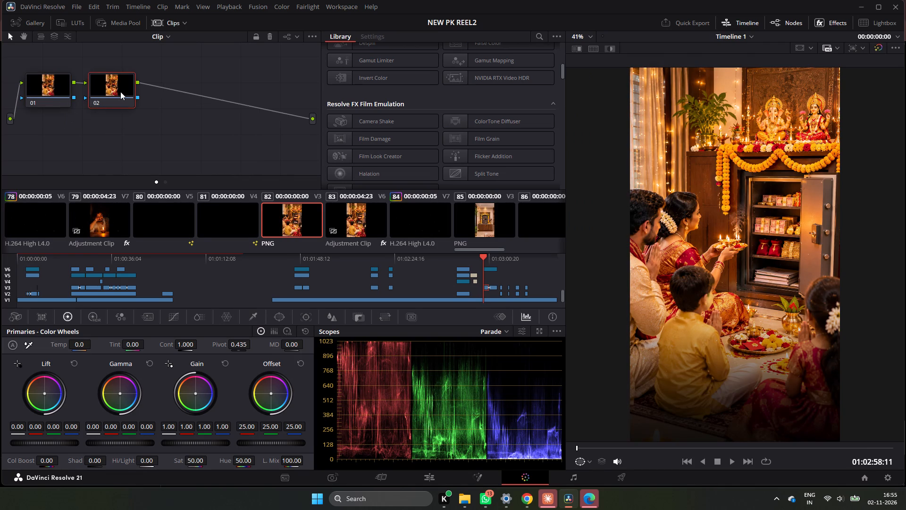
Apply the Radial Blur effect to node 02 of the family puja image.
right_click(121, 92)
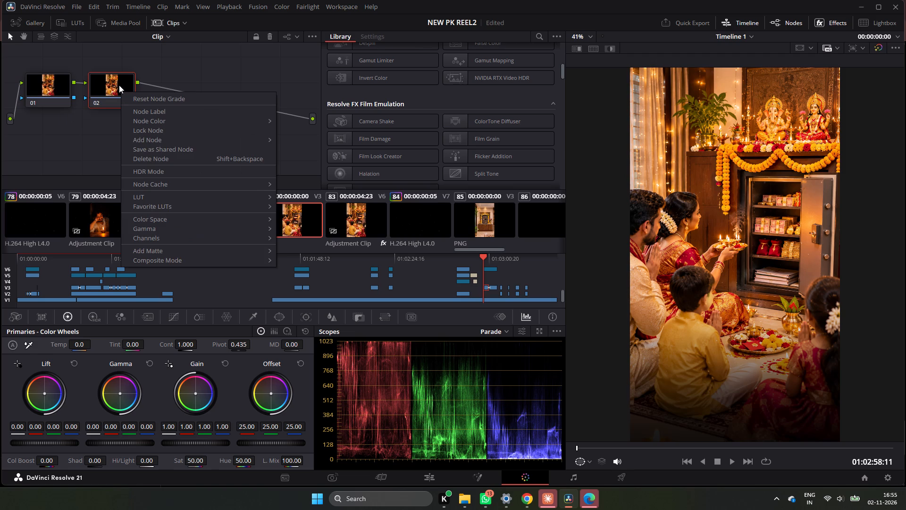
left_click(113, 82)
scroll(433, 76, "up", 13)
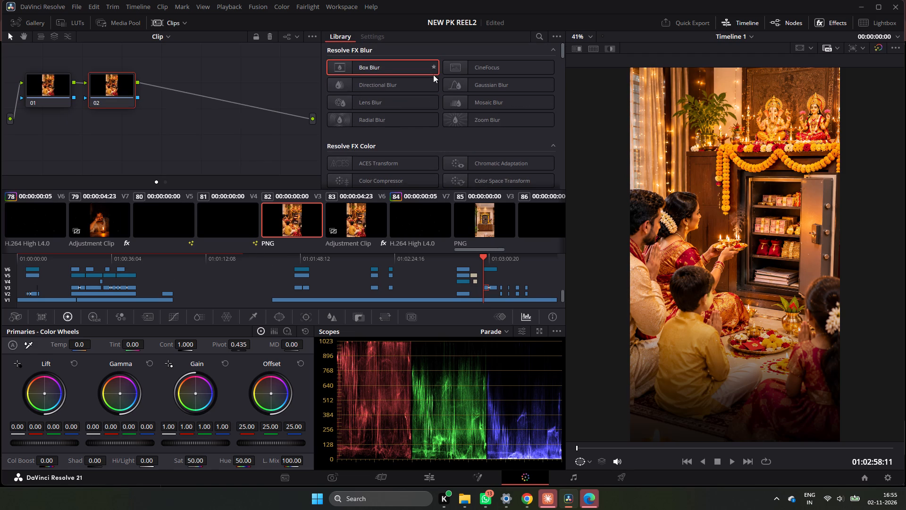
left_click(499, 87)
left_click_drag(499, 87, 163, 115)
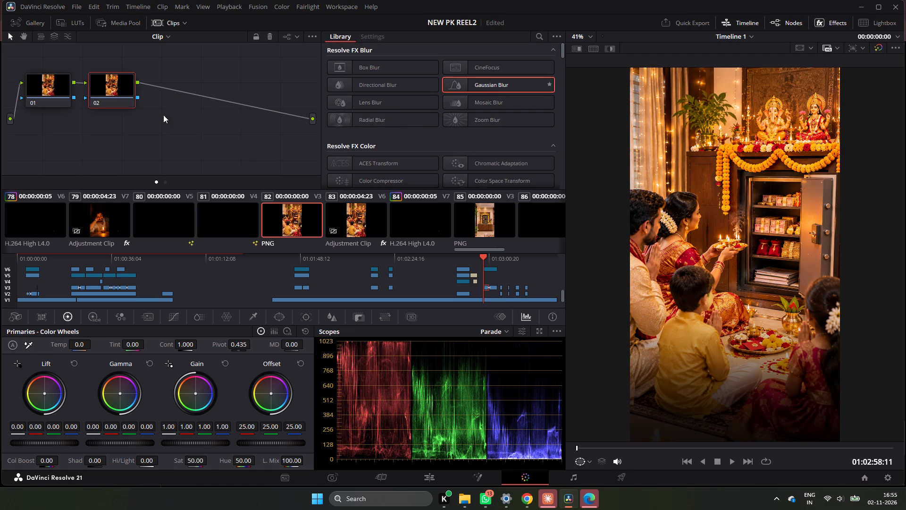
left_click_drag(163, 115, 172, 110)
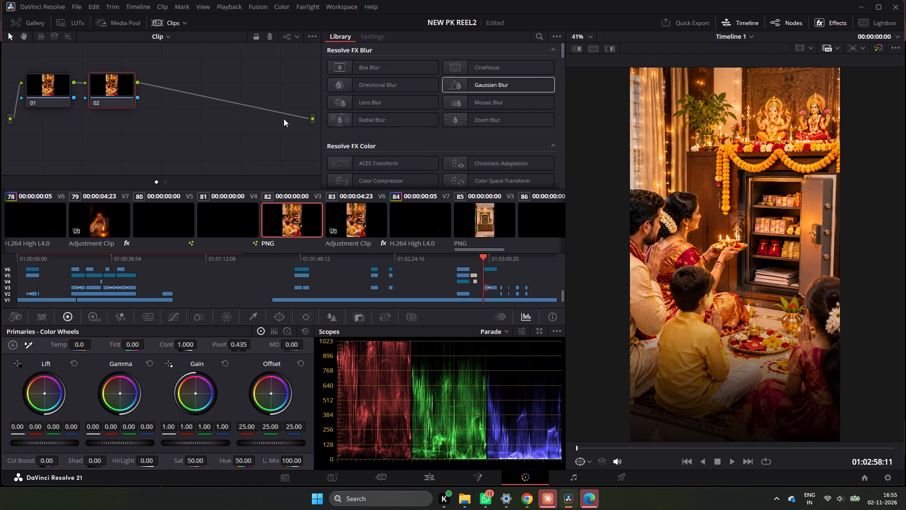
left_click_drag(367, 119, 109, 90)
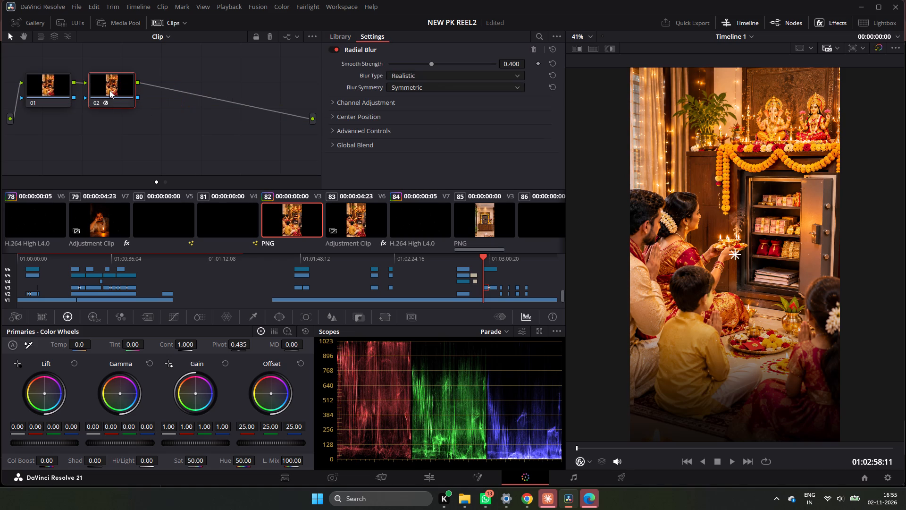
Add a circular window to node 02, enlarge it around the woman and the safe, and invert it to blur only the surroundings.
left_click(284, 316)
left_click(22, 390)
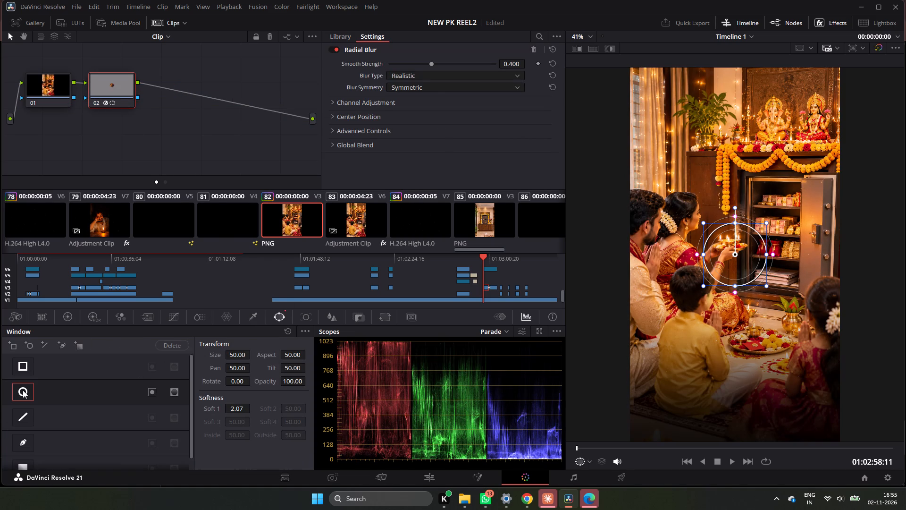
left_click_drag(764, 285, 844, 385)
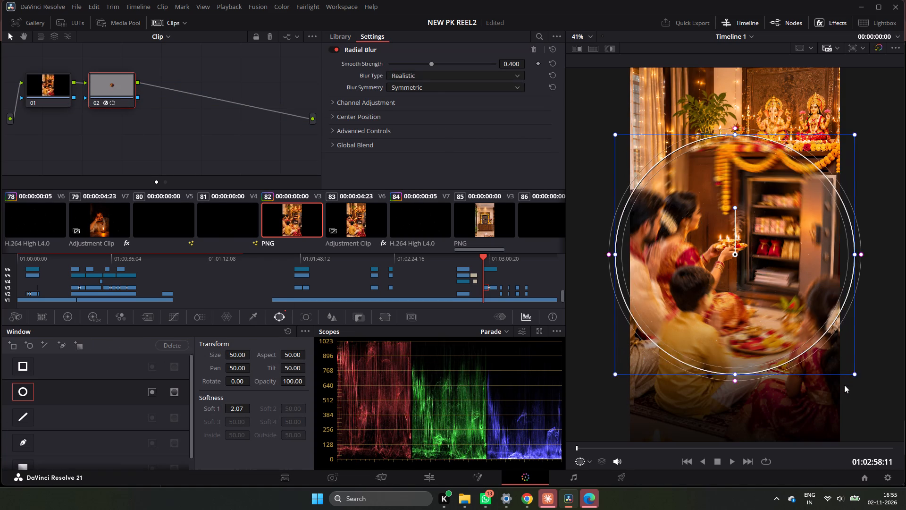
left_click_drag(844, 385, 757, 359)
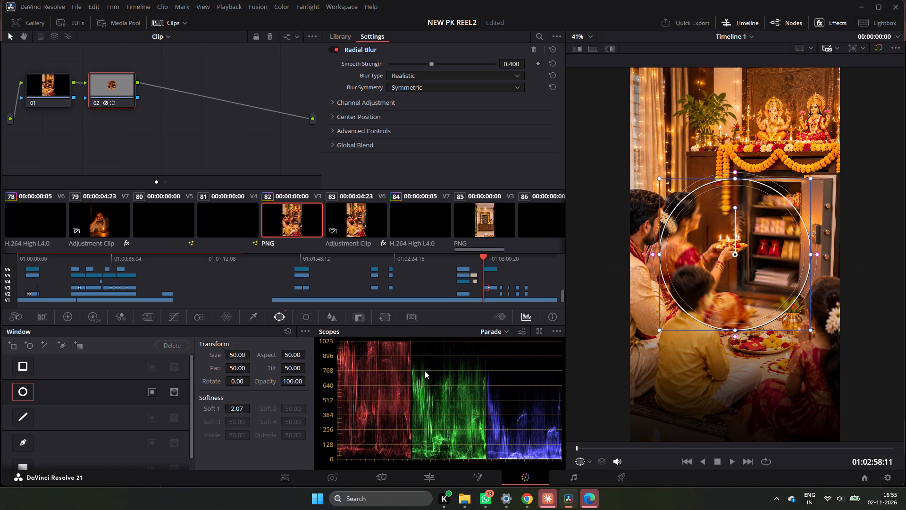
left_click(155, 393)
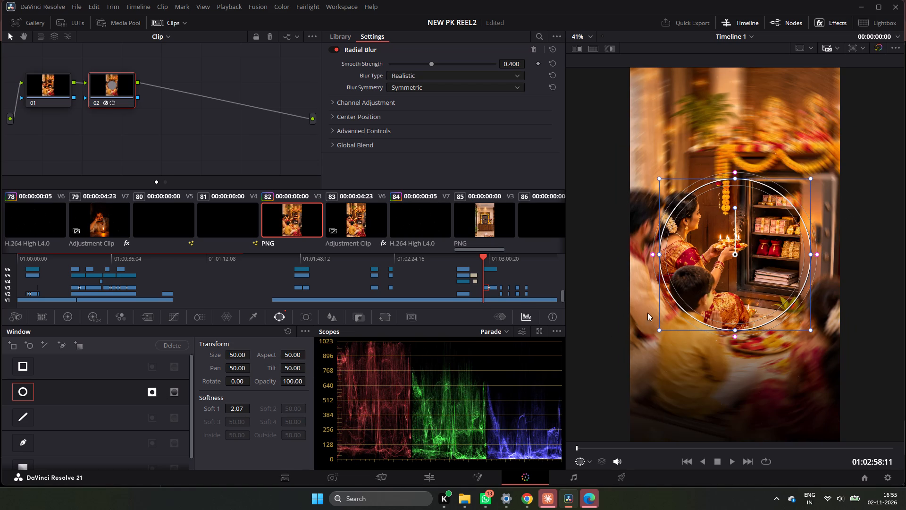
Enlarge the circular window to nearly the image's width and stretch it vertically into a tall oval with an aspect of about 28.
left_click_drag(808, 335, 813, 353)
left_click_drag(822, 385, 818, 368)
left_click_drag(810, 332, 808, 373)
left_click_drag(774, 350, 760, 358)
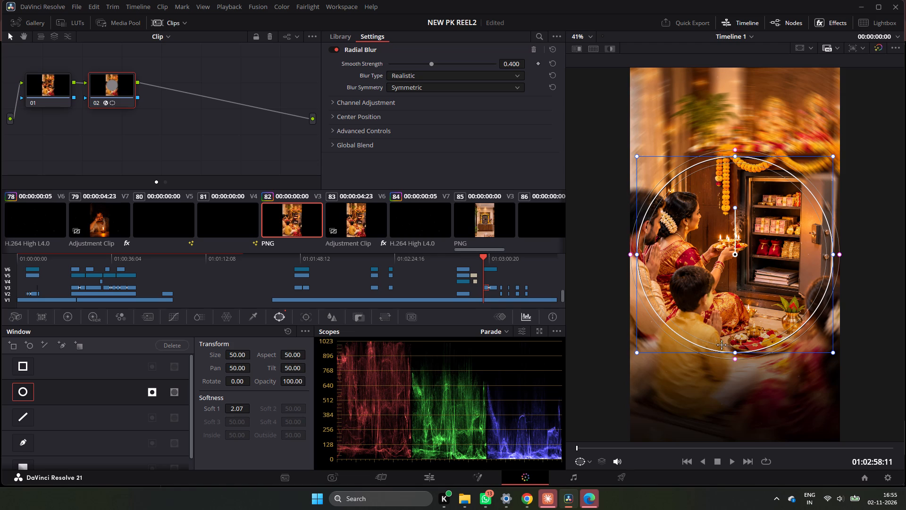
left_click_drag(734, 353, 750, 427)
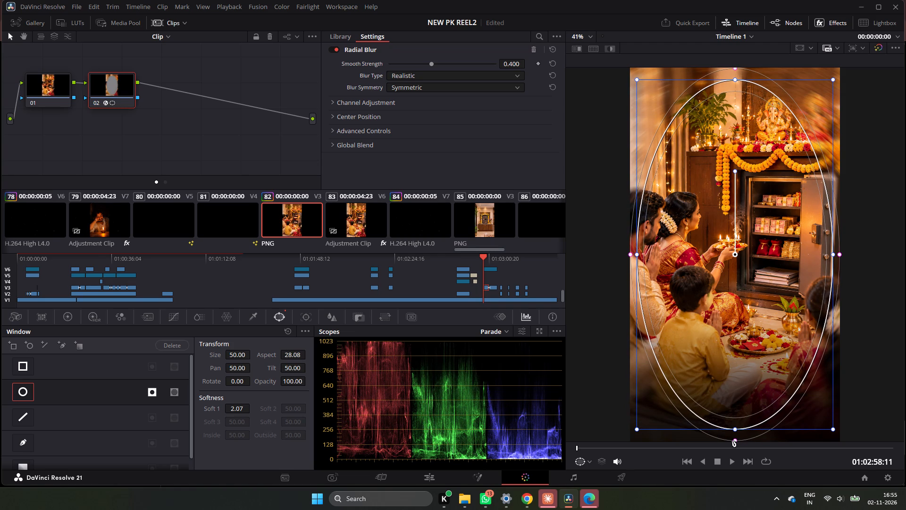
Enlarge node 02's oval window to size 51.85, aspect 30.67 and softness about 14.35, and return to the edit timeline.
left_click_drag(732, 440, 734, 480)
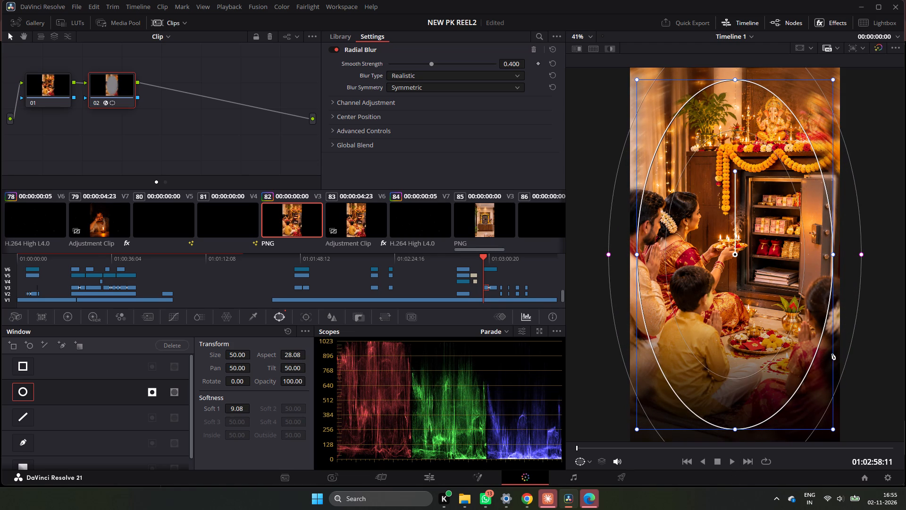
left_click_drag(833, 255, 847, 260)
left_click_drag(735, 81, 735, 74)
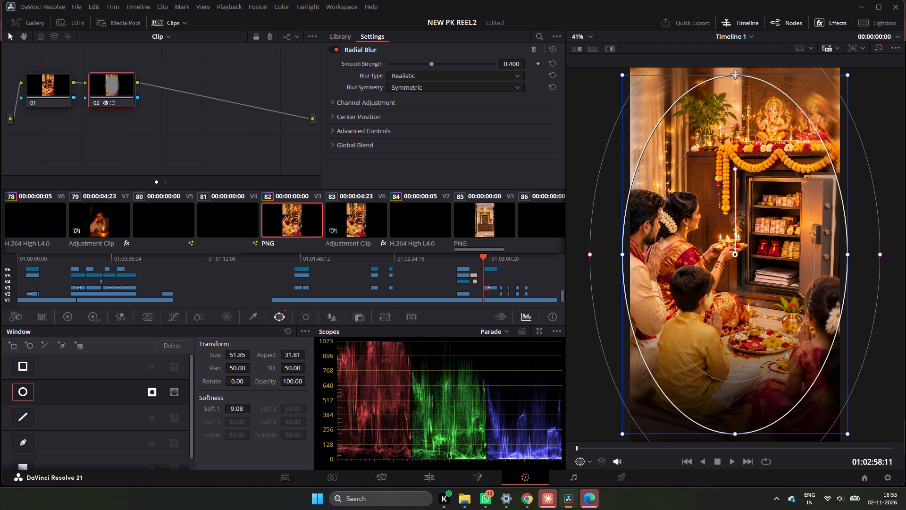
left_click_drag(735, 74, 735, 71)
left_click_drag(878, 255, 893, 277)
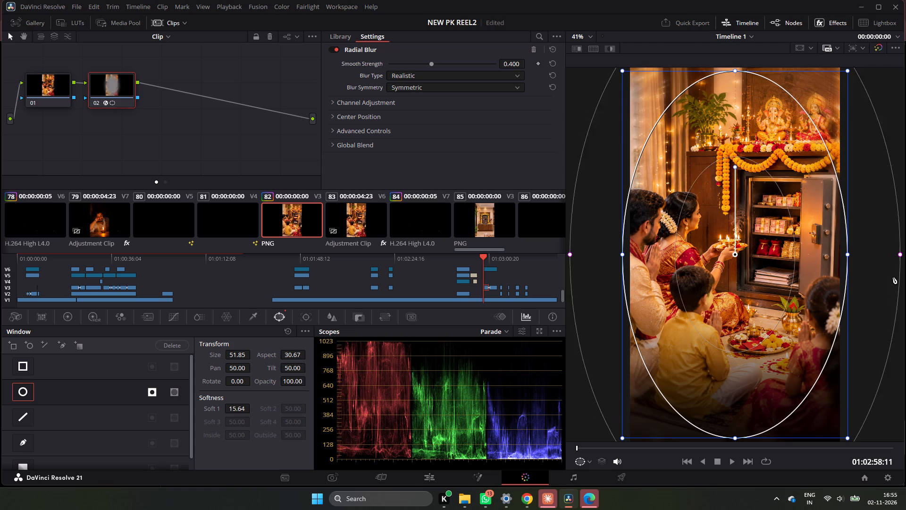
left_click_drag(893, 277, 898, 272)
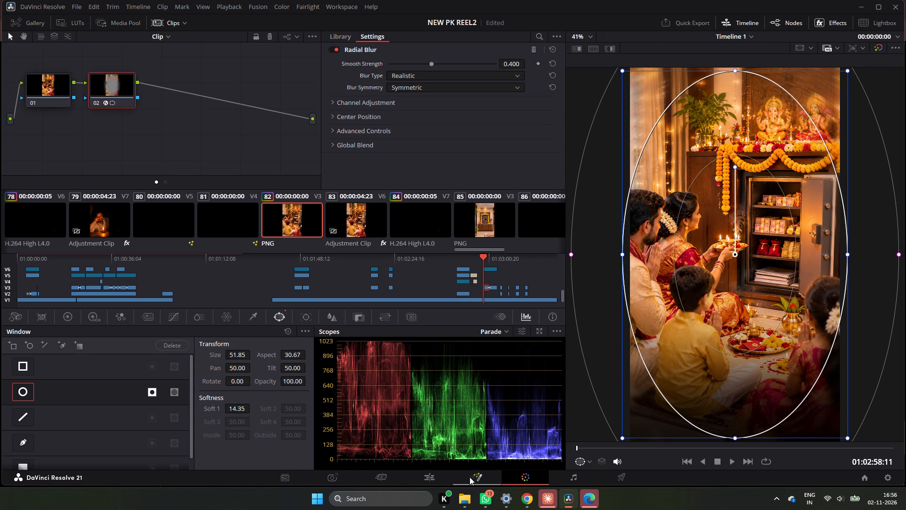
left_click(445, 476)
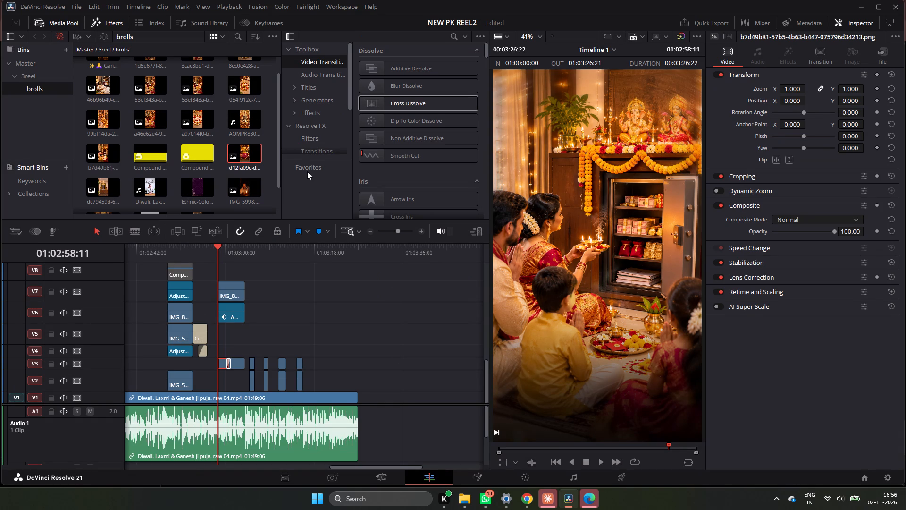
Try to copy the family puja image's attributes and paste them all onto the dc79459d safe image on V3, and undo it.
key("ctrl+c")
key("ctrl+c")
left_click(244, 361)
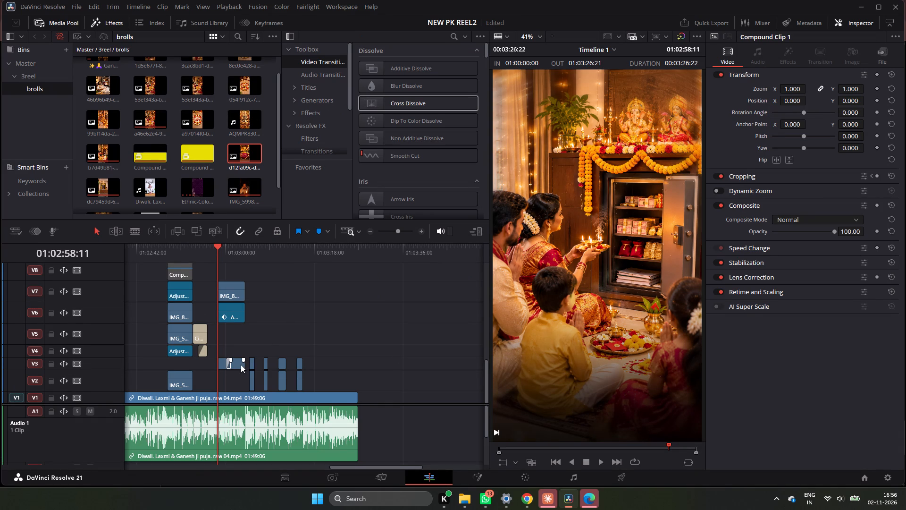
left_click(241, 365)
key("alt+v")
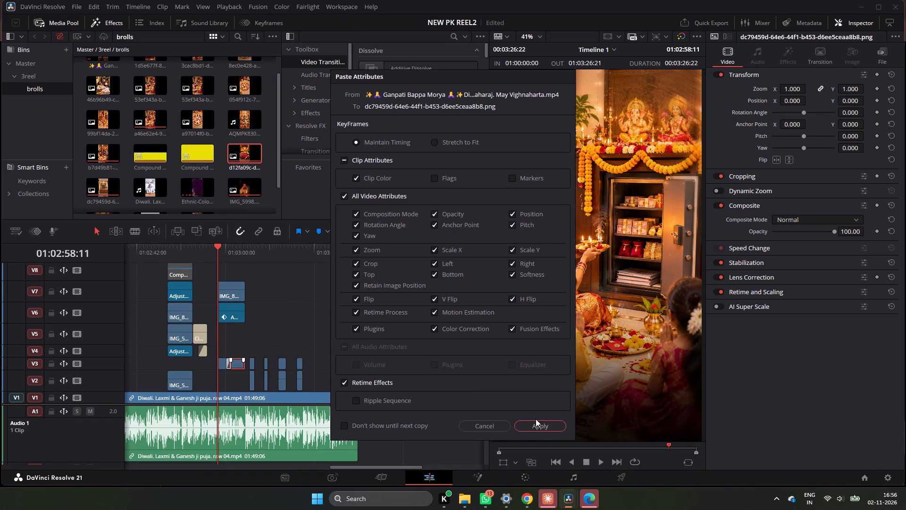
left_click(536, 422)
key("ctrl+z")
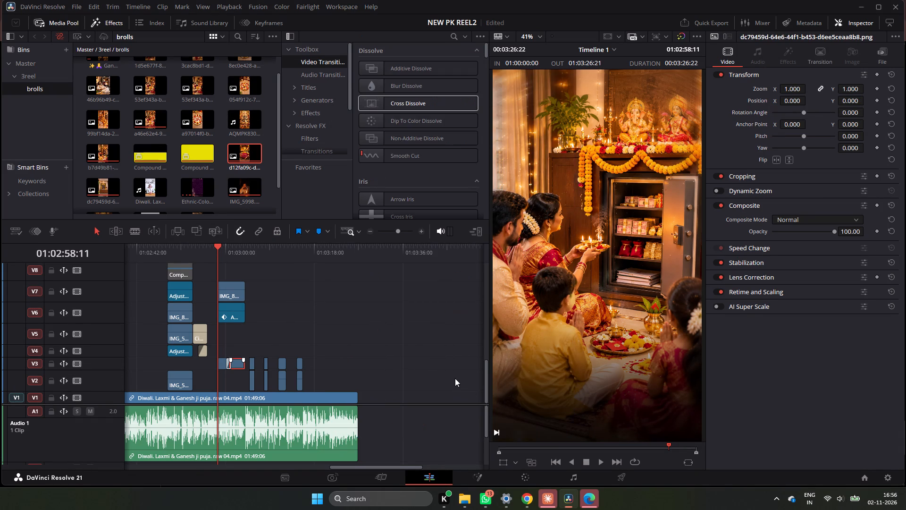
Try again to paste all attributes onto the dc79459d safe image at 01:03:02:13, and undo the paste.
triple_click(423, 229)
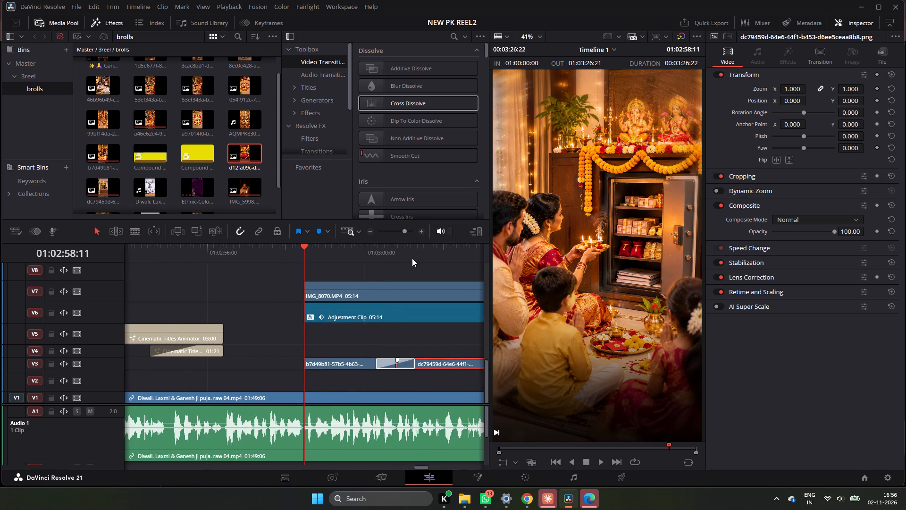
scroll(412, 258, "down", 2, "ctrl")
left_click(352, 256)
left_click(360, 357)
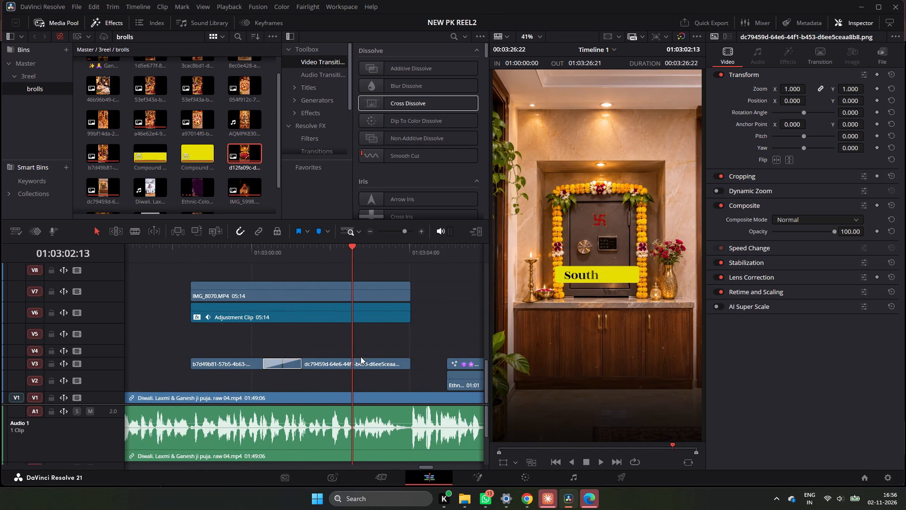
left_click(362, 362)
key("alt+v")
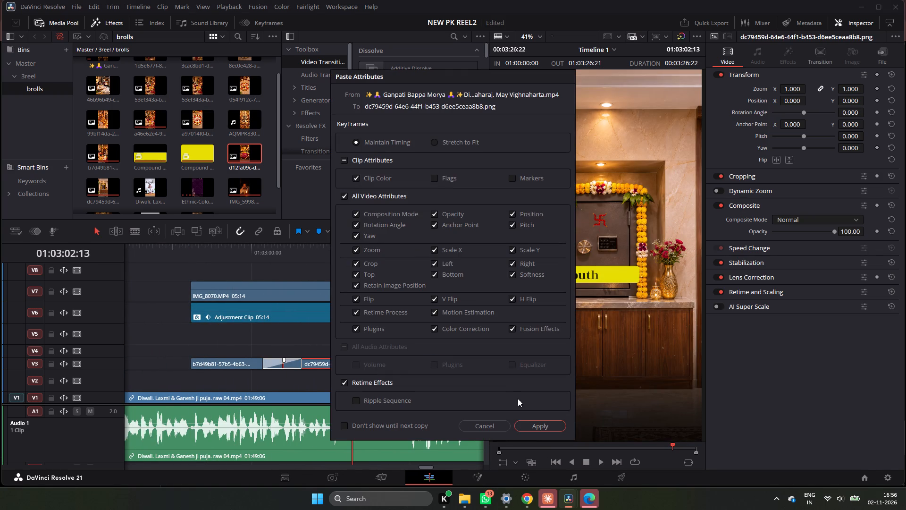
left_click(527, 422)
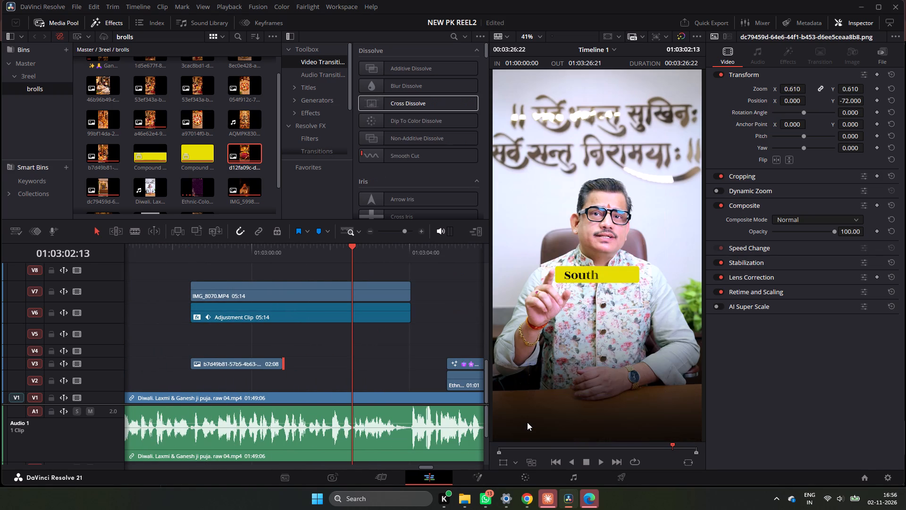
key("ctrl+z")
Paste only Color Correction from the video attributes onto the dc79459d safe image and compare it with the family puja image.
right_click(378, 368)
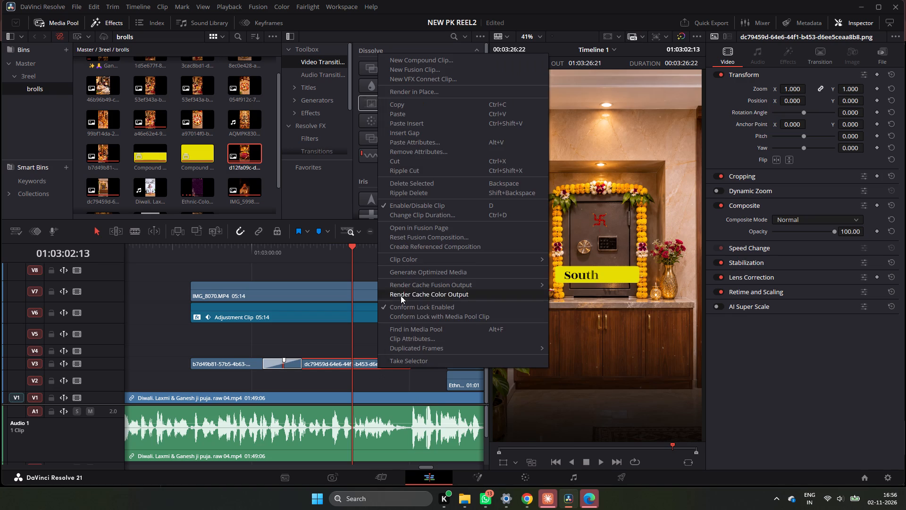
left_click(351, 364)
key("alt+v")
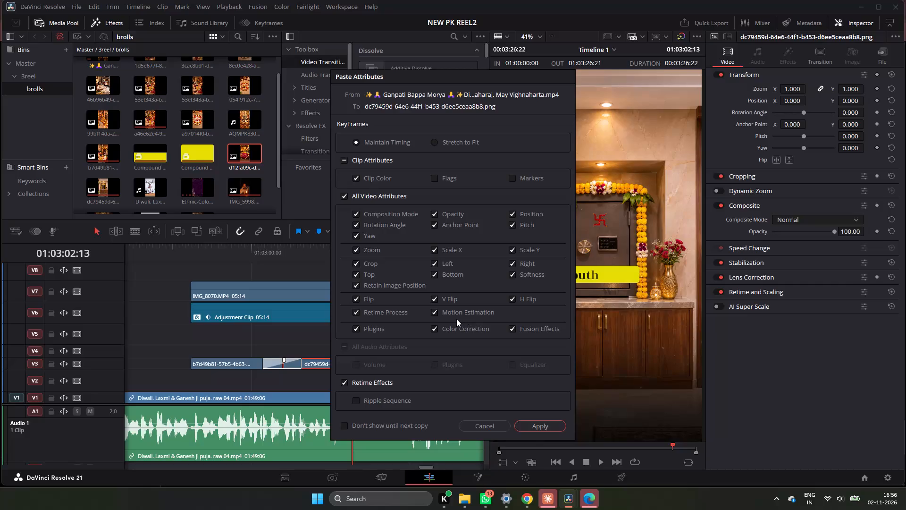
left_click(346, 196)
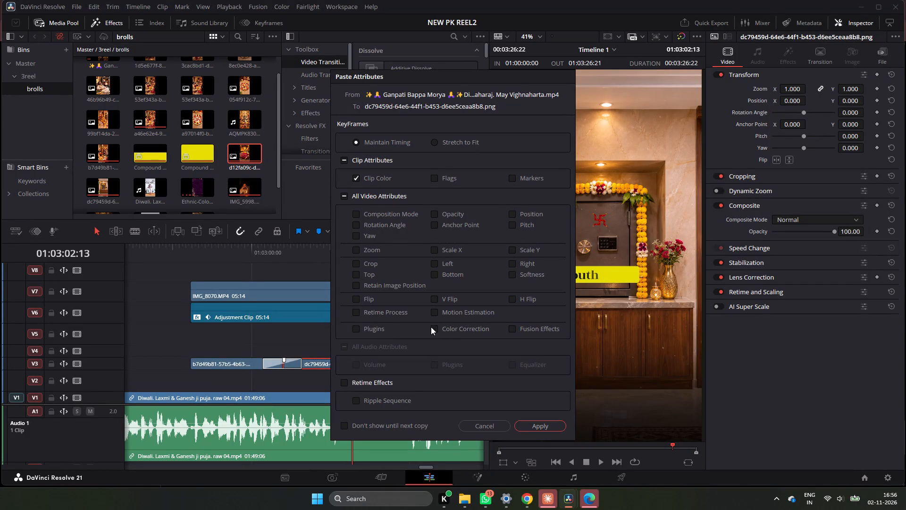
left_click(436, 328)
left_click(542, 425)
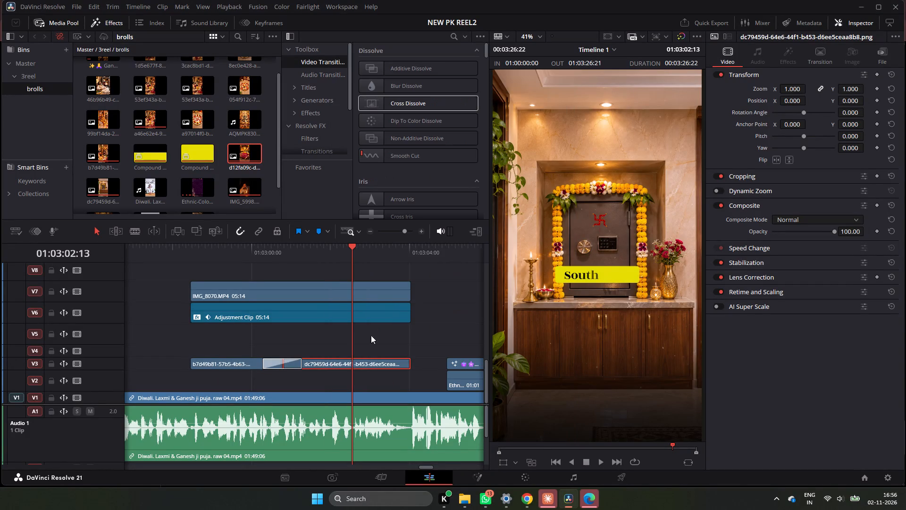
left_click_drag(308, 259, 310, 260)
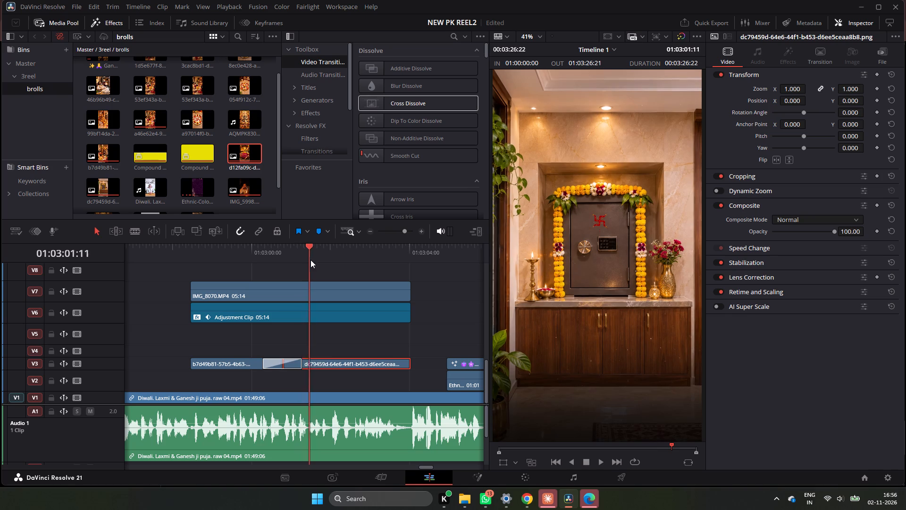
left_click_drag(310, 260, 252, 265)
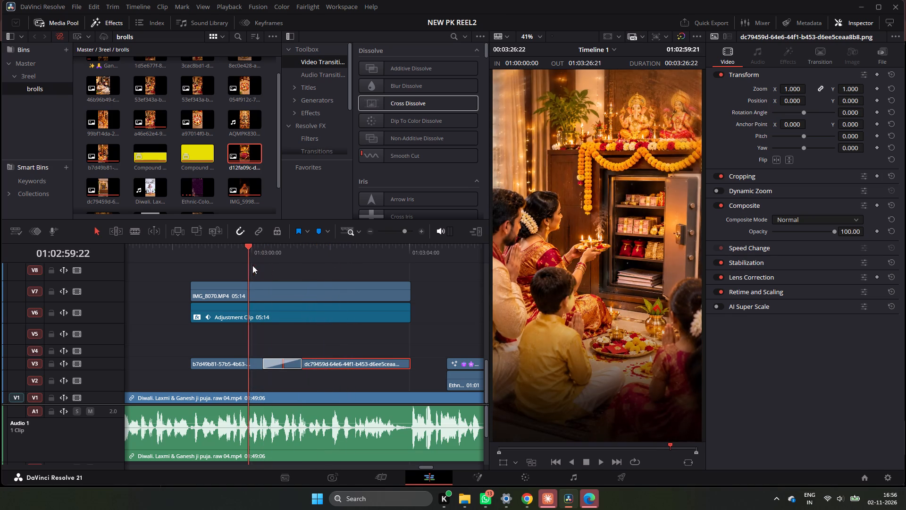
left_click_drag(252, 265, 353, 280)
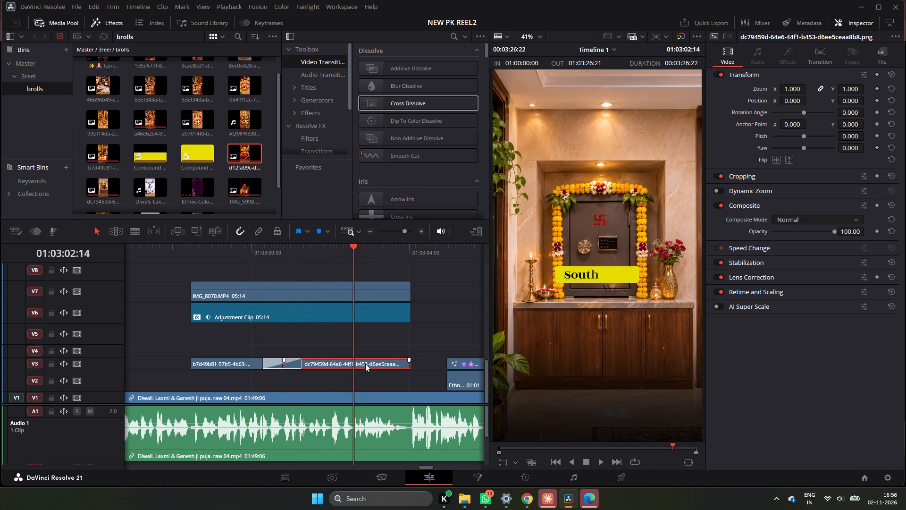
Paste attributes onto the dc79459d safe image again with both Color Correction and Fusion Effects included.
right_click(365, 364)
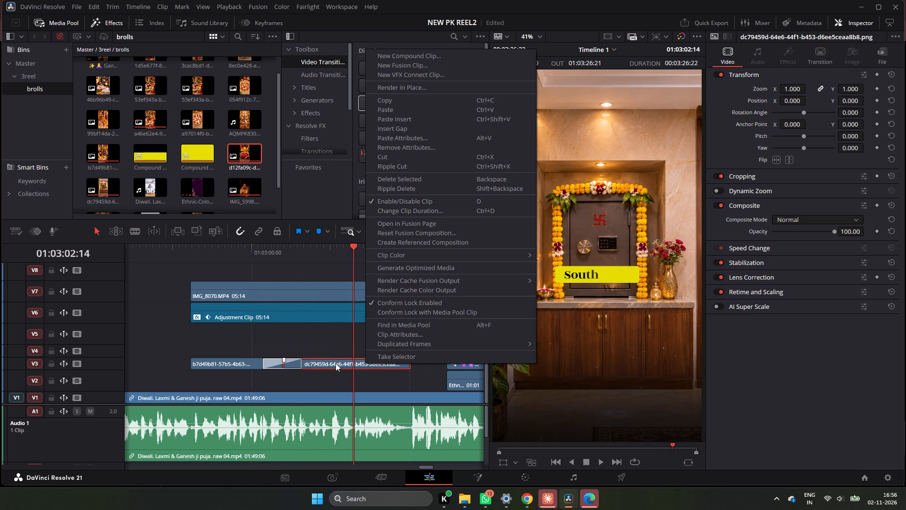
key("alt+v")
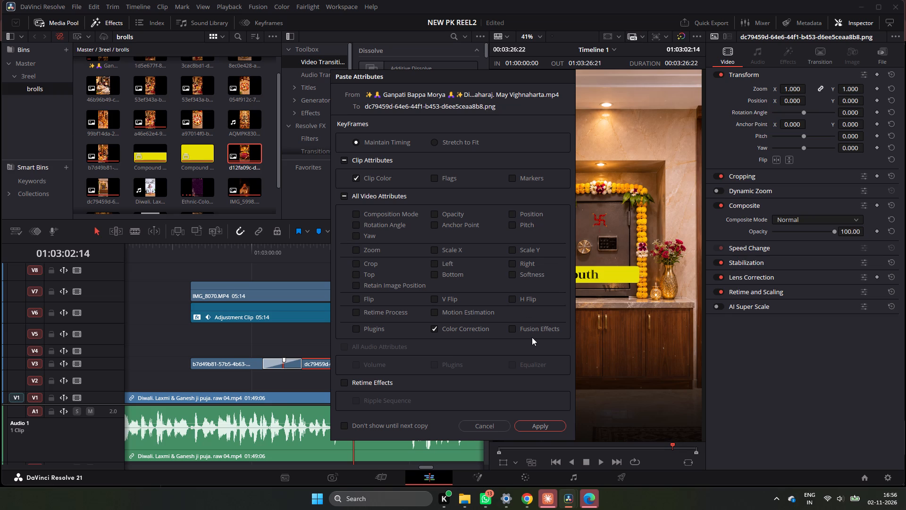
left_click(508, 328)
left_click(512, 331)
left_click(540, 433)
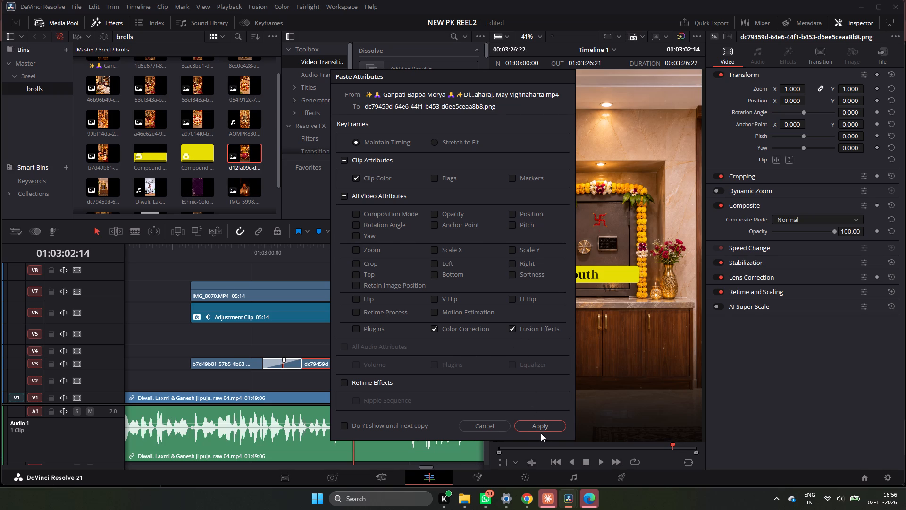
left_click(540, 429)
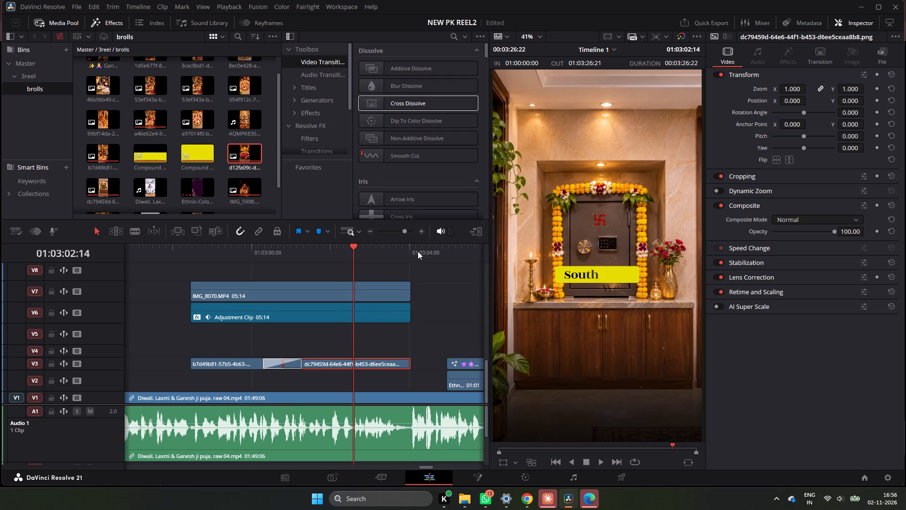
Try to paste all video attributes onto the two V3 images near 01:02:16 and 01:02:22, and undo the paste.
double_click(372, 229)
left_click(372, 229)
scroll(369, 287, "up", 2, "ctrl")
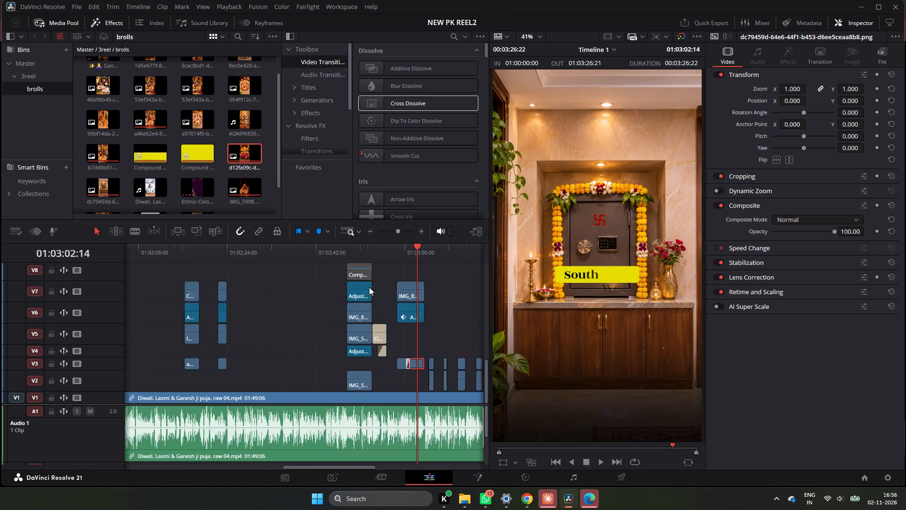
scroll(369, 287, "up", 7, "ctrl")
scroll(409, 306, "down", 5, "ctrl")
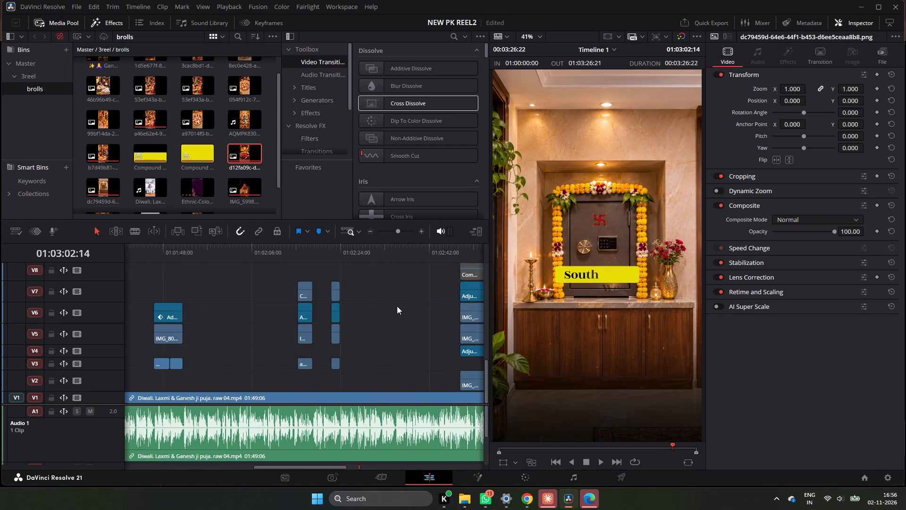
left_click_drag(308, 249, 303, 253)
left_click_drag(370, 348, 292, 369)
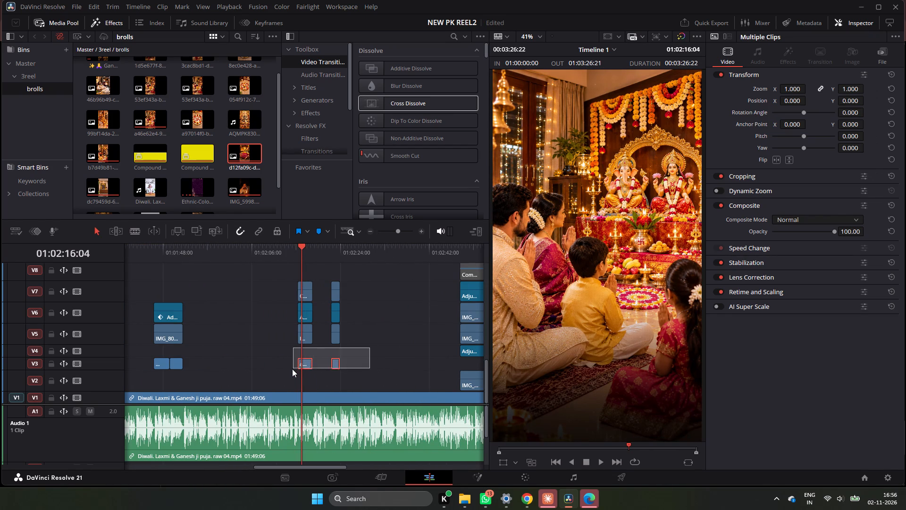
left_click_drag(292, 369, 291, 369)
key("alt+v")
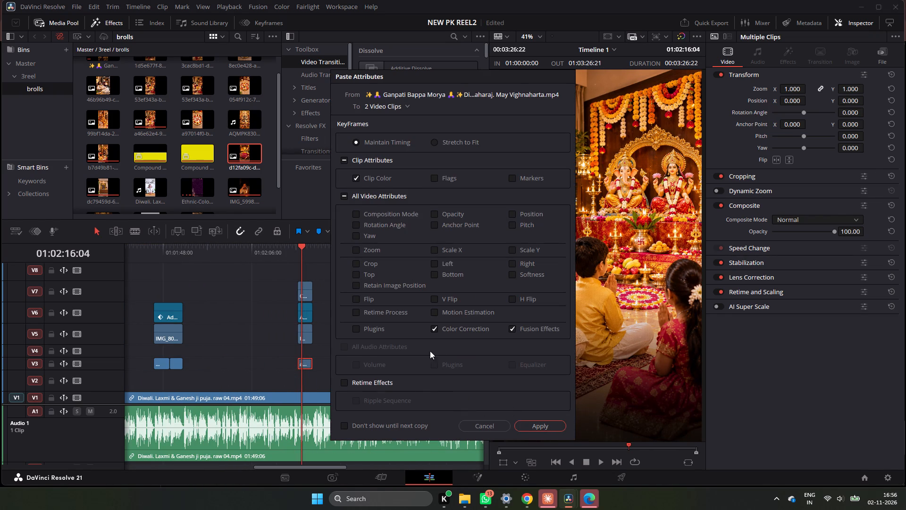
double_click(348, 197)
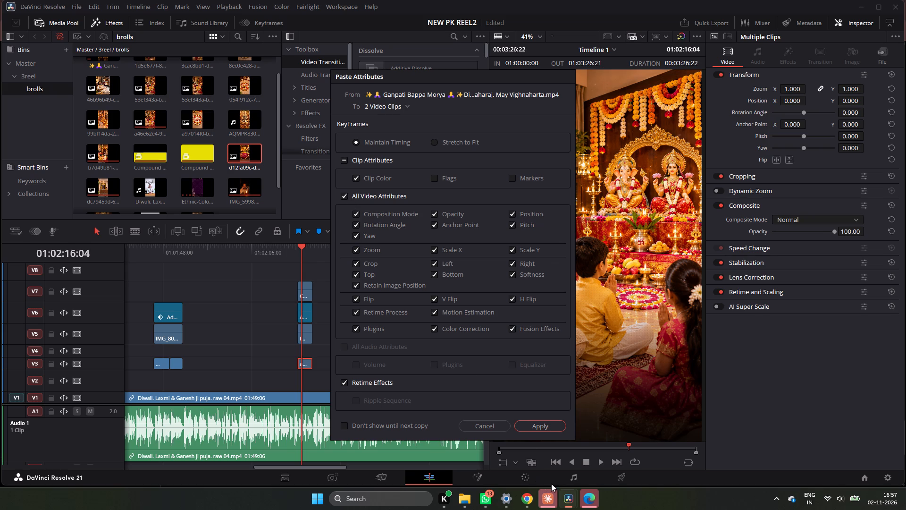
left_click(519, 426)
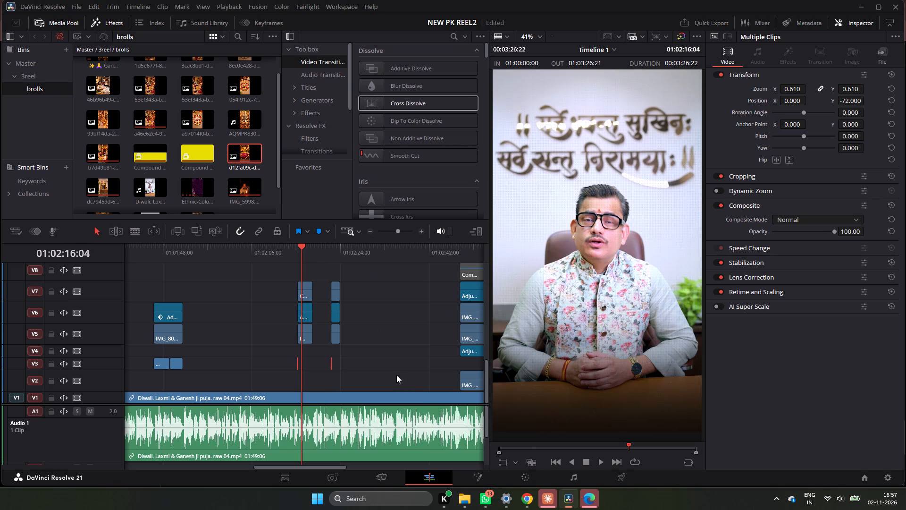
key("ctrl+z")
Play the puja image section from 01:02:16:04 and disable the two Darken overlay clips on V7 above the V3 images.
key("space")
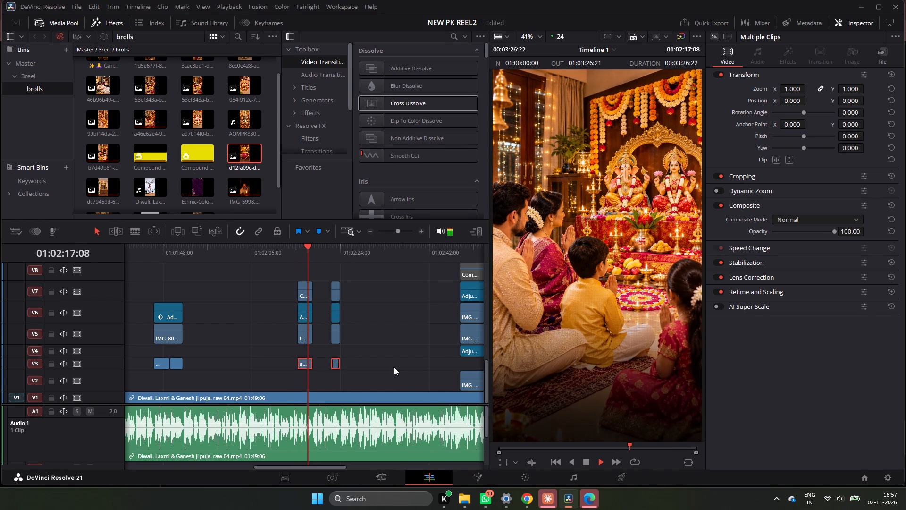
key("space")
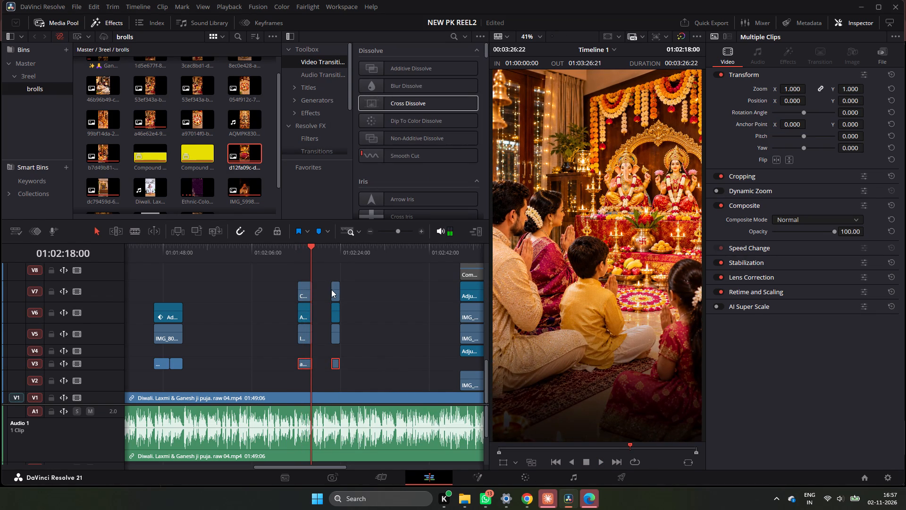
left_click_drag(348, 287, 303, 297)
key("d")
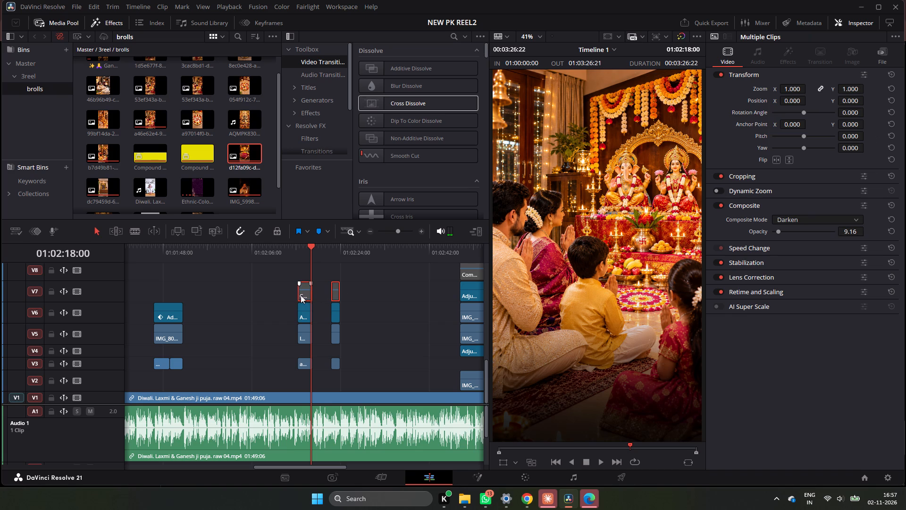
Play the timeline from 01:02:18:00 to about 01:02:46 to review the section with the overlays disabled.
key("space")
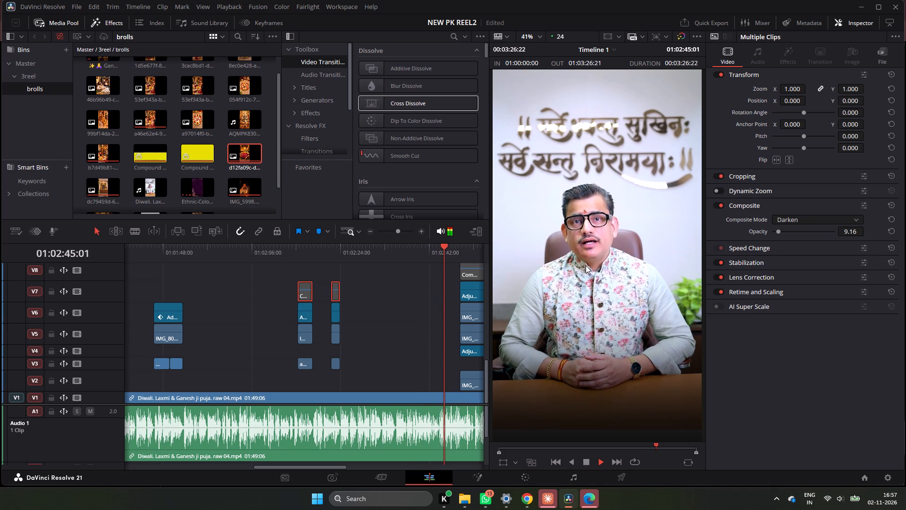
key("space")
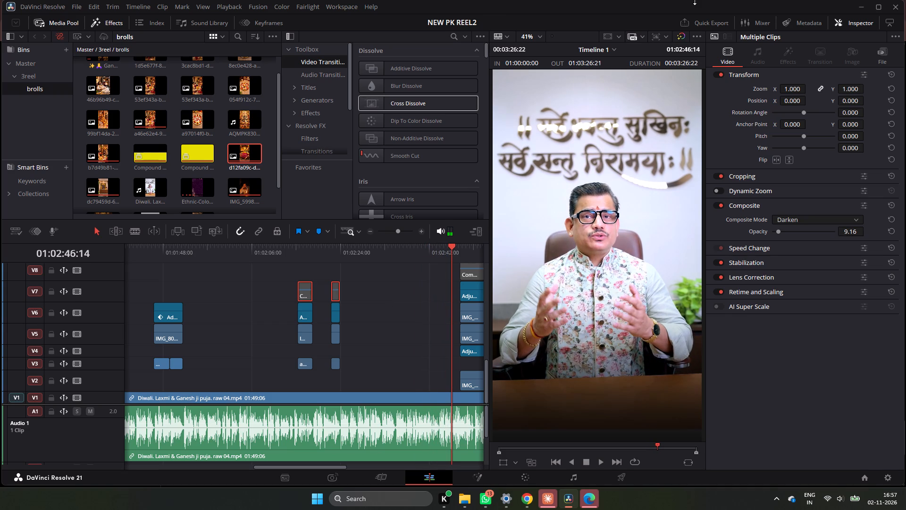
Play the timeline from about 01:01:47 to 01:02:08 to review the section before the puja images.
left_click(156, 255)
key("space")
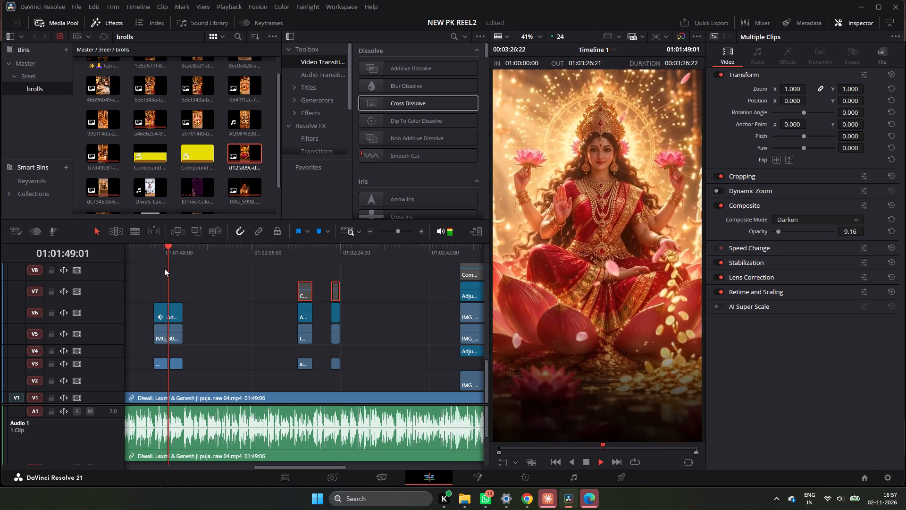
key("space")
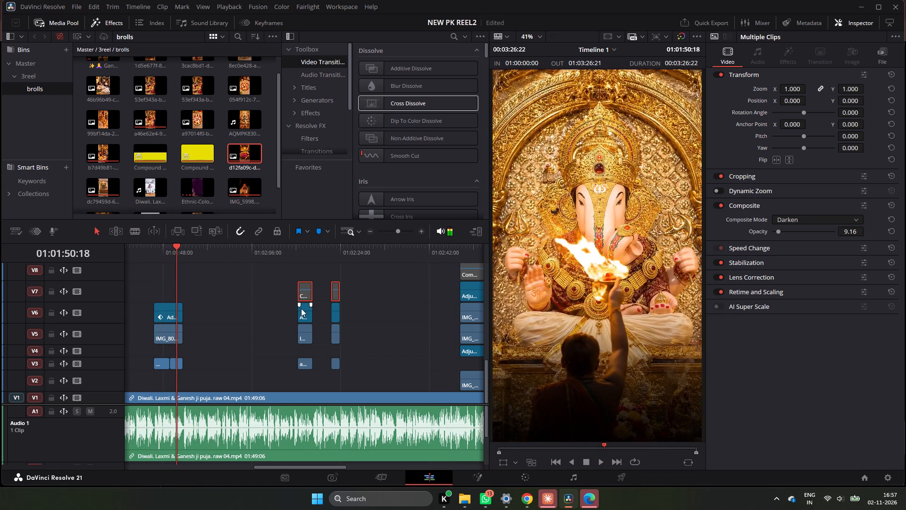
key("space")
key("space")
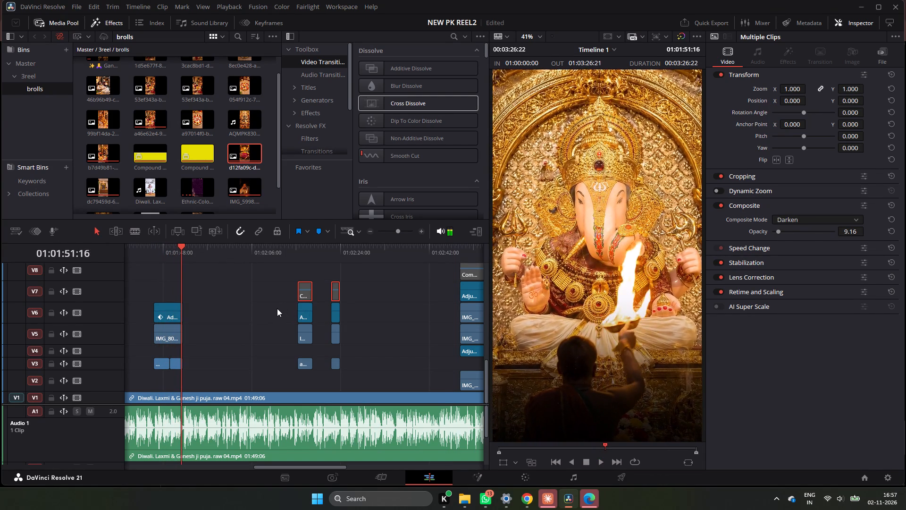
key("space")
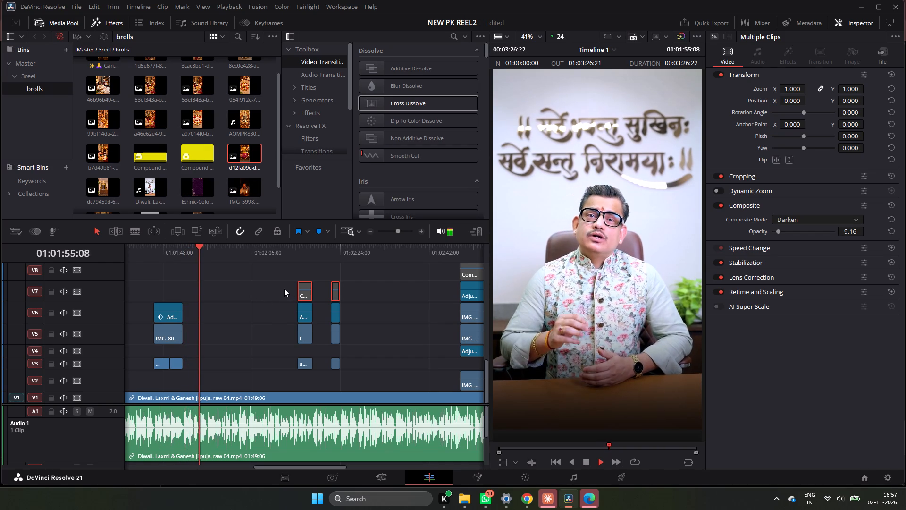
key("space")
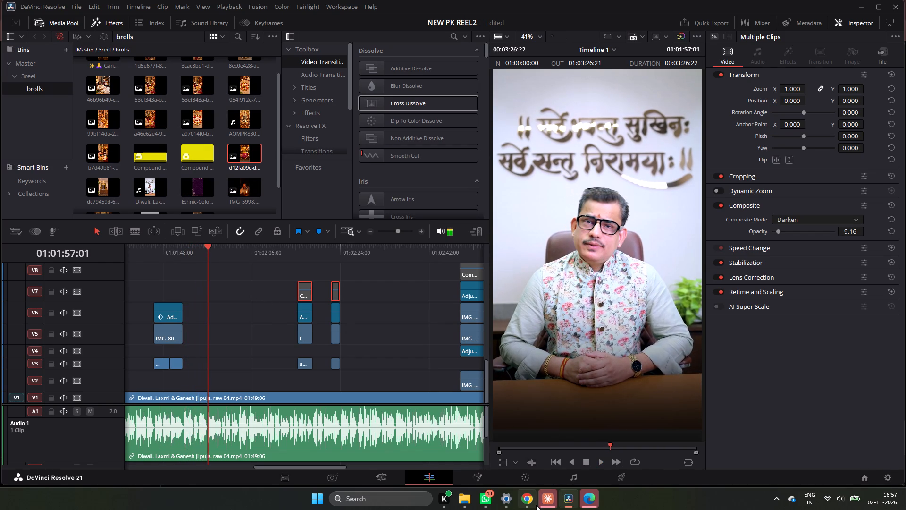
key("space")
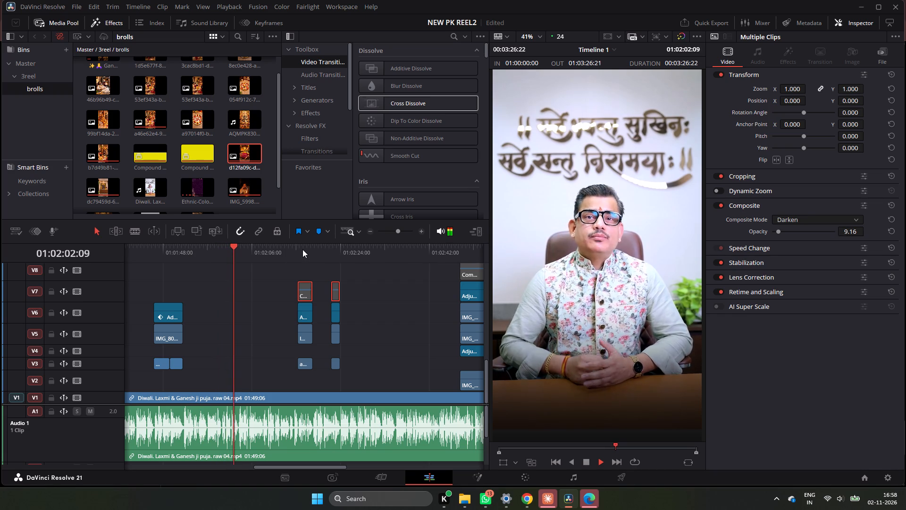
key("space")
scroll(228, 143, "down", 7)
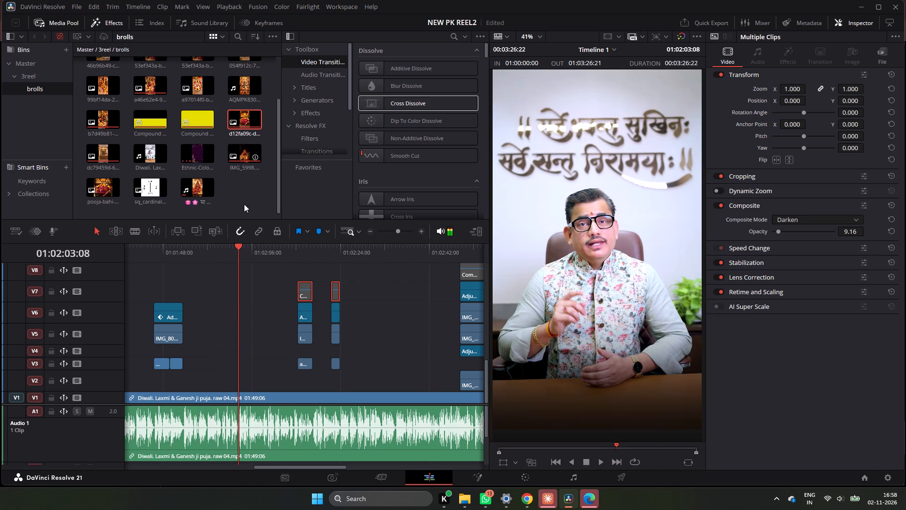
key("space")
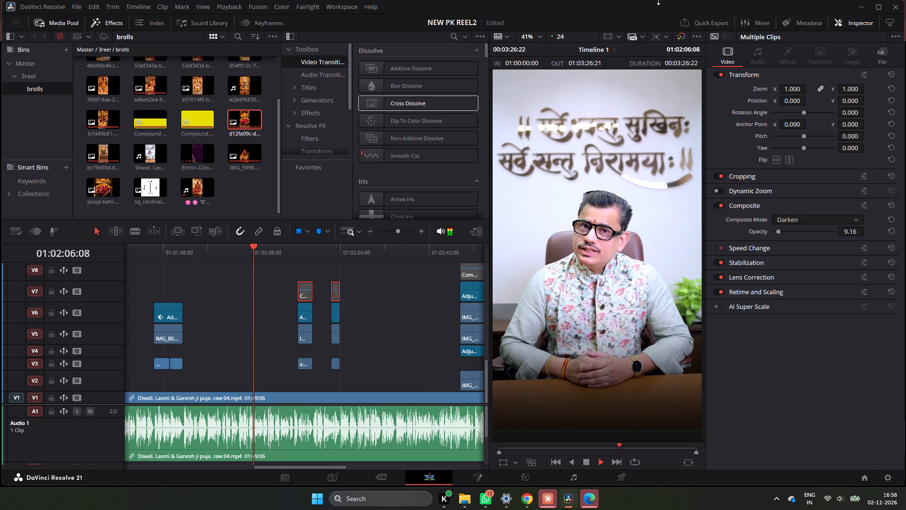
key("space")
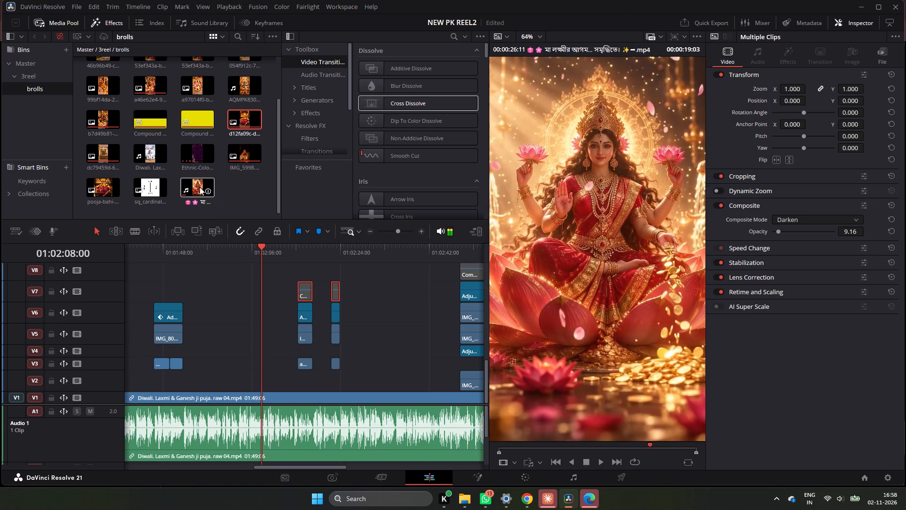
Place the AQMPK830 Ganesh aarti video from the brolls bin on V2, starting at about 01:02:02.
scroll(198, 169, "up", 2)
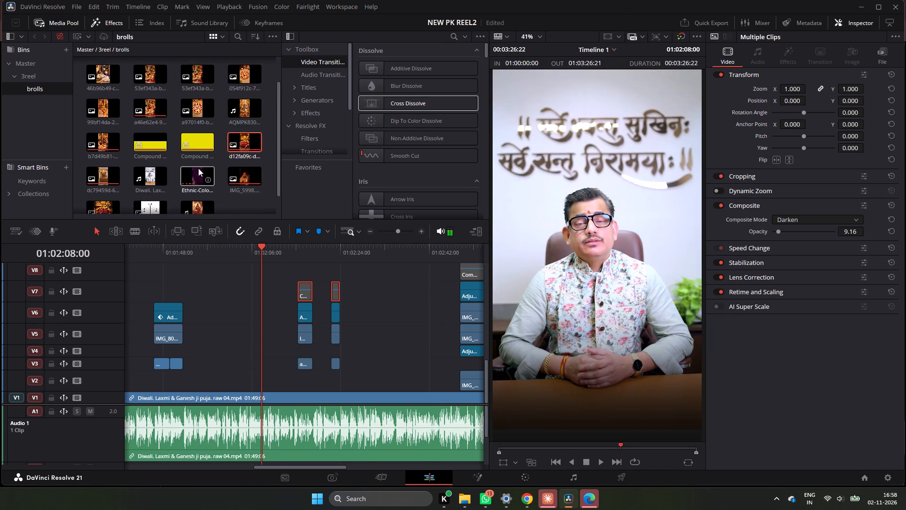
scroll(198, 168, "up", 1)
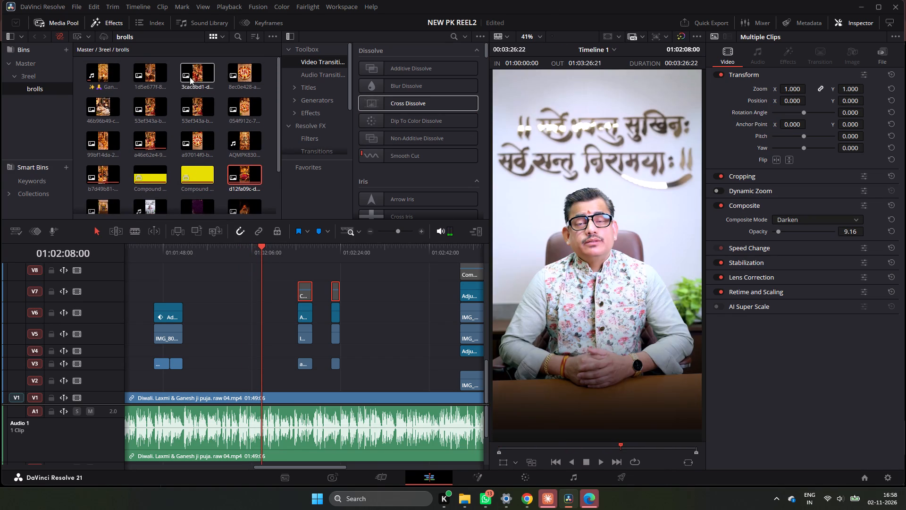
scroll(151, 78, "up", 3)
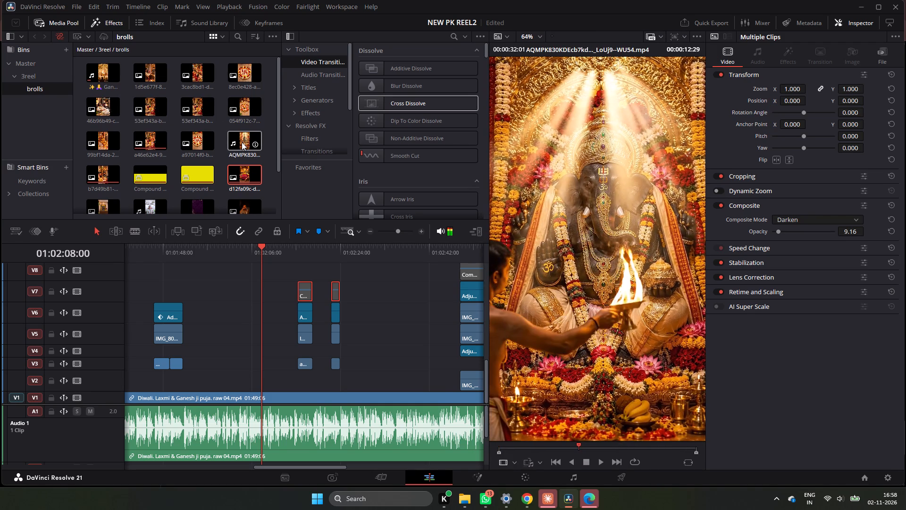
left_click_drag(243, 144, 232, 400)
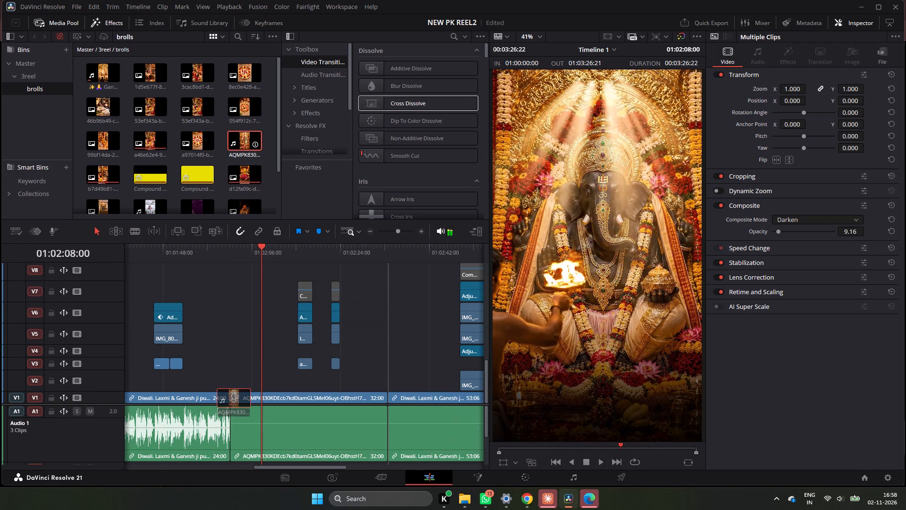
left_click_drag(232, 400, 232, 382)
Delete the AQMPK830 clip's audio from track A2, keeping its video on V2.
scroll(236, 402, "down", 3)
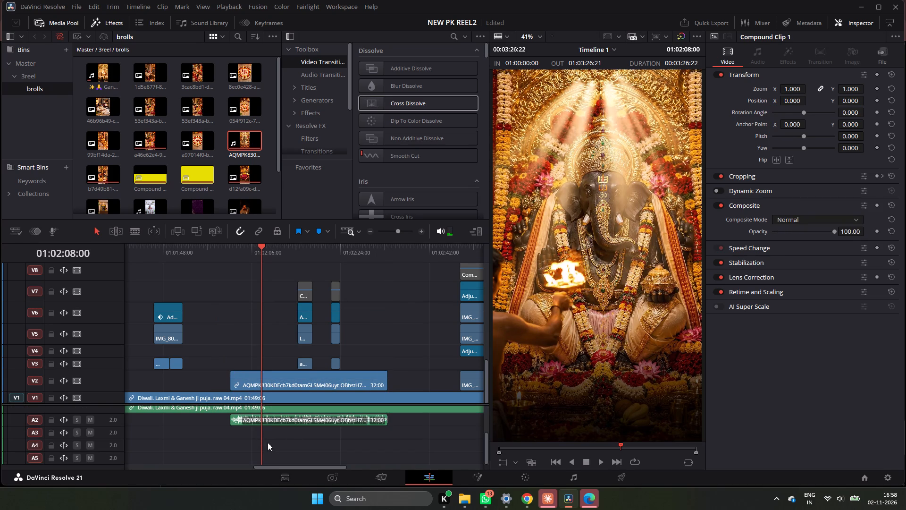
left_click(301, 425)
key("BackSpace")
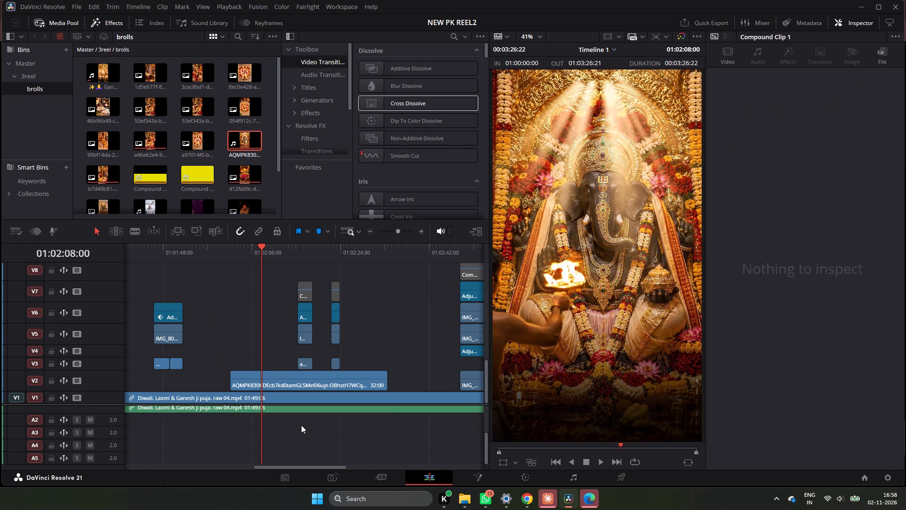
scroll(299, 426, "up", 5)
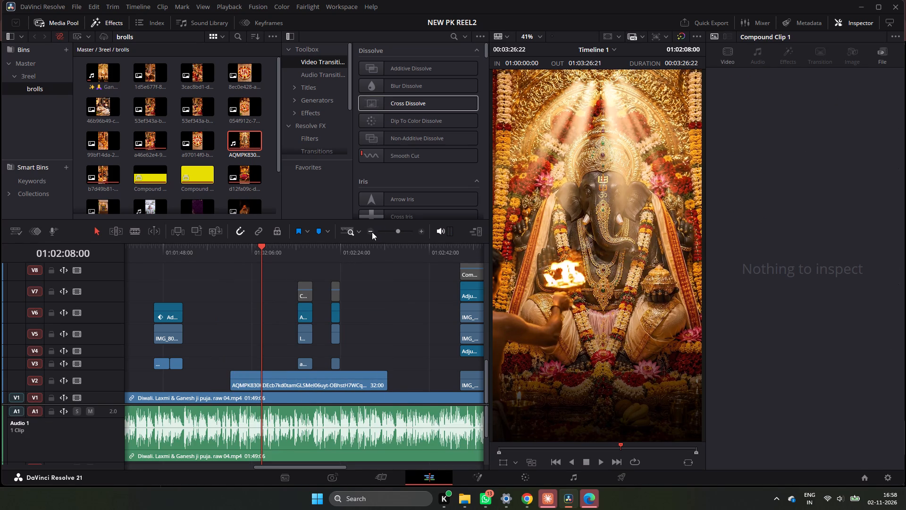
Move the audio of the Diwali Laxmi & Ganesh ji puja raw 04 clip from A1 to A2.
left_click(372, 232)
scroll(321, 383, "down", 4)
scroll(314, 408, "up", 3)
left_click_drag(305, 425, 305, 427)
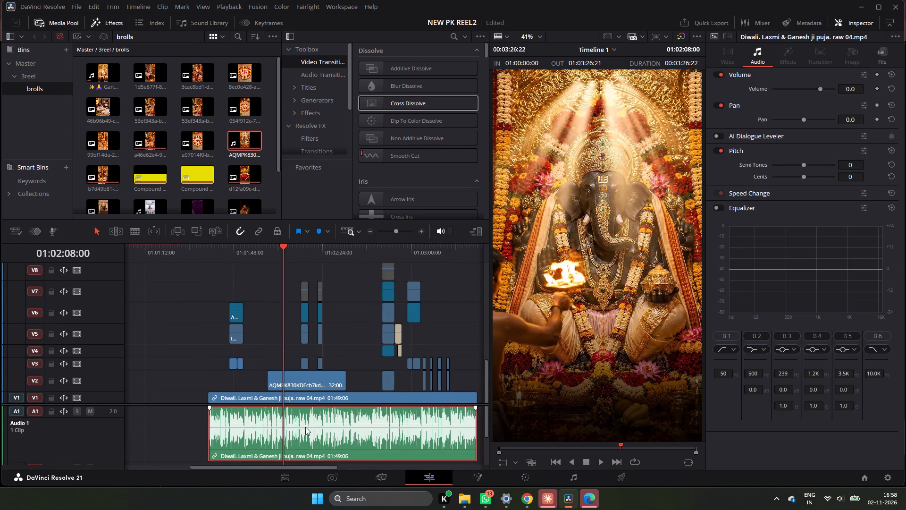
left_click_drag(305, 427, 302, 456)
left_click_drag(302, 450, 302, 445)
left_click_drag(302, 442, 302, 433)
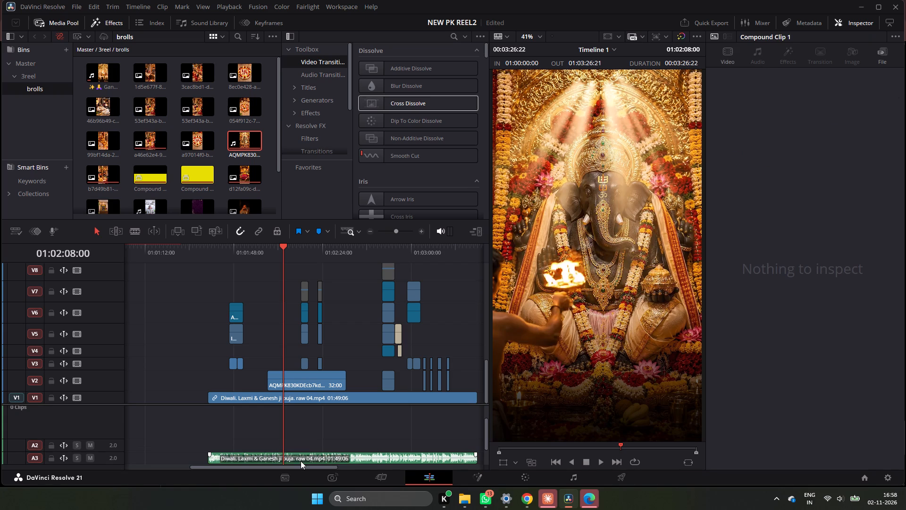
left_click_drag(301, 461, 302, 433)
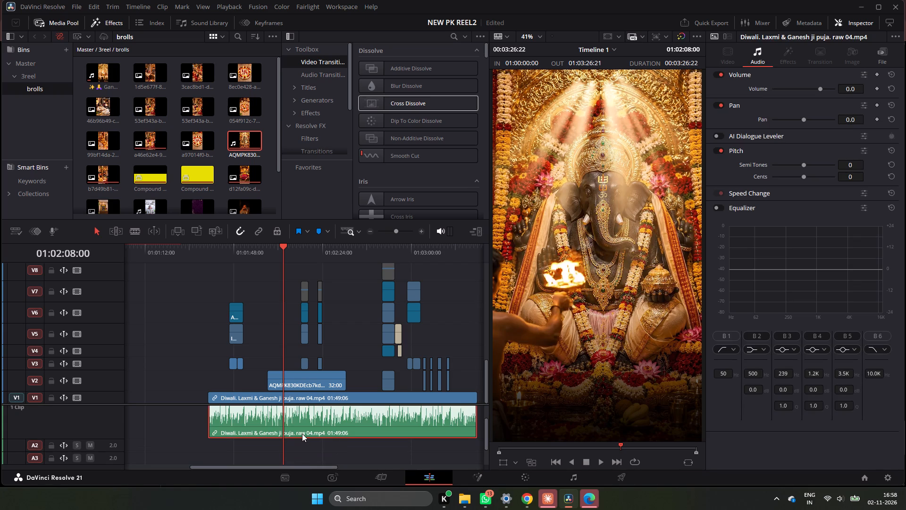
scroll(302, 433, "up", 2)
left_click(302, 433)
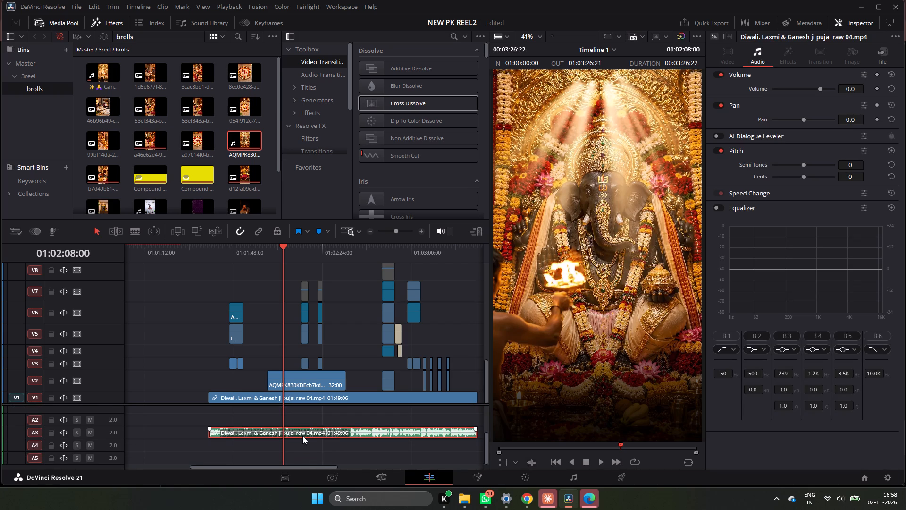
left_click_drag(302, 436, 303, 423)
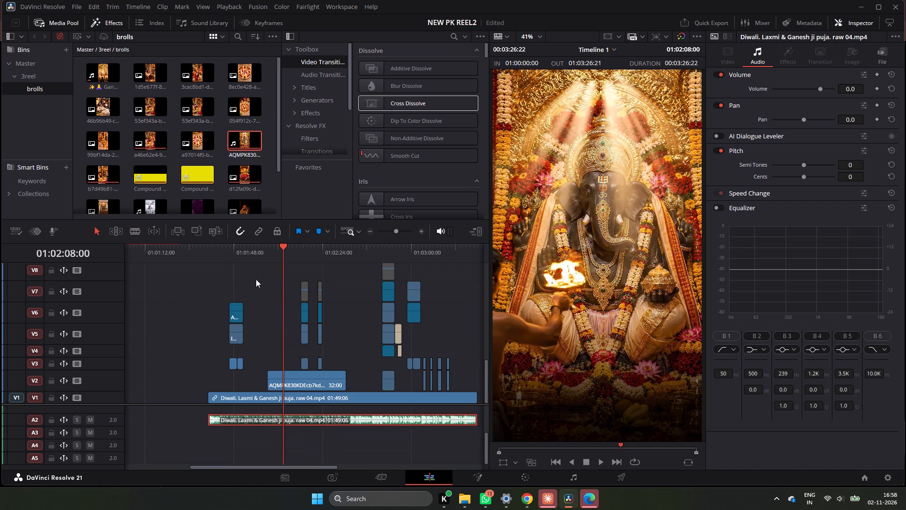
Play the raw 04 clip from its start near 01:01:38 into the AQMPK830 clip on V2.
left_click(206, 252)
key("space")
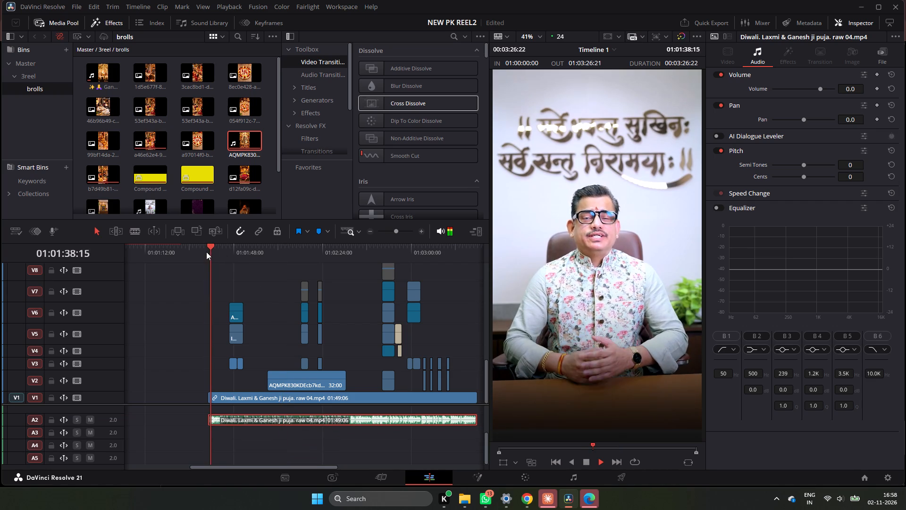
left_click_drag(215, 248, 205, 251)
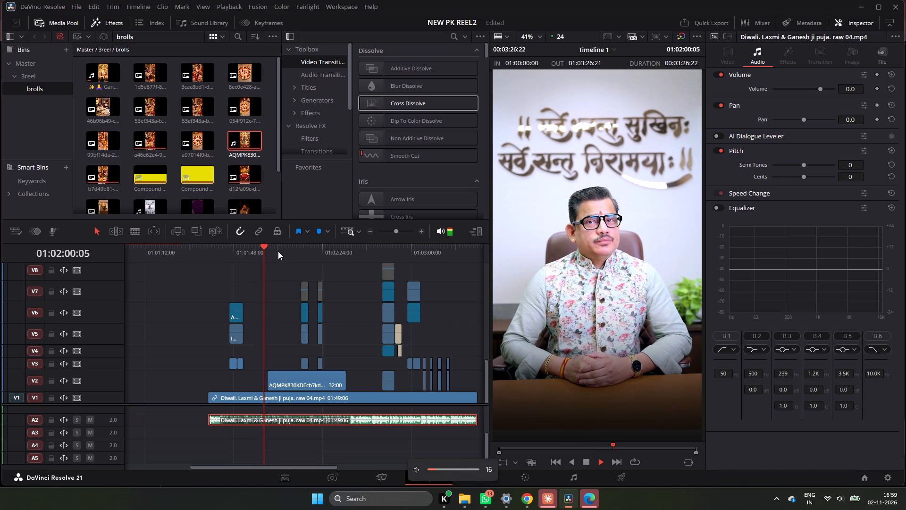
key("space")
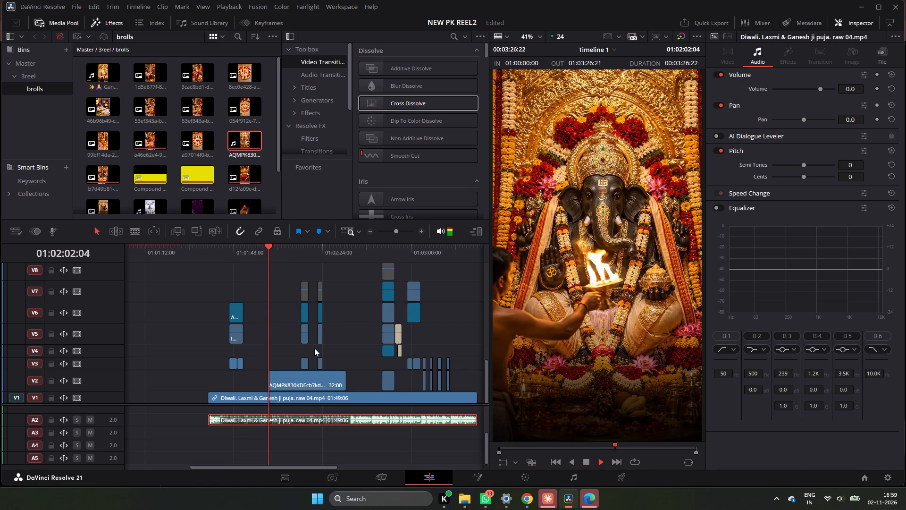
key("space")
Enlarge track A2 to show its waveform and trim the start of the AQMPK830 clip on V2 to 01:02:05:09.
left_click(424, 231)
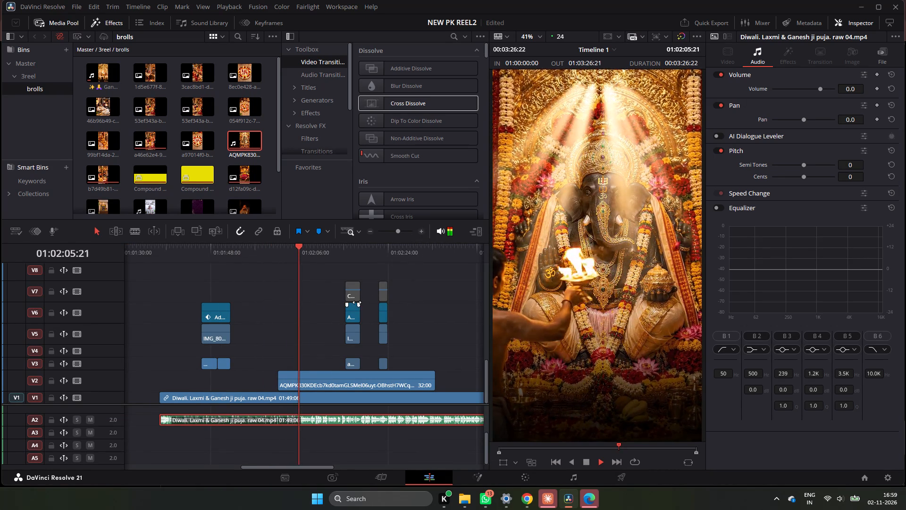
key("space")
left_click(302, 257)
left_click(296, 257)
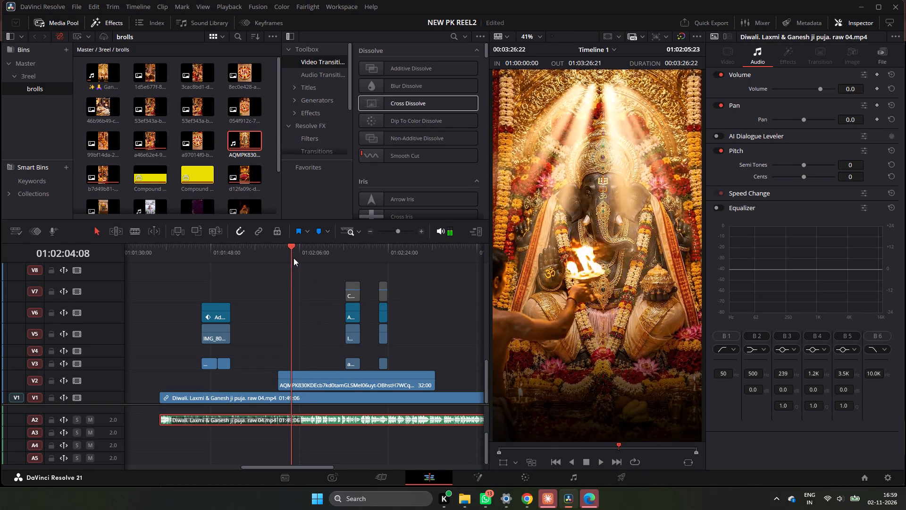
key("space")
key("space")
double_click(422, 229)
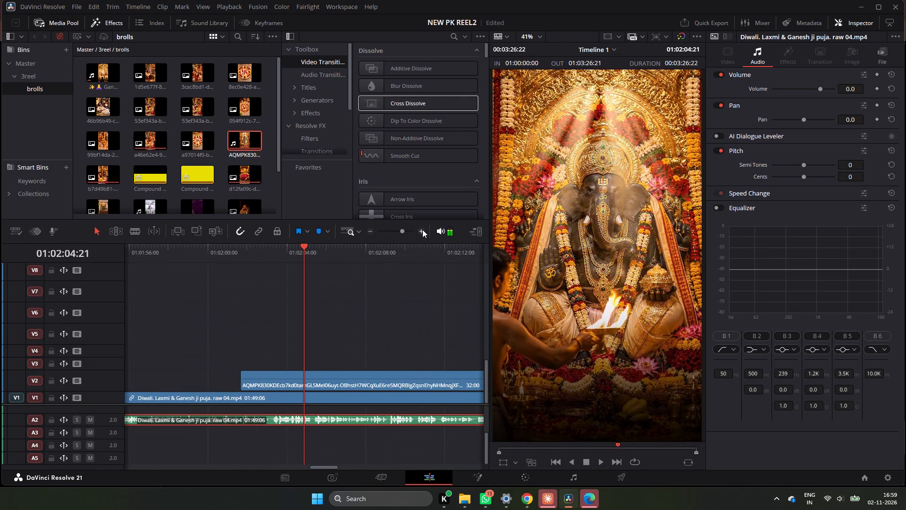
key("space")
key("space")
key("space")
key("space")
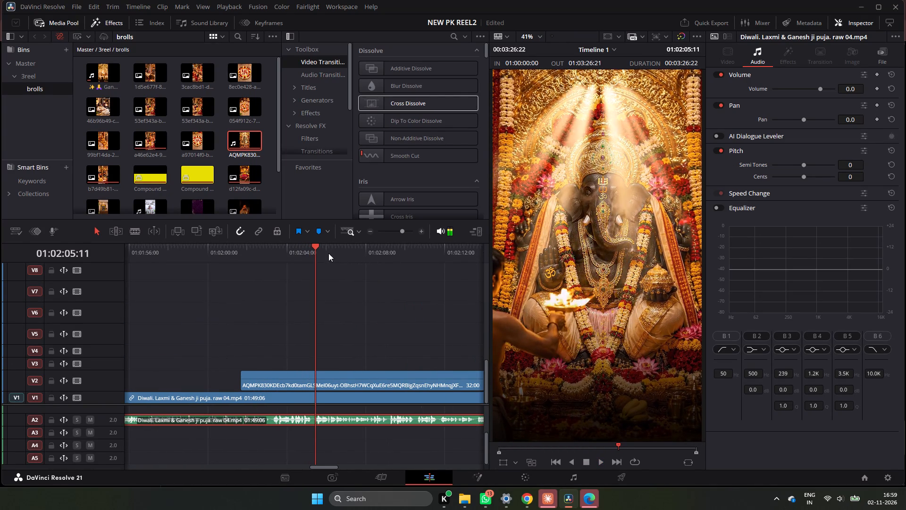
left_click_drag(322, 251, 314, 256)
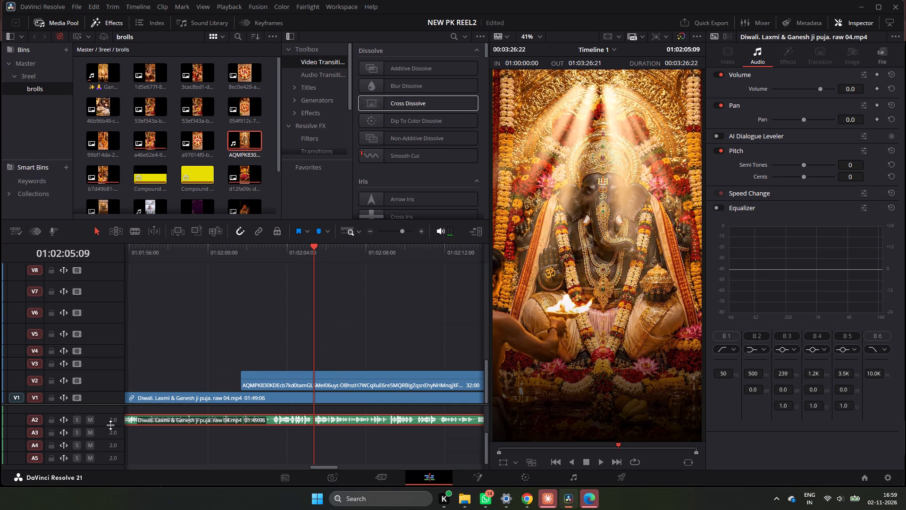
left_click_drag(110, 426, 110, 467)
left_click(270, 372)
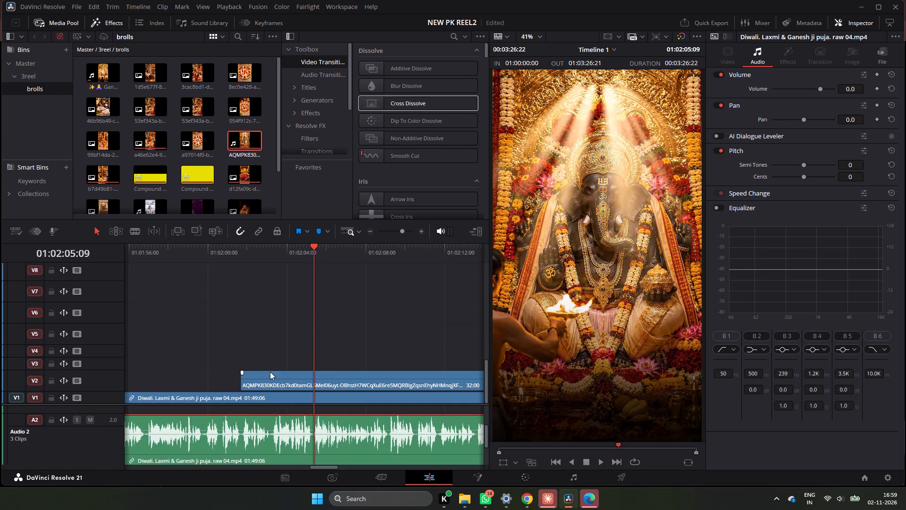
left_click_drag(243, 389, 322, 396)
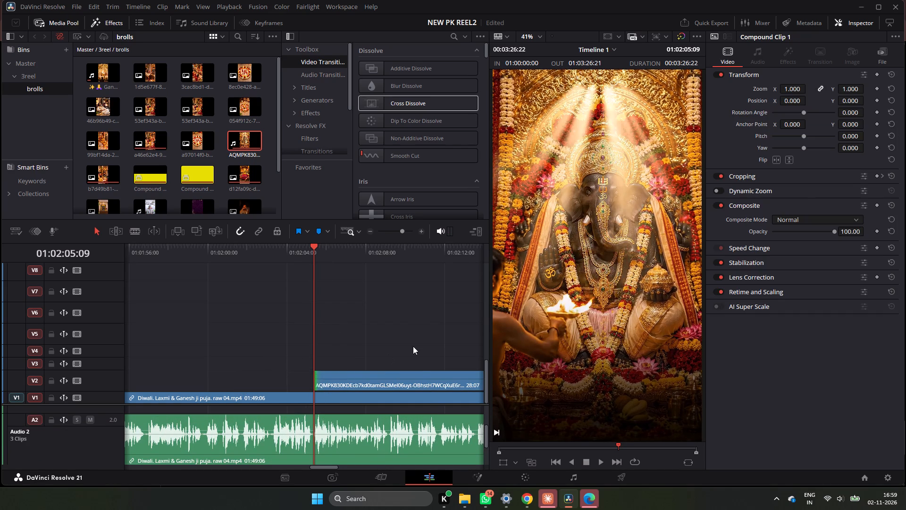
Play from the trimmed start of the AQMPK830 clip to about 01:02:15 and return the playhead to 01:02:10:04.
key("space")
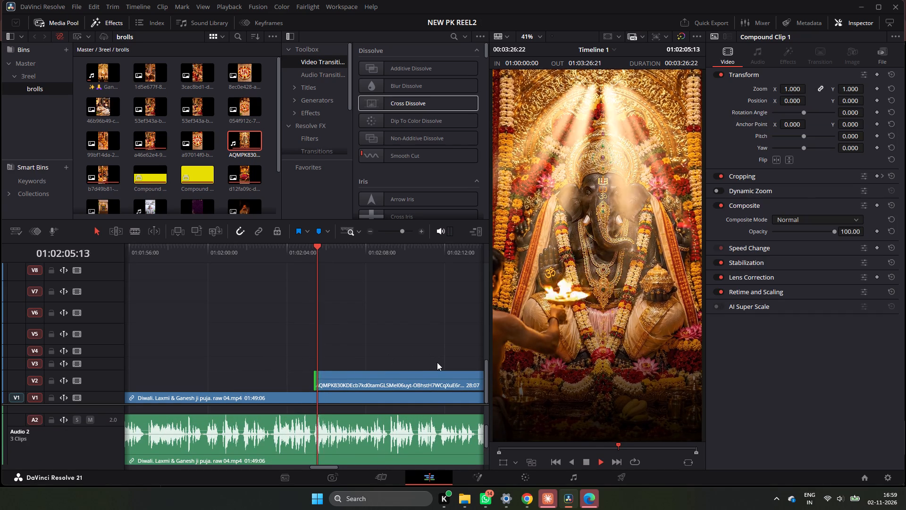
key("space")
left_click(308, 253)
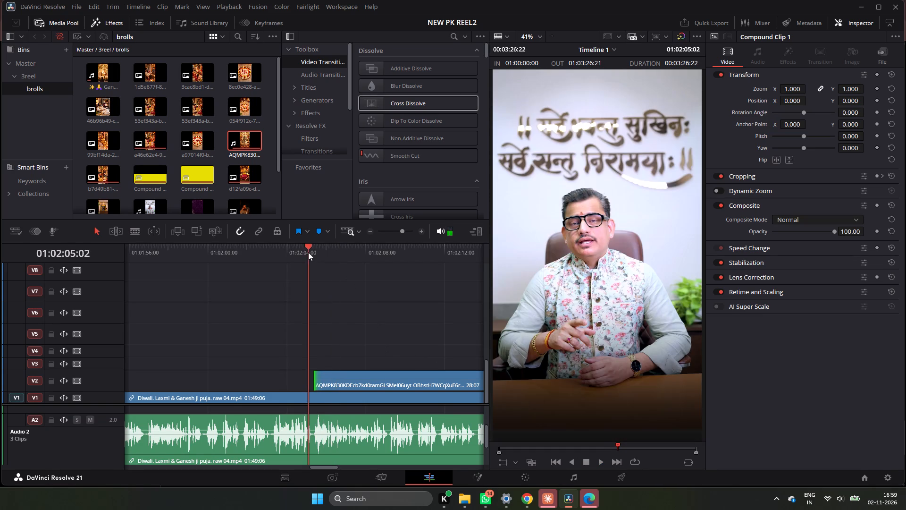
left_click(329, 249)
left_click(313, 252)
key("space")
left_click(316, 255)
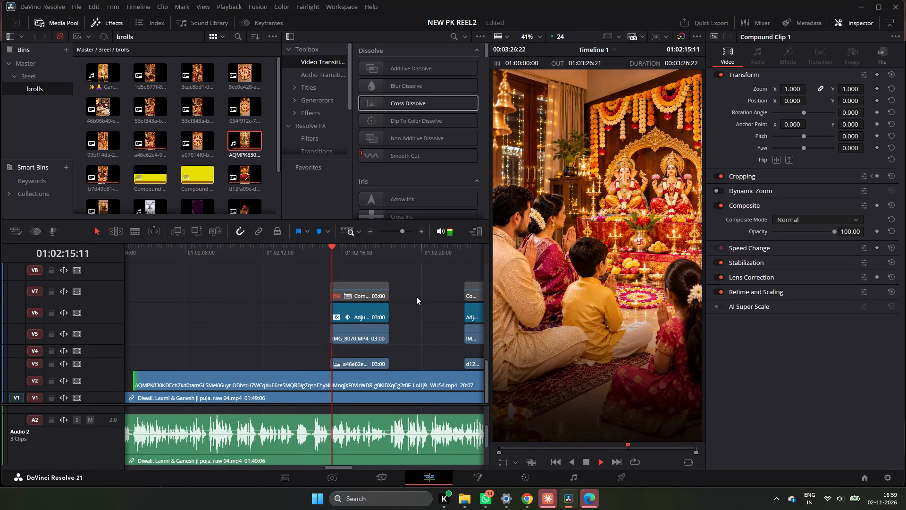
key("space")
left_click(232, 251)
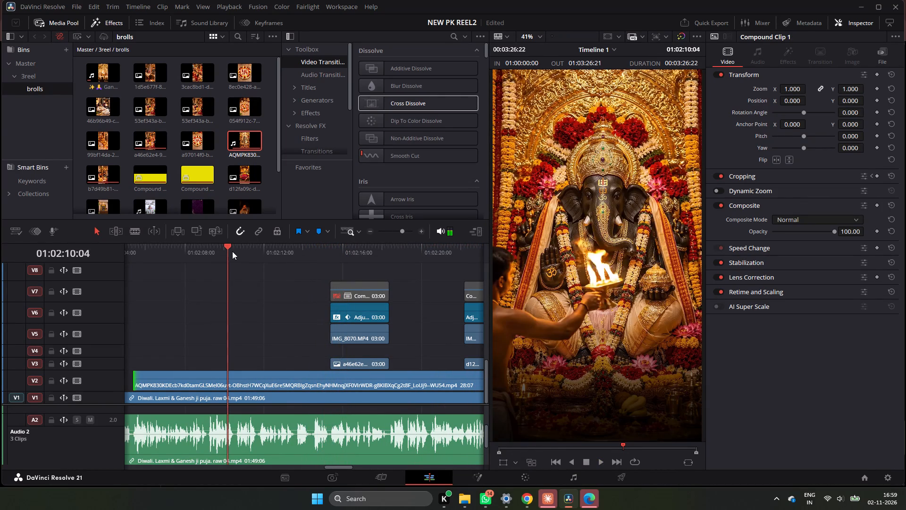
Split the AQMPK830 clip on V2 at 01:02:10:14 and move its second part to start at about 01:02:11.
key("space")
key("space")
left_click(261, 373)
key("ctrl+b")
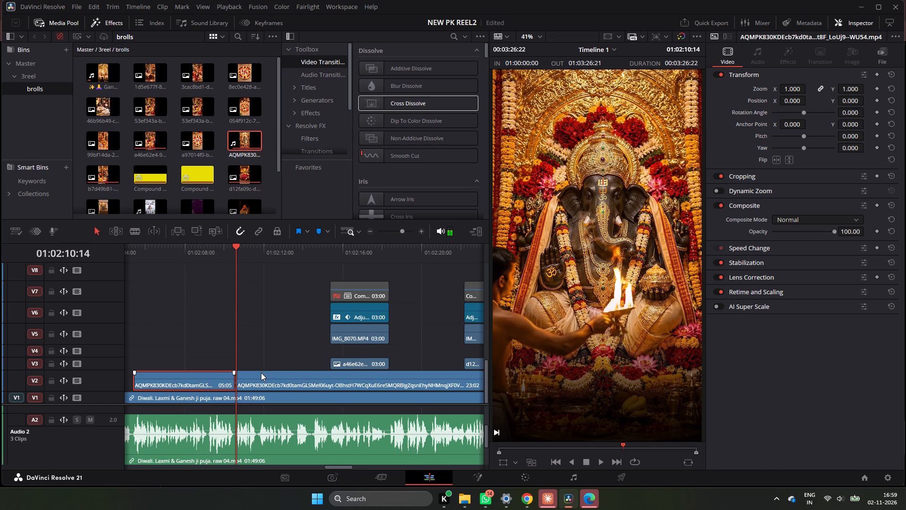
left_click_drag(303, 381, 274, 386)
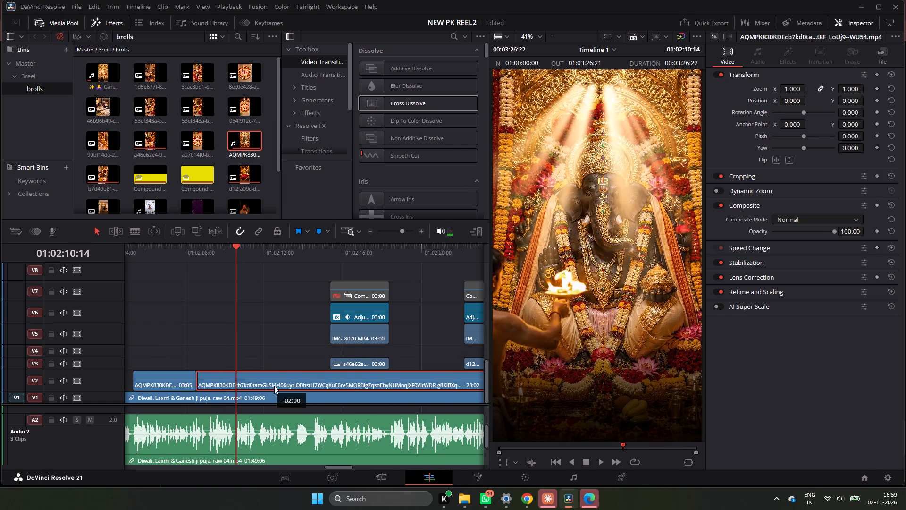
left_click_drag(274, 386, 318, 388)
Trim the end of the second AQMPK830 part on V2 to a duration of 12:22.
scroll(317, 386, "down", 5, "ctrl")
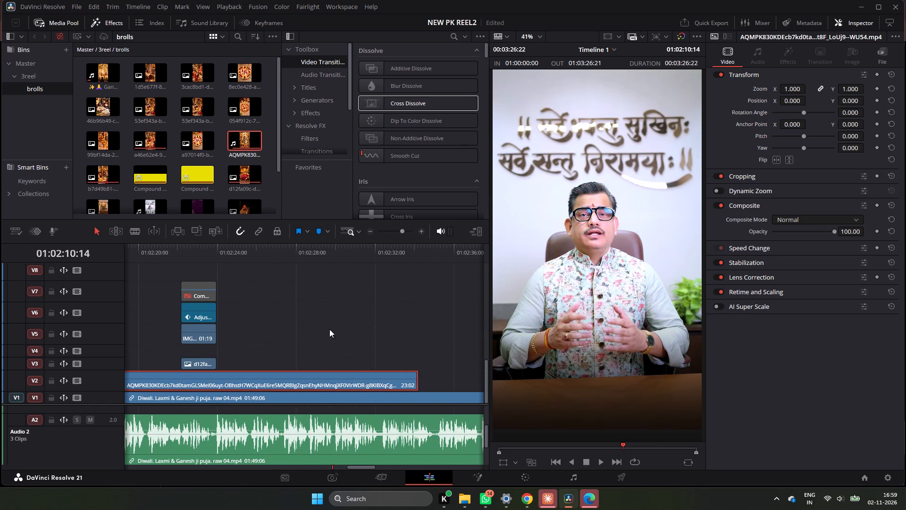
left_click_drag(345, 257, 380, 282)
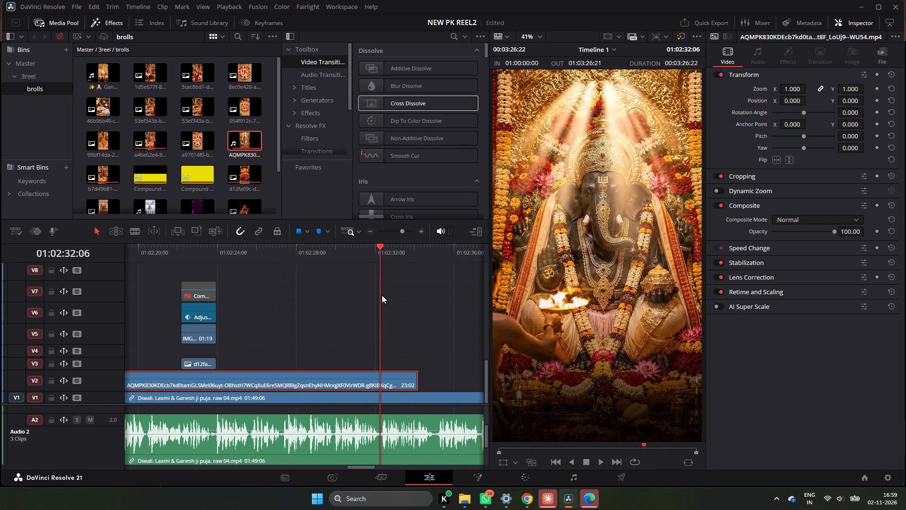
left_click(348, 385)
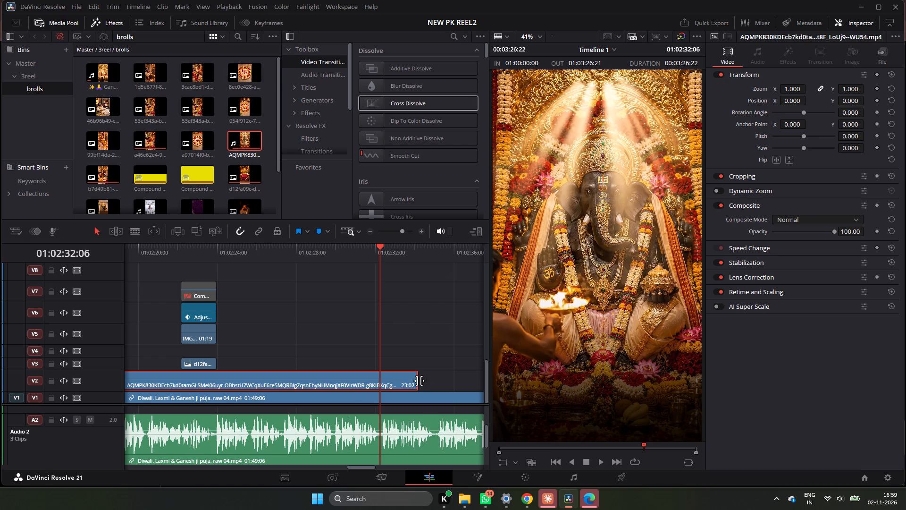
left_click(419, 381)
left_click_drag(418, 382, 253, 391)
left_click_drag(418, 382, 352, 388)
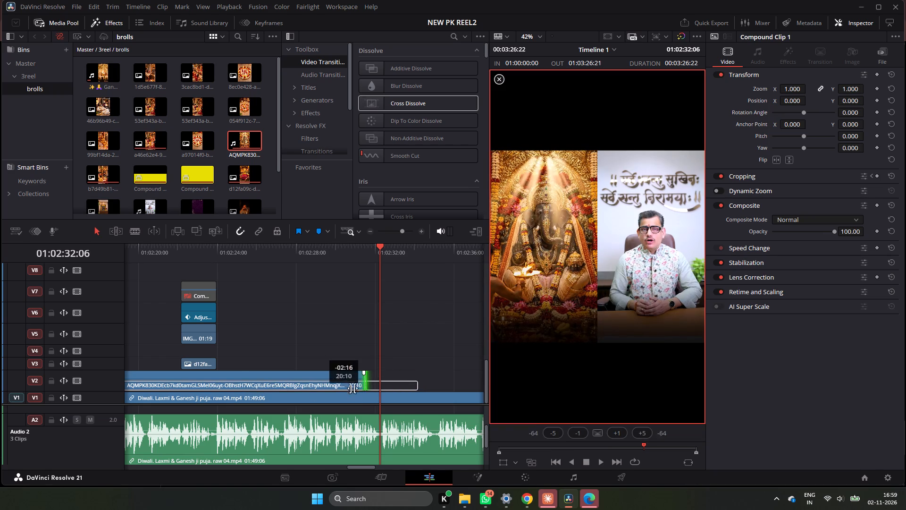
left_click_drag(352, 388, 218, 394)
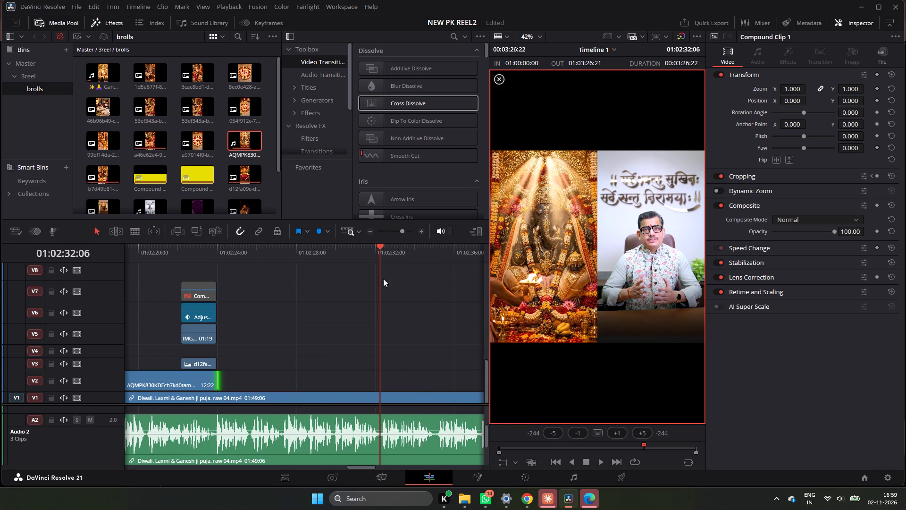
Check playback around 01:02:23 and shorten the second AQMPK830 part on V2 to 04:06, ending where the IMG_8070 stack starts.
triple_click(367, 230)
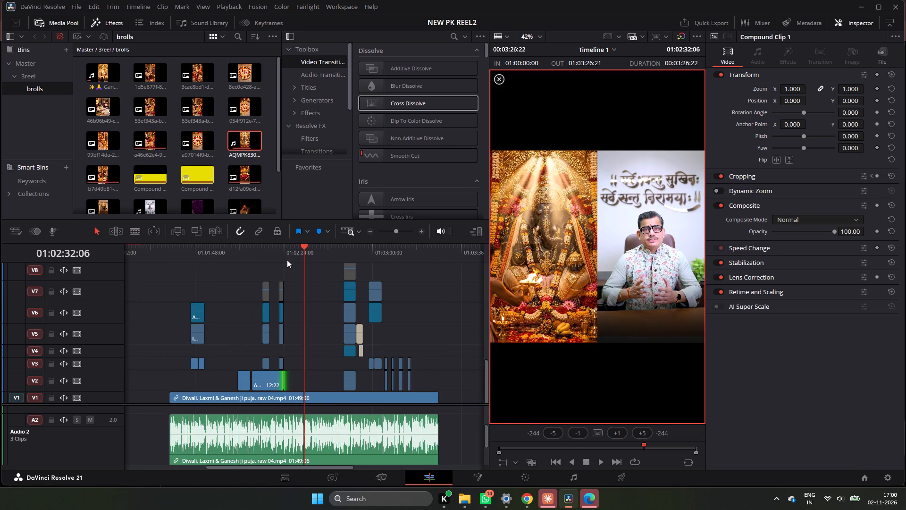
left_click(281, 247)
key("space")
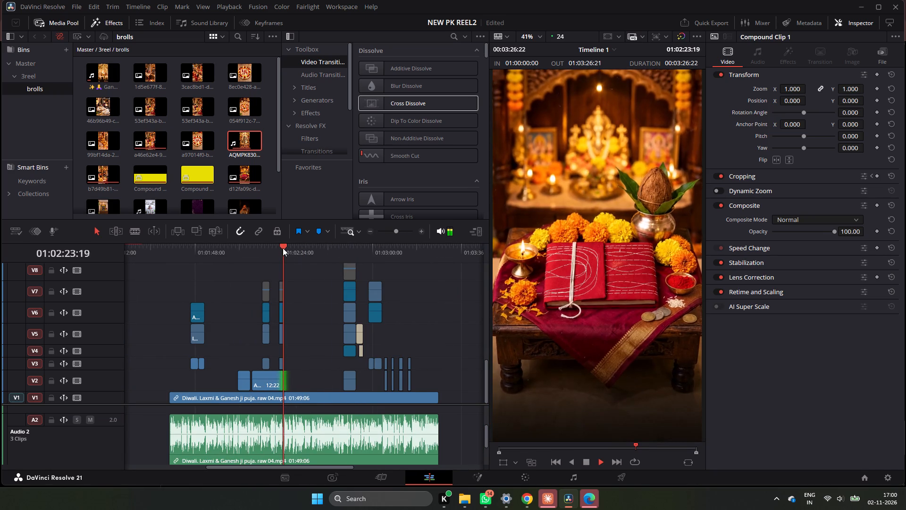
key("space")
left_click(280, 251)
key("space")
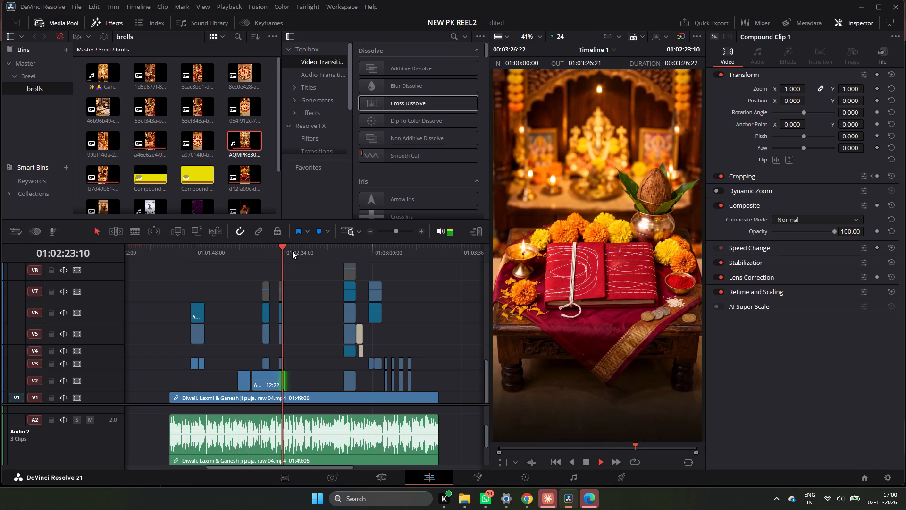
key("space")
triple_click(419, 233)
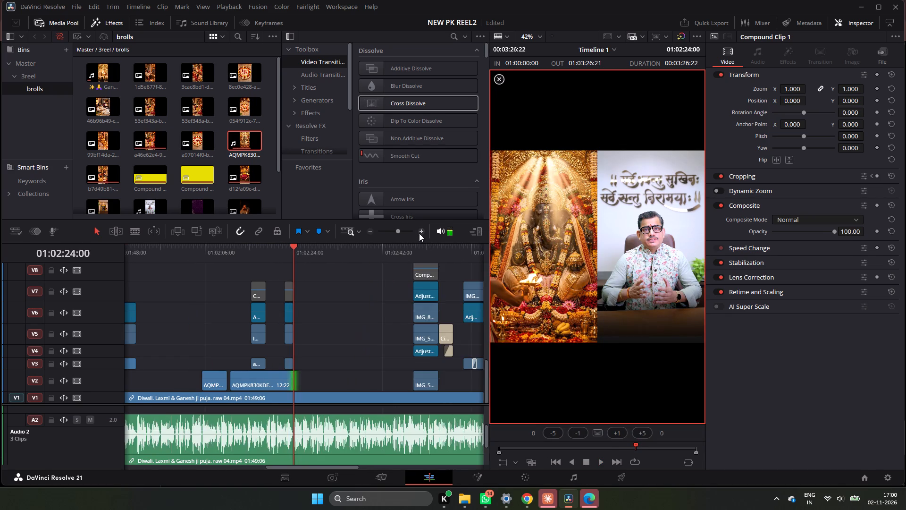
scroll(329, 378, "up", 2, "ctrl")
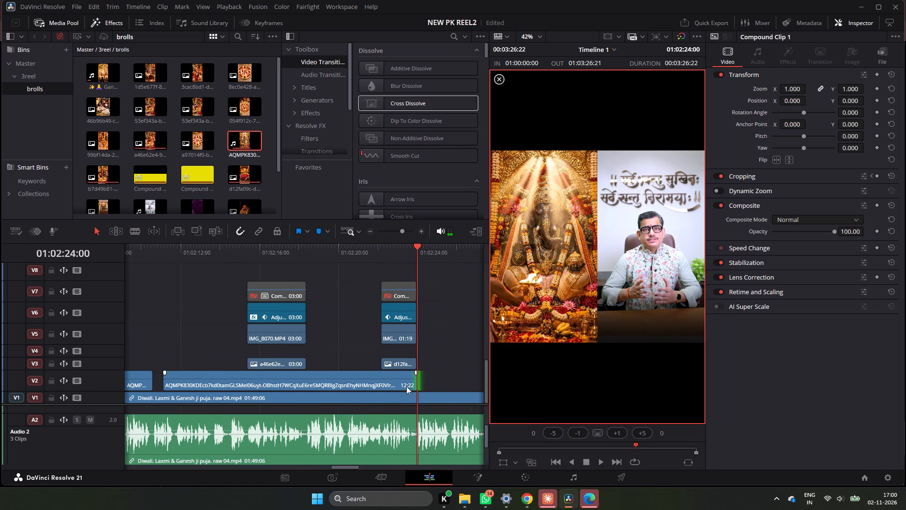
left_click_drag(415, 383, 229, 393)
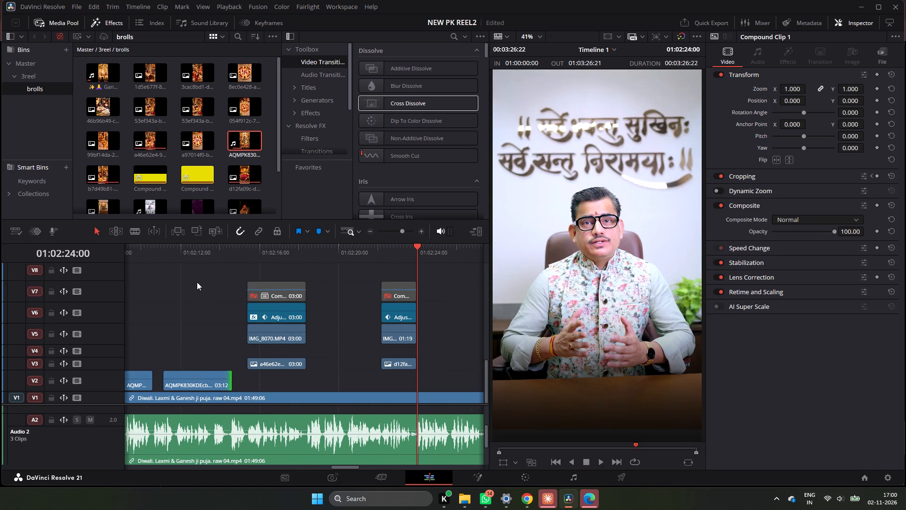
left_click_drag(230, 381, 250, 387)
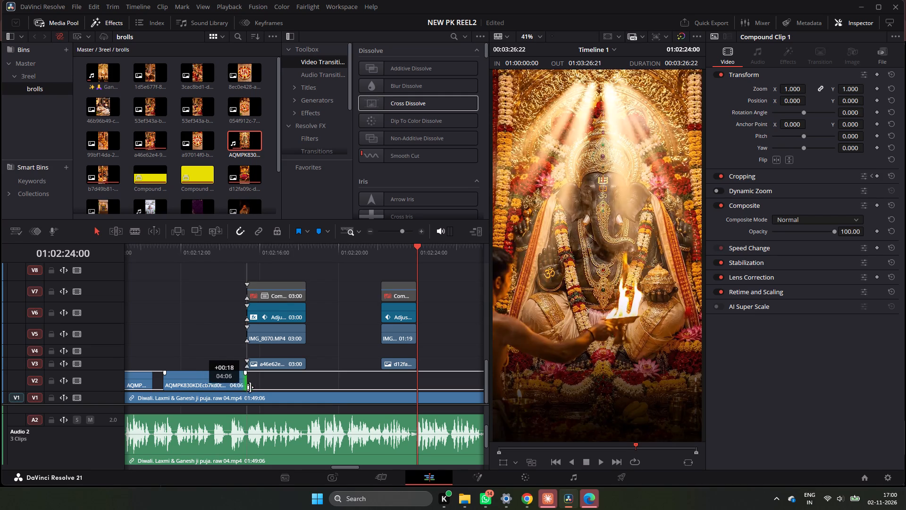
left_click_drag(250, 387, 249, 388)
Play the speech under the first AQMPK830 part repeatedly, from about 01:02:07 to 01:02:11, to find its cut point.
scroll(249, 387, "up", 2, "ctrl")
left_click(208, 248)
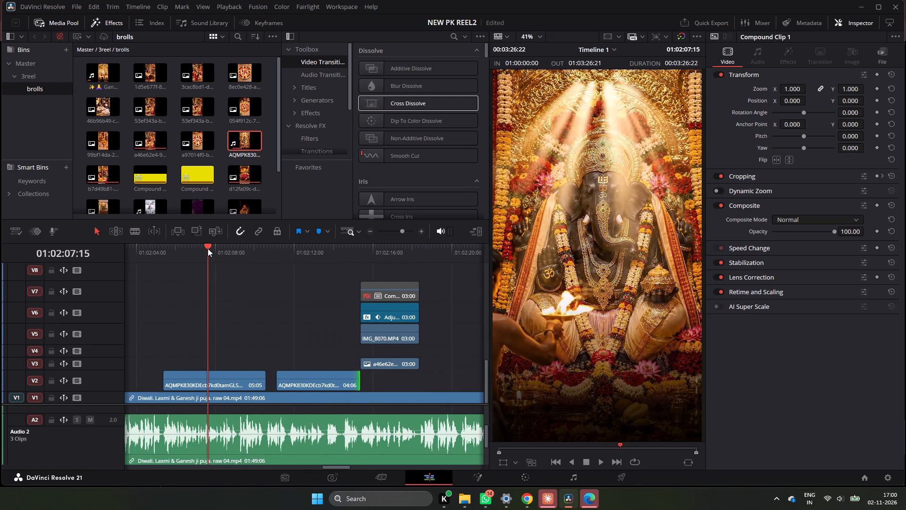
key("space")
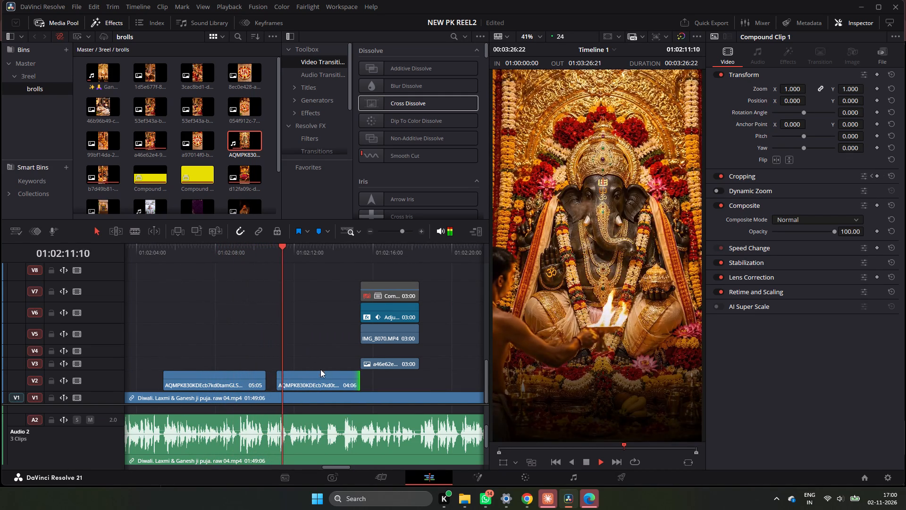
key("space")
left_click(241, 247)
key("space")
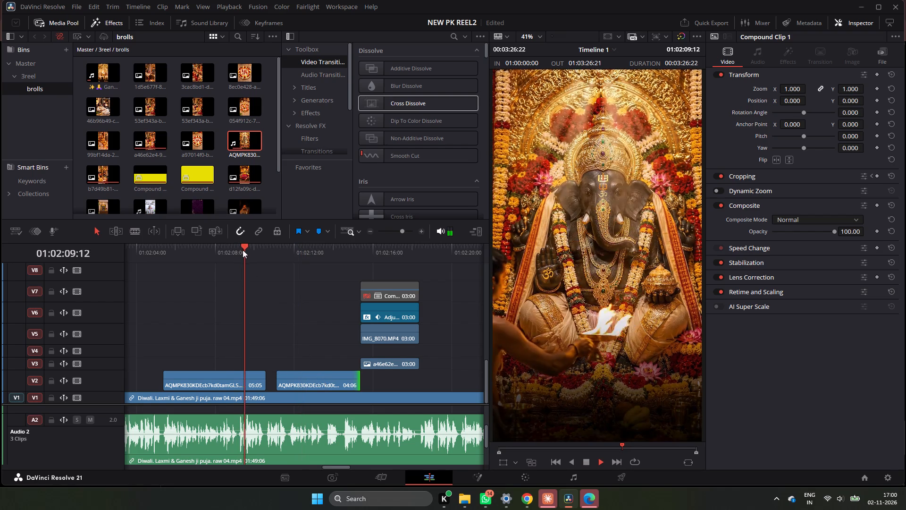
key("space")
left_click(230, 258)
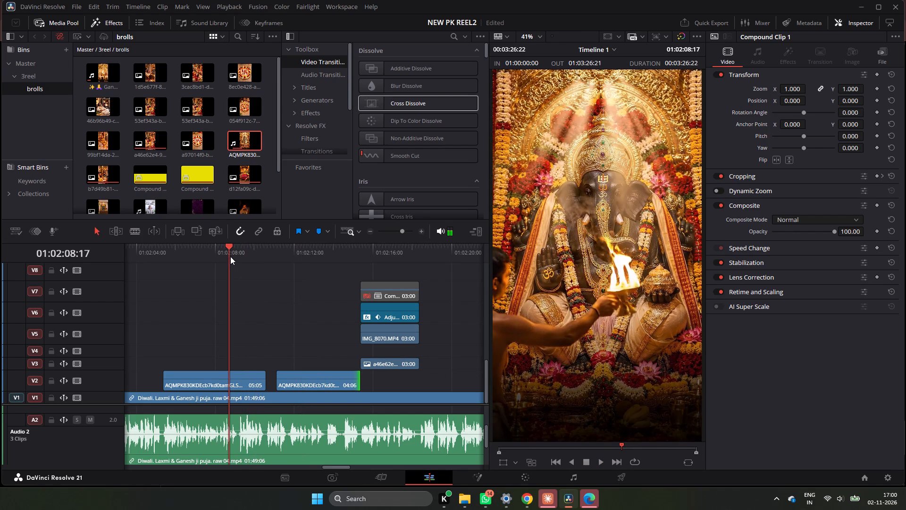
key("space")
key("space")
left_click(204, 256)
key("space")
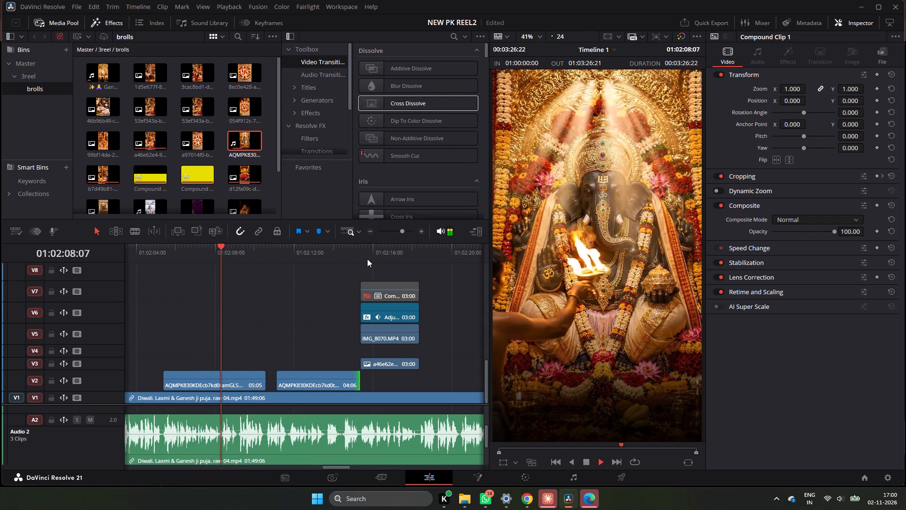
key("space")
Trim the end of the first AQMPK830 part on V2 to 01:02:09:04, a duration of 03:19.
left_click(419, 229)
left_click(419, 229)
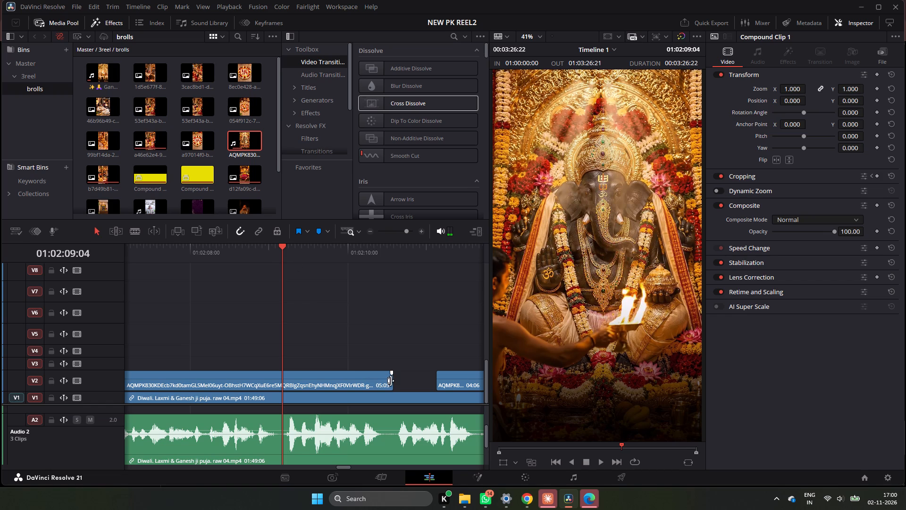
left_click_drag(391, 382, 276, 394)
key("space")
key("space")
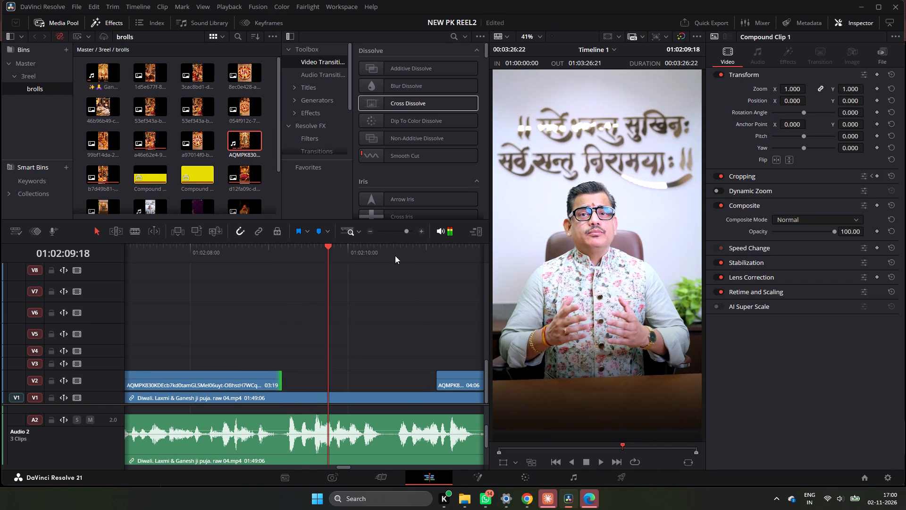
Move the second AQMPK830 part to V3, directly above the first part with their starts aligned.
left_click(373, 231)
left_click(408, 392)
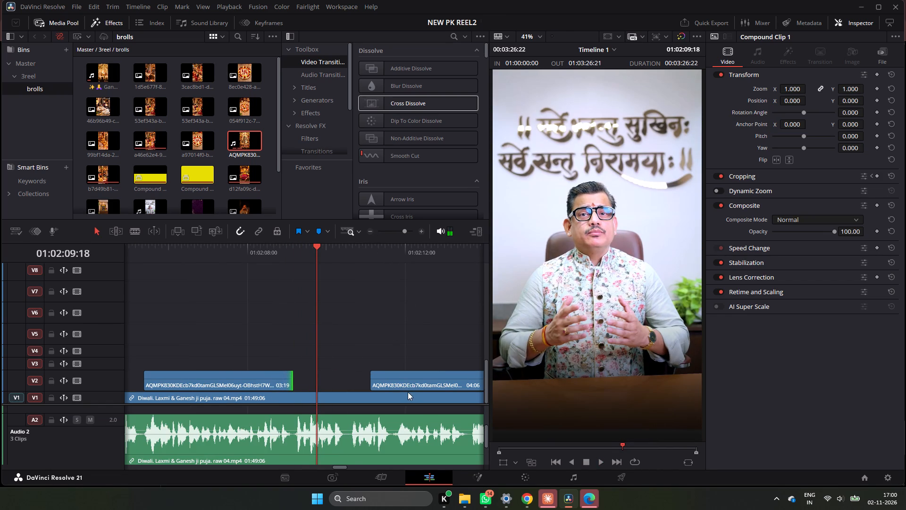
left_click_drag(399, 384, 388, 381)
key("ctrl+z")
left_click_drag(408, 375, 386, 365)
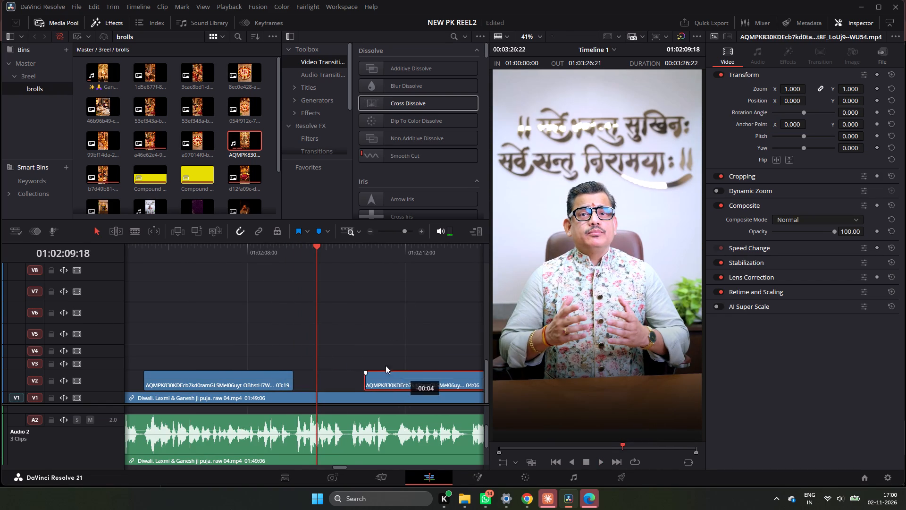
left_click_drag(386, 365, 181, 365)
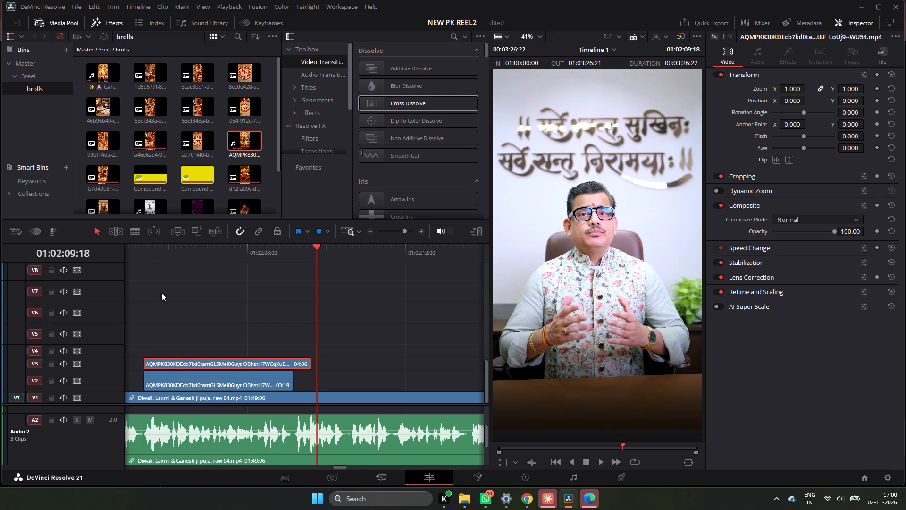
Play the stacked AQMPK830 parts and trim the end of the V3 part to 03:19, matching the one below.
left_click(147, 254)
key("space")
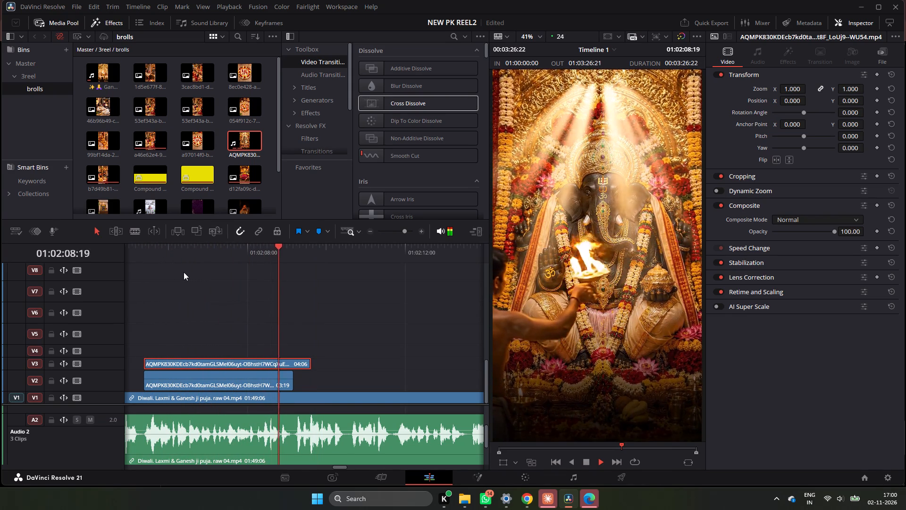
key("space")
left_click_drag(310, 366, 296, 369)
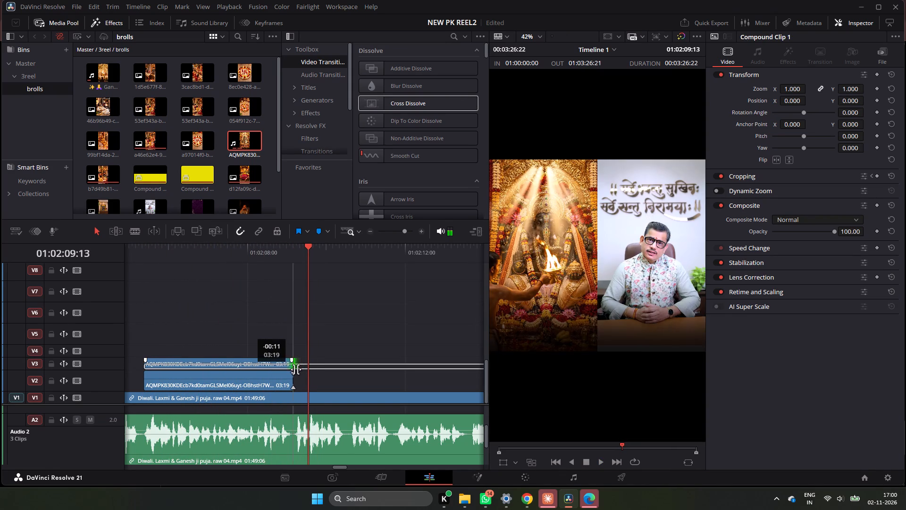
left_click_drag(296, 369, 295, 370)
Delete the first AQMPK830 part from V2.
left_click(282, 382)
key("BackSpace")
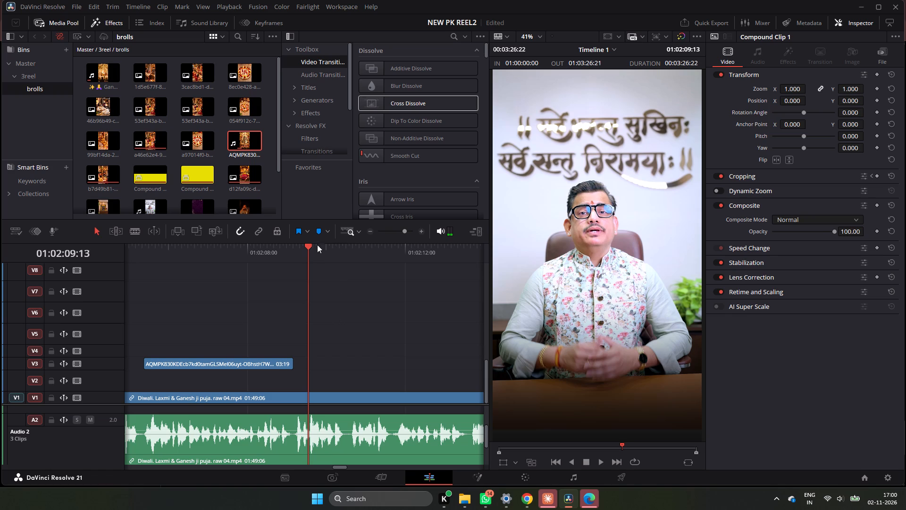
Copy the V6 adjustment clip and V5 IMG_80 clip near 01:01:48 to V5 and V4 above the AQMPK830 clip, trimmed to its end.
left_click(364, 229)
triple_click(369, 231)
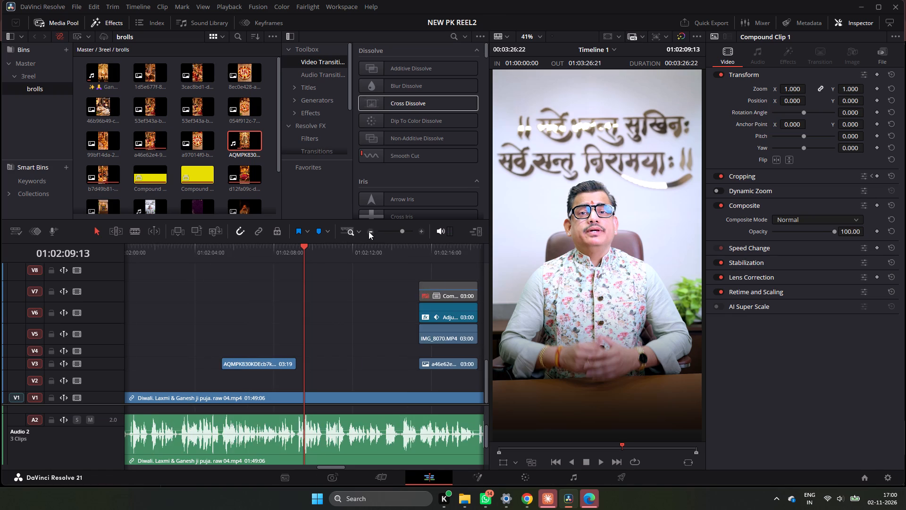
left_click_drag(244, 297, 205, 333)
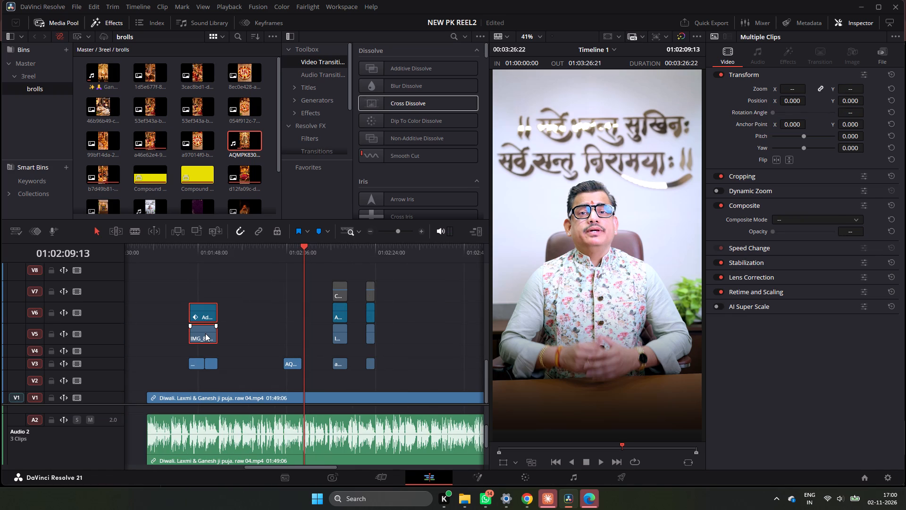
left_click_drag(205, 333, 299, 353, "alt")
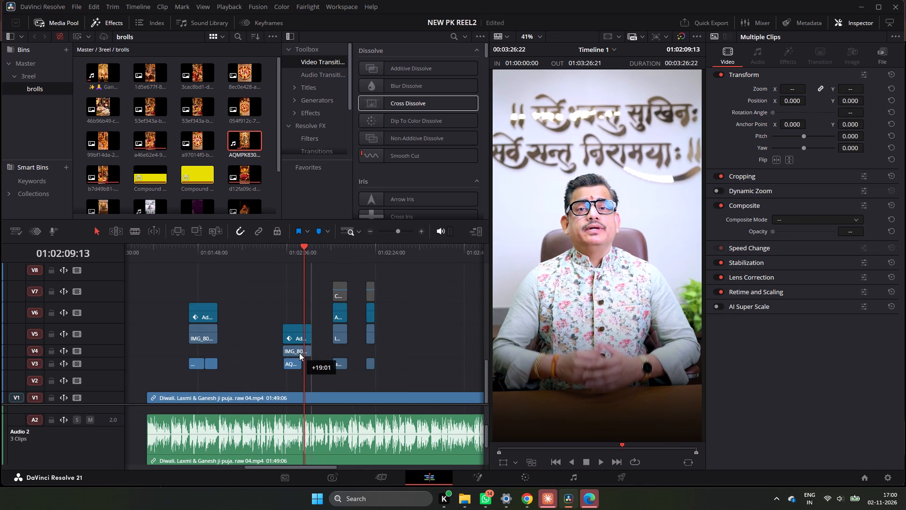
left_click_drag(299, 353, 300, 353, "alt")
left_click_drag(312, 341, 302, 346)
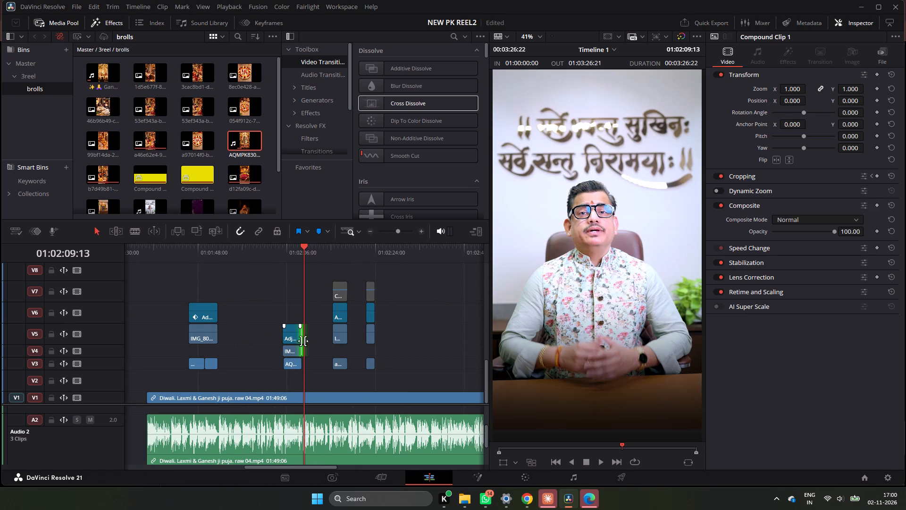
Play the timeline from the copied effect clips near 01:02:06 to 01:02:34:05.
left_click(289, 260)
key("space")
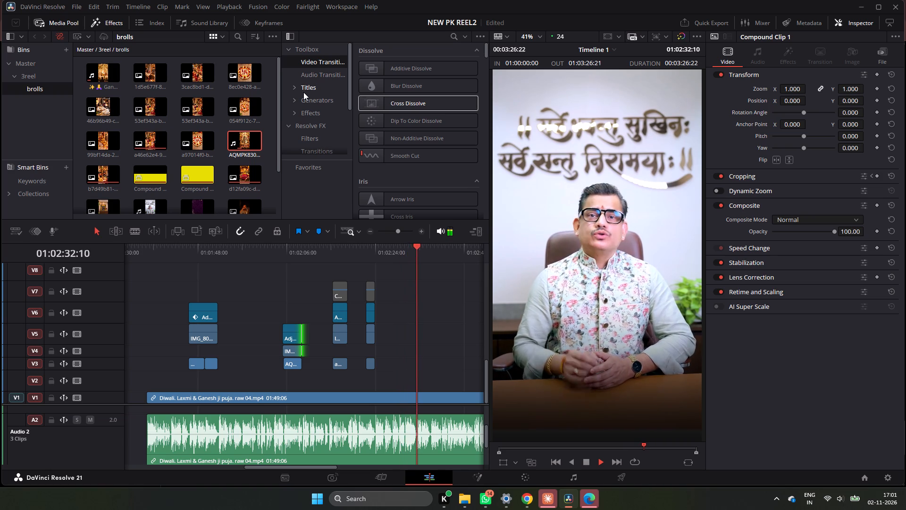
key("space")
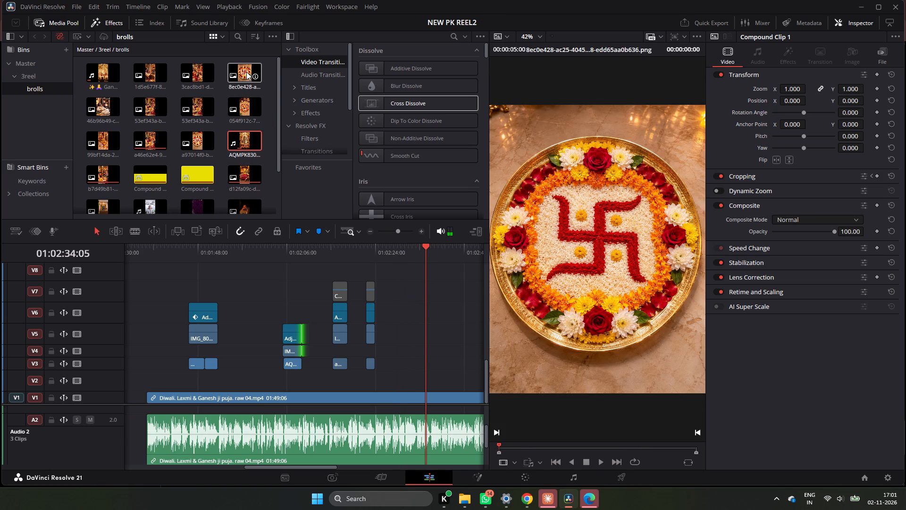
Place the 8ec0e428 swastika thali image from the brolls bin on V3, ending at 01:02:34:05.
left_click_drag(246, 72, 406, 363)
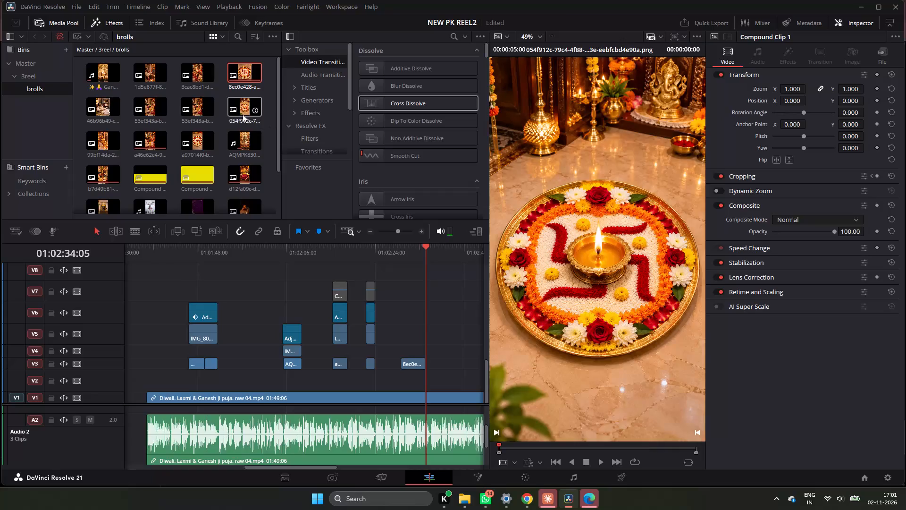
scroll(391, 272, "up", 3, "ctrl")
scroll(391, 272, "down", 6, "ctrl")
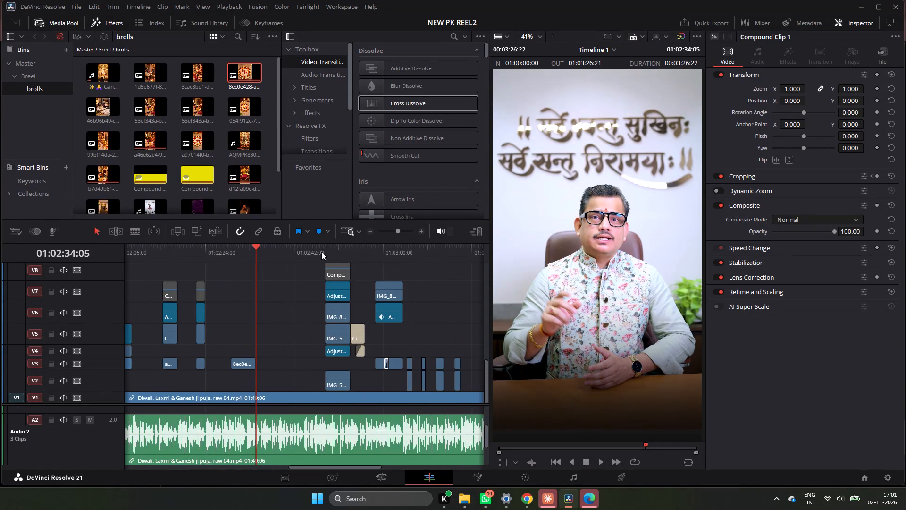
Place the 054f912c thali image with the central diya from the brolls bin on V4, starting at 01:02:34:05.
left_click_drag(244, 109, 260, 348)
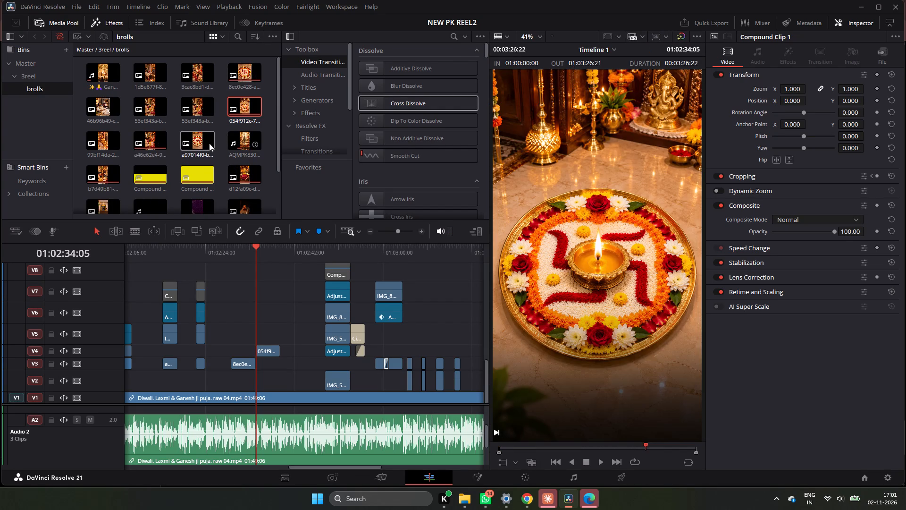
Place the a97014f0 swastika thali image from the brolls bin on V5, directly above the 8ec0e428 clip on V3.
left_click_drag(255, 262, 252, 269)
left_click_drag(243, 257, 240, 253)
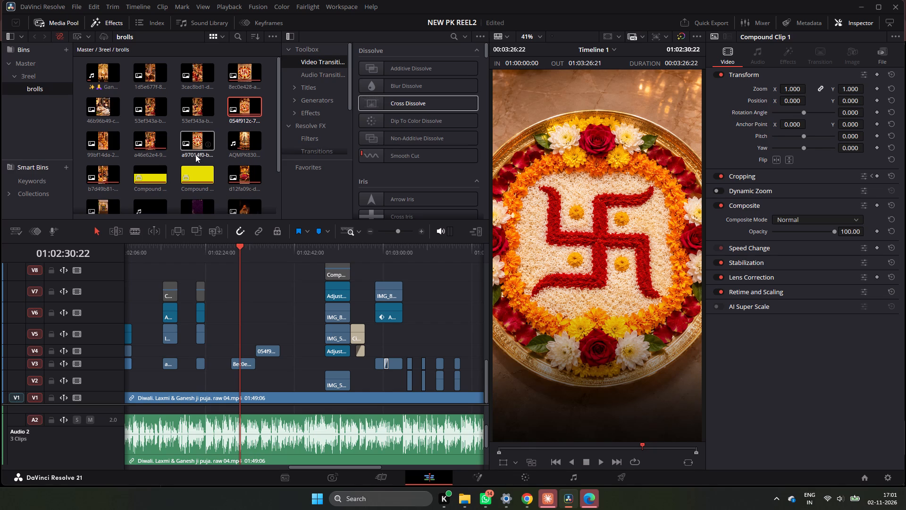
left_click_drag(196, 147, 234, 346)
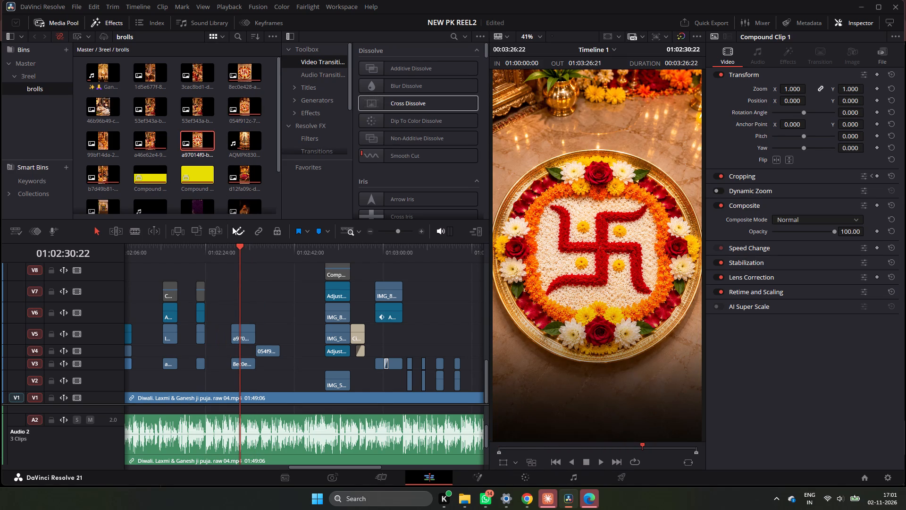
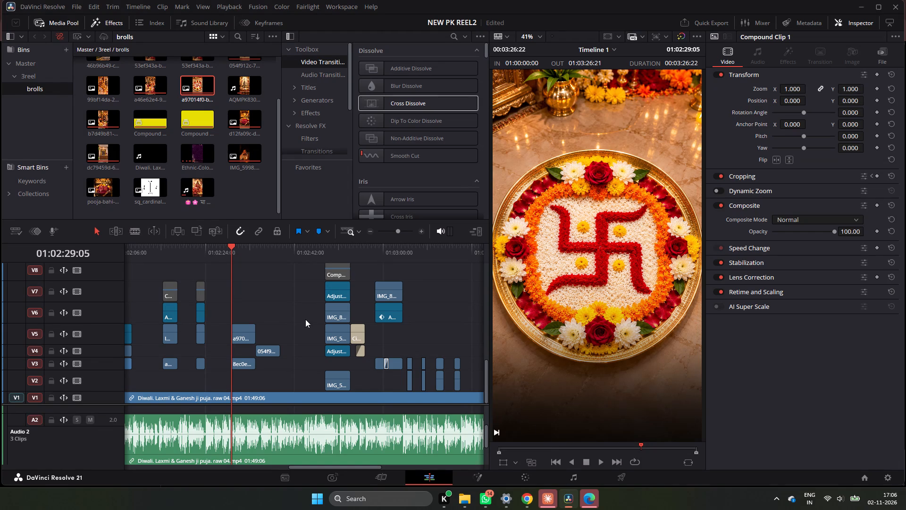
double_click(419, 230)
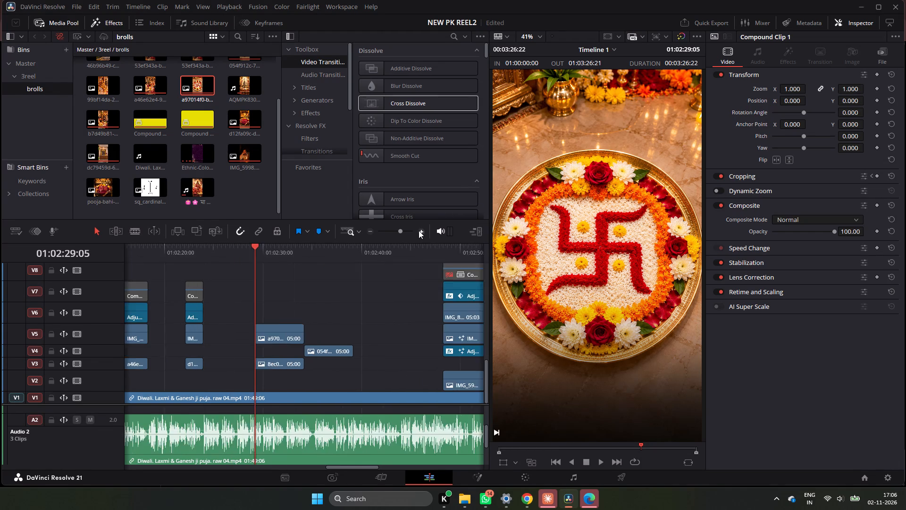
left_click(317, 221)
left_click_drag(313, 251, 319, 256)
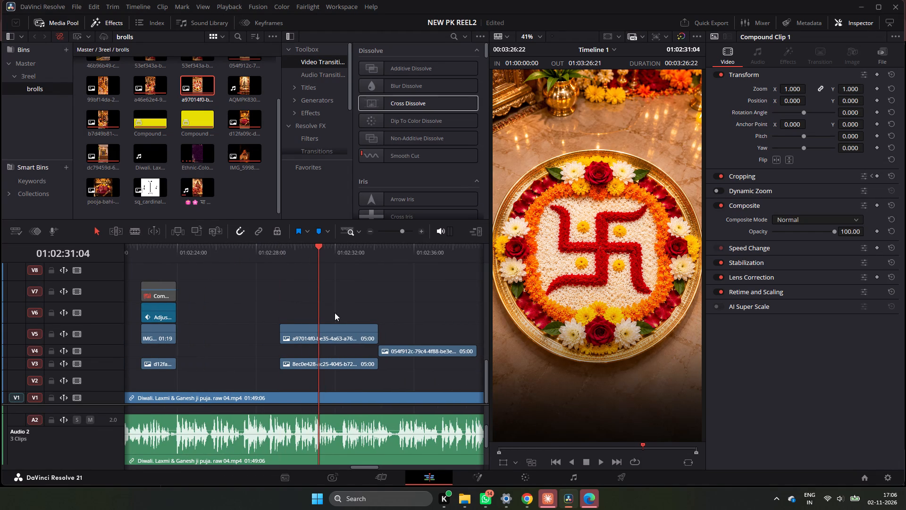
left_click(335, 329)
key("BackSpace")
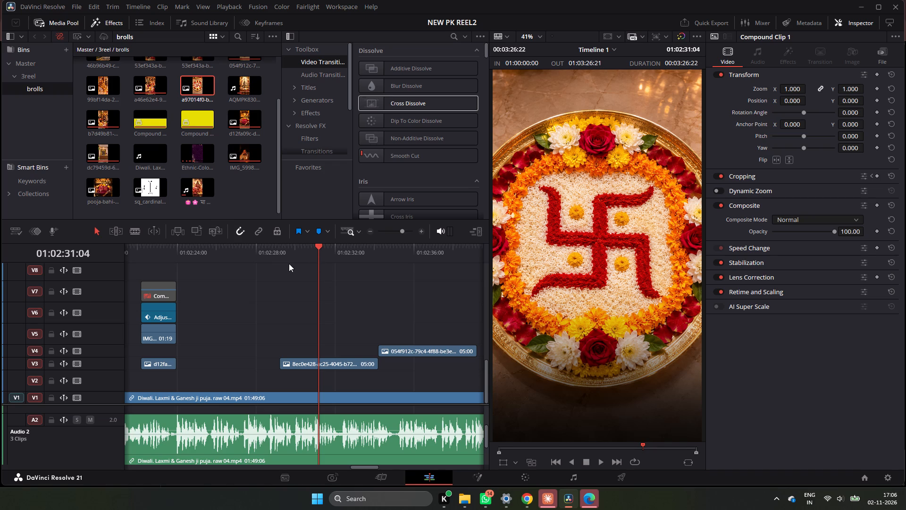
left_click(289, 264)
left_click_drag(307, 252, 293, 265)
left_click(311, 357)
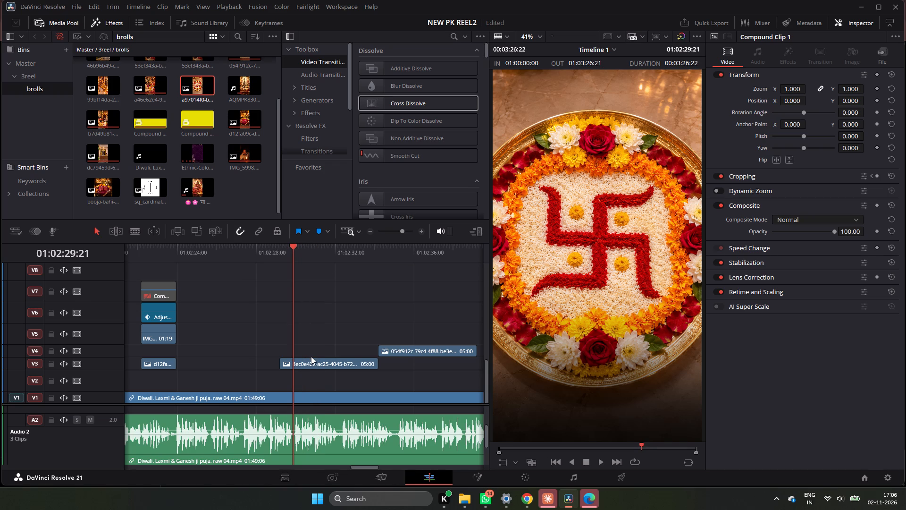
left_click(310, 361)
key("BackSpace")
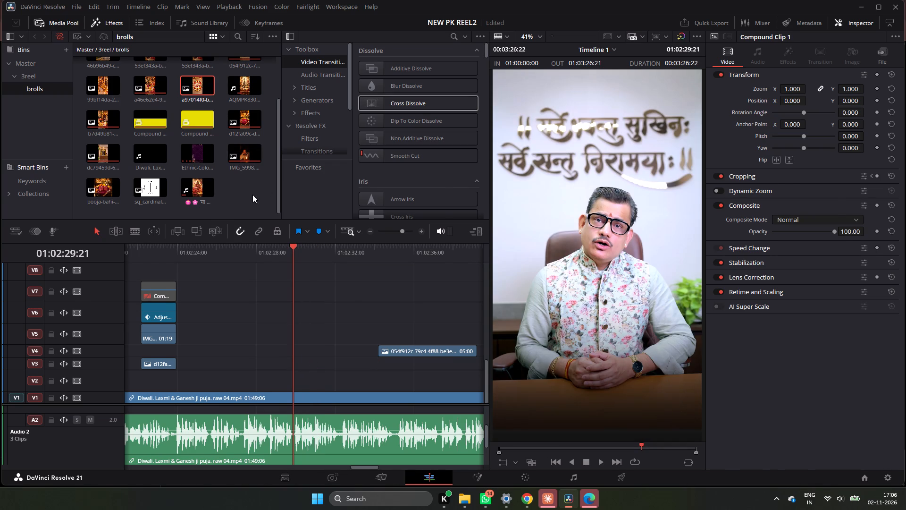
Import all files from the NEW PK REEL2 folder into the brolls bin.
right_click(252, 195)
left_click(288, 321)
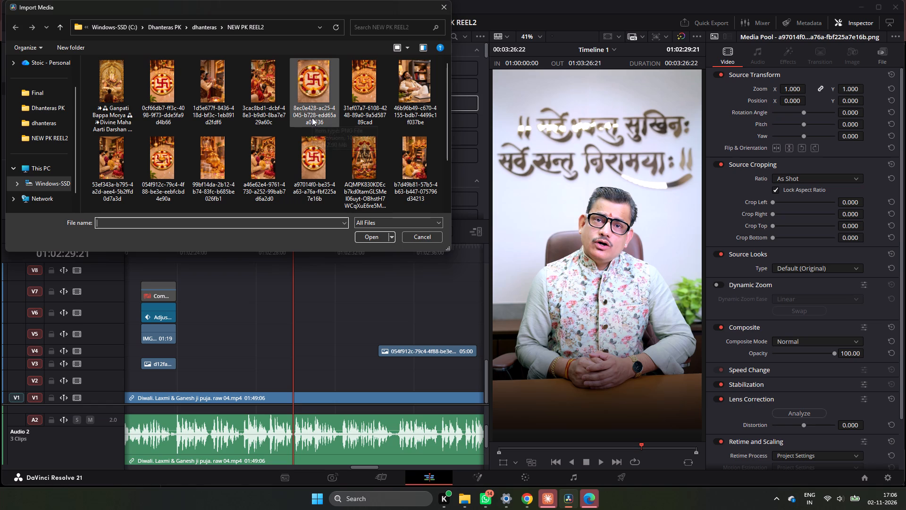
key("ctrl+a")
left_click(321, 154, "ctrl")
key("ctrl+a")
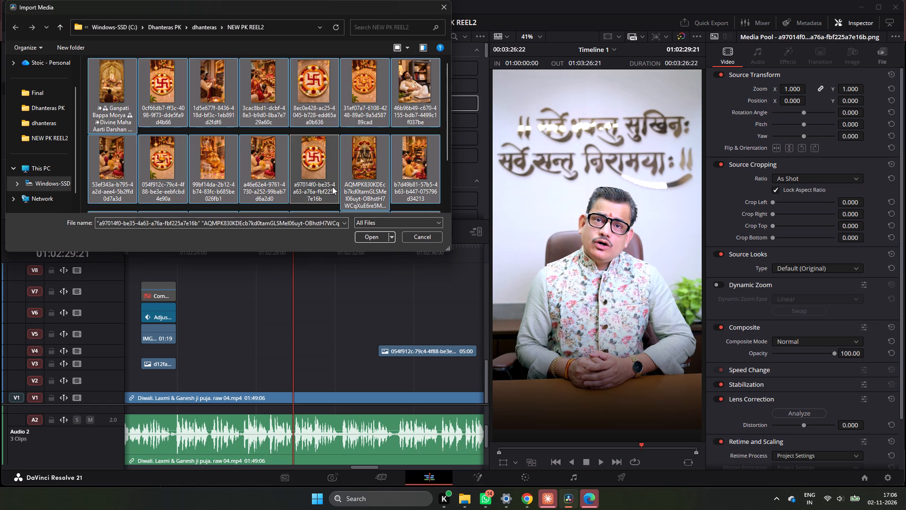
left_click(371, 236)
Place the newly imported 0cf66db7 and 31ef07a7 images back to back on V6, starting at about 01:02:26:17.
scroll(226, 123, "up", 6)
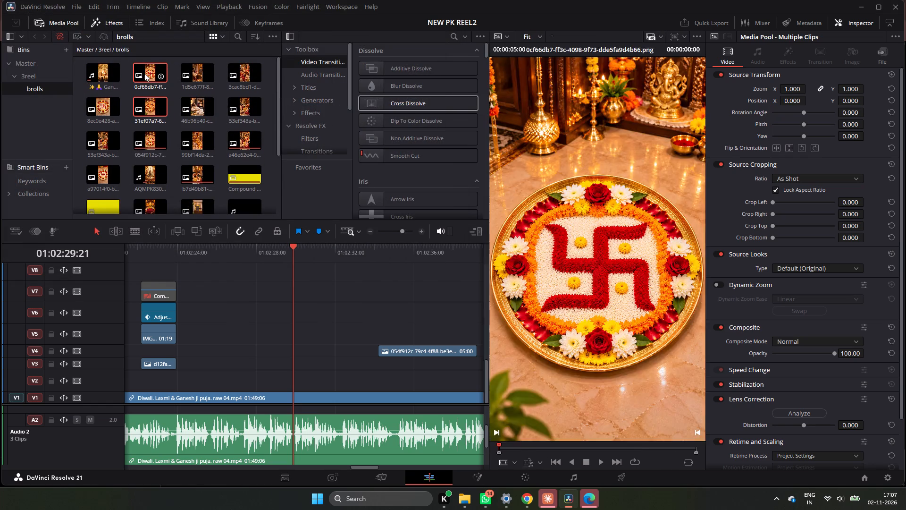
left_click_drag(145, 80, 230, 323)
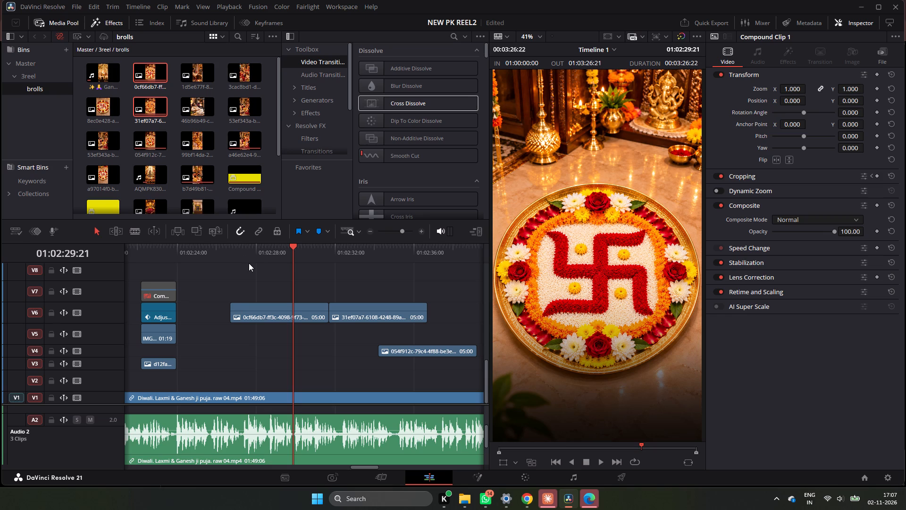
Play the speech to find the cue and move the 0cf66db7 swastika clip to V2, starting at 01:02:27:07.
left_click(247, 255)
key("space")
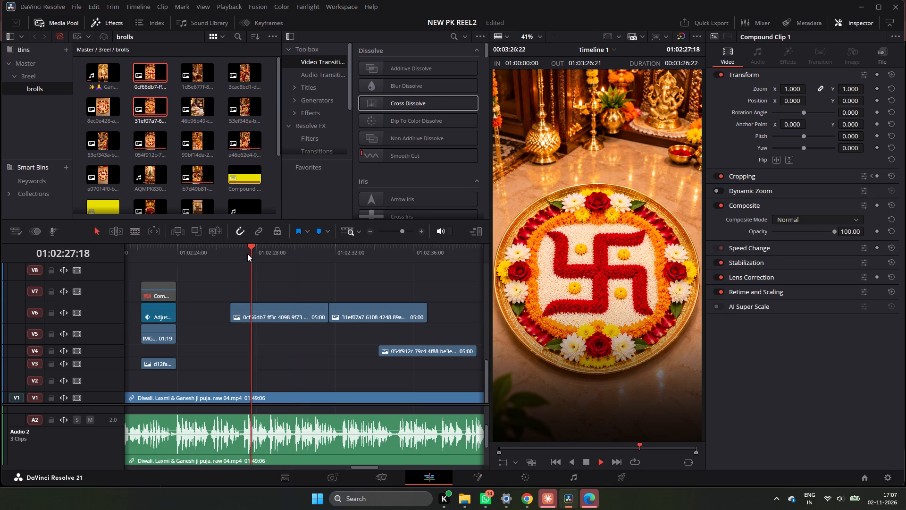
key("space")
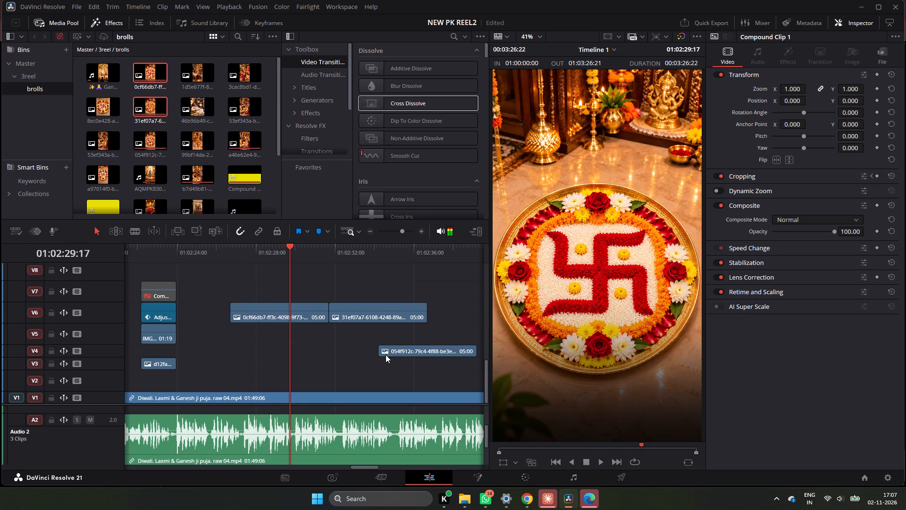
left_click(185, 255)
key("space")
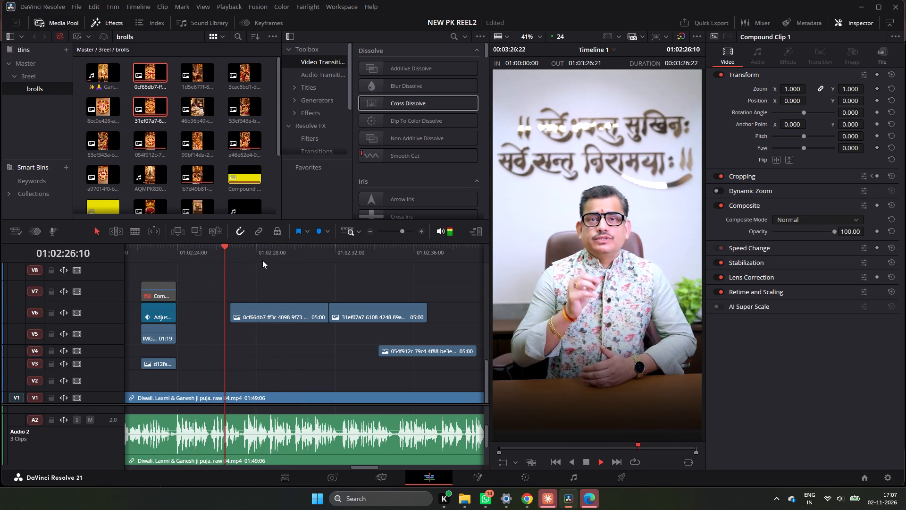
key("space")
left_click(246, 252)
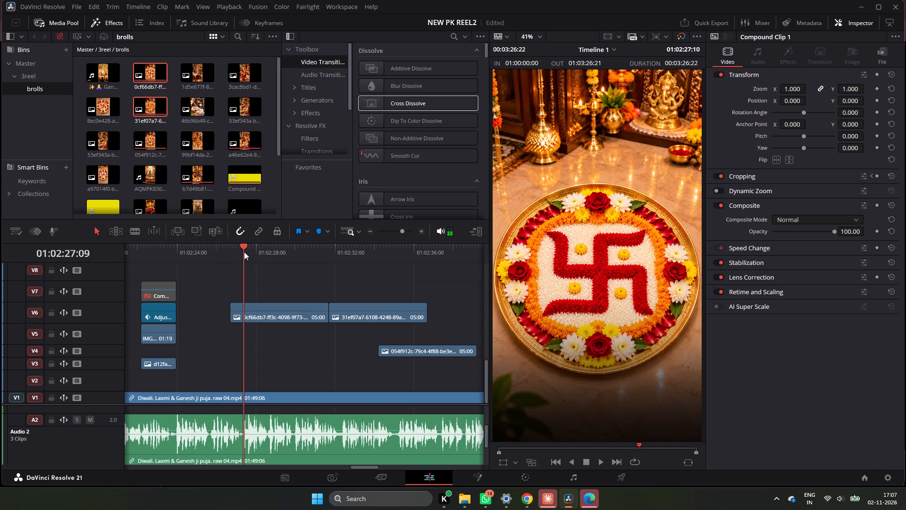
key("space")
key("space")
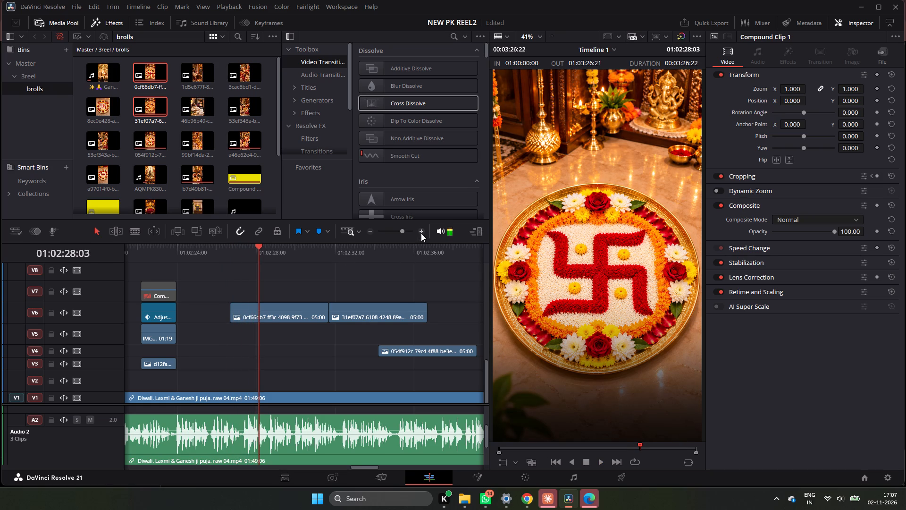
double_click(421, 232)
left_click_drag(311, 257, 233, 274)
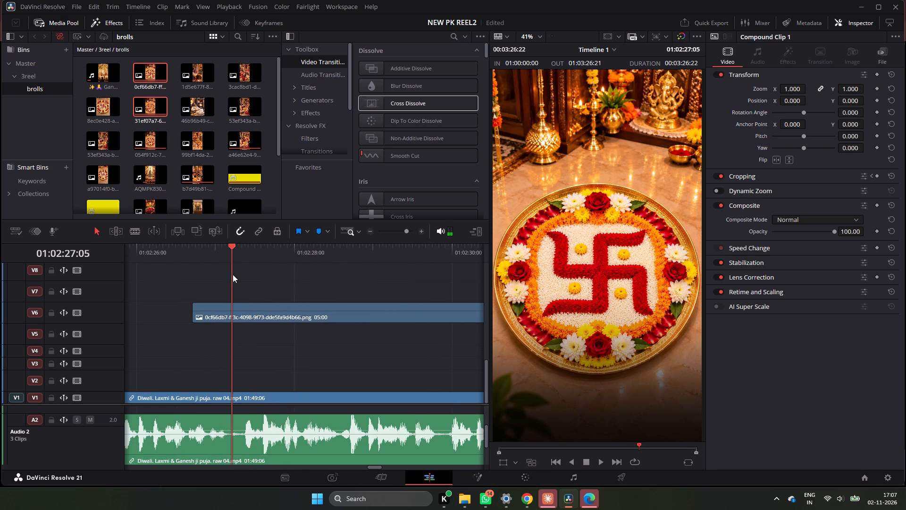
left_click_drag(233, 274, 238, 275)
left_click(313, 339)
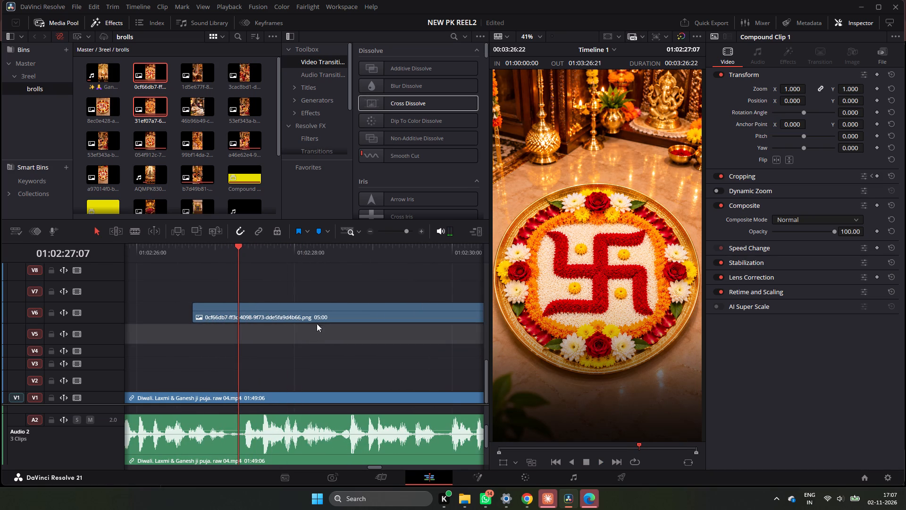
left_click_drag(319, 320, 369, 382)
Play to the speech pause at 01:02:29:22 and trim the end of the V2 0cf66db7 clip to a duration of 02:15.
key("space")
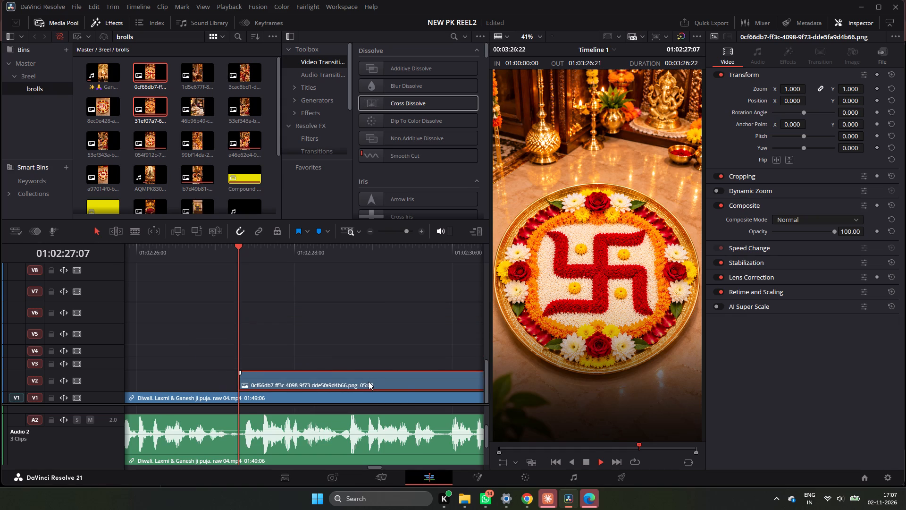
left_click(368, 235)
left_click(369, 232)
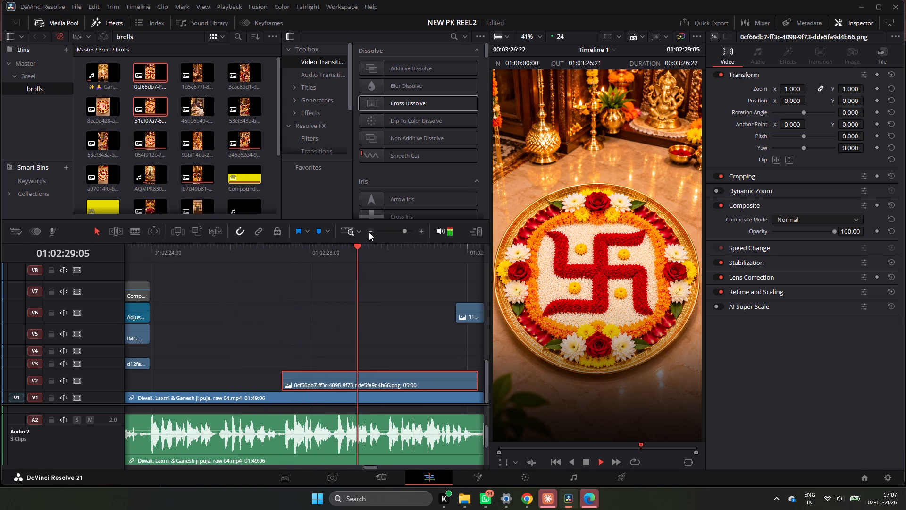
key("space")
left_click(284, 249)
key("space")
left_click(284, 249)
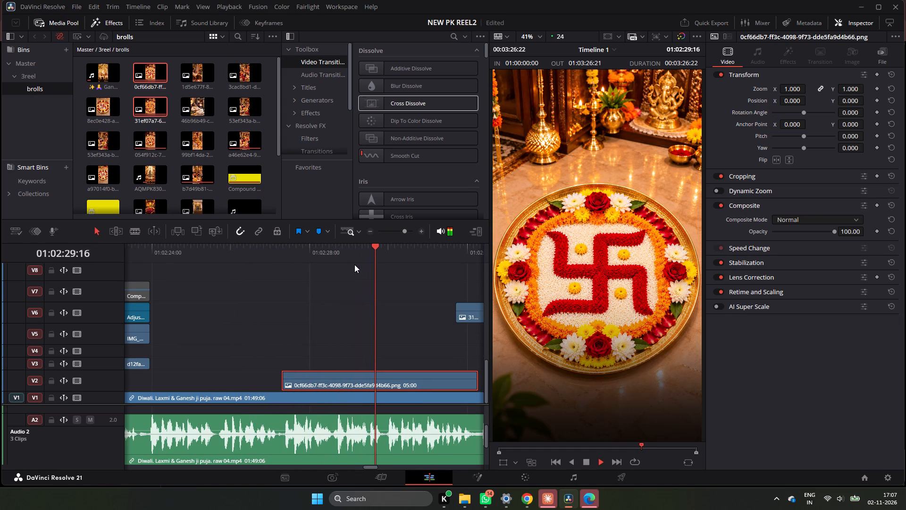
key("space")
left_click(421, 234)
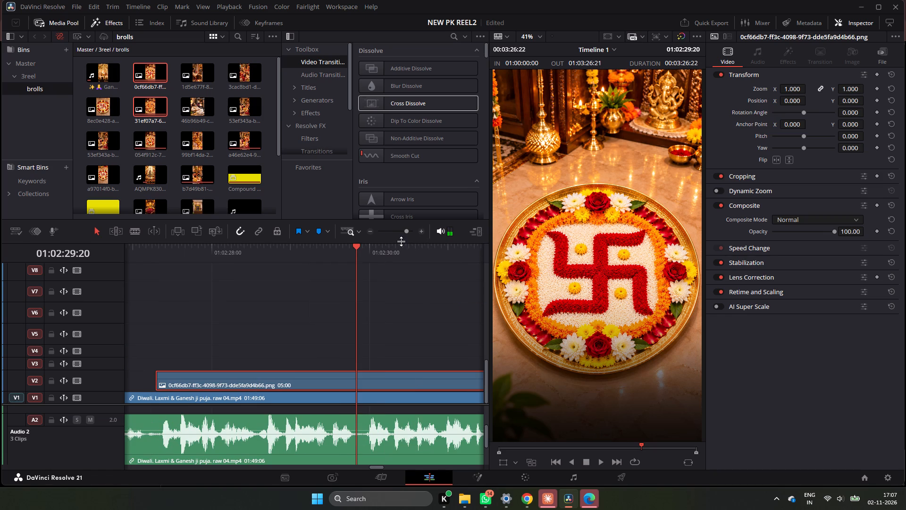
key("space")
key("space")
left_click_drag(386, 252, 363, 260)
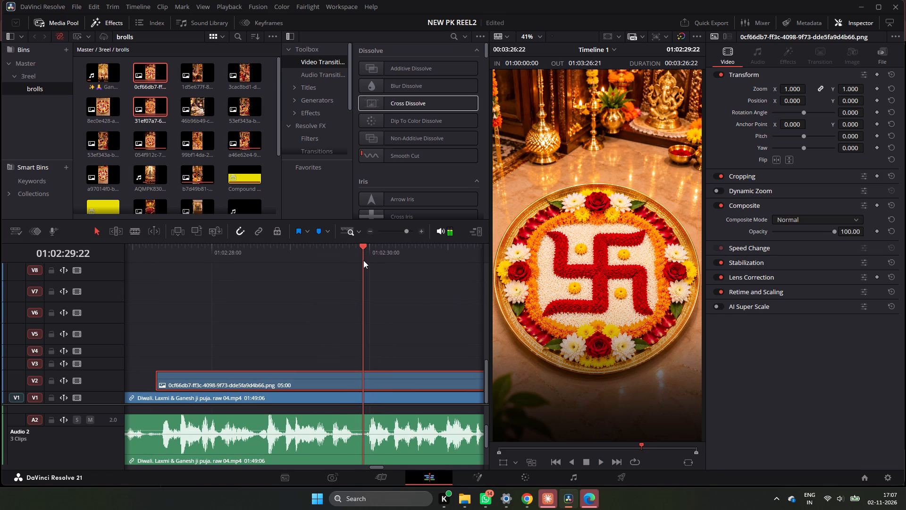
left_click_drag(363, 260, 362, 262)
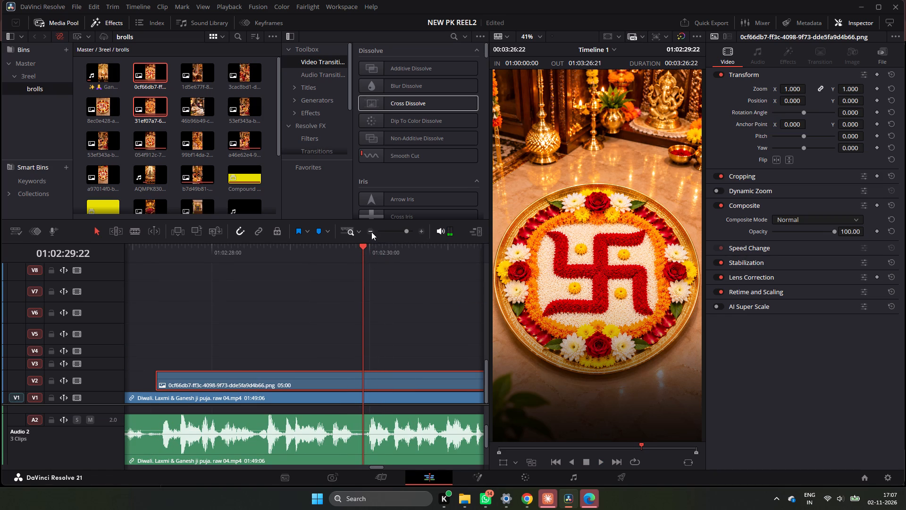
left_click(371, 231)
left_click(370, 231)
left_click_drag(371, 382, 371, 382)
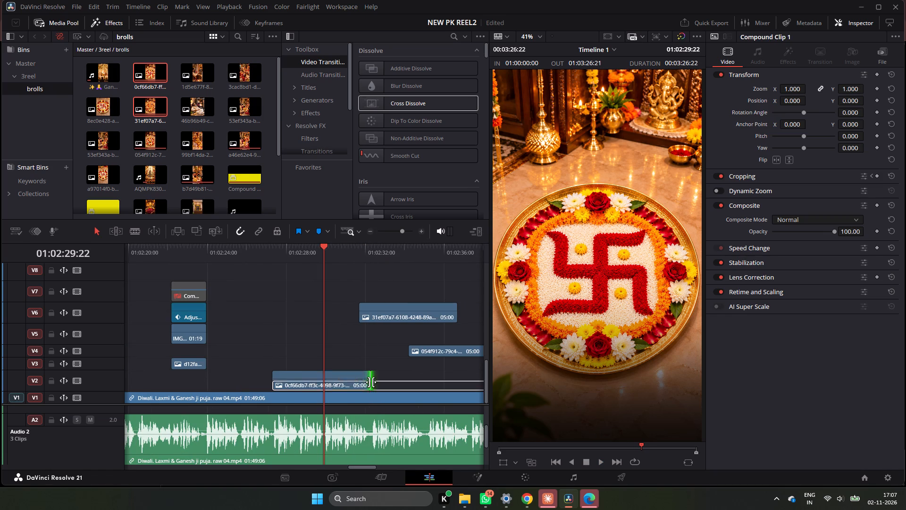
left_click_drag(371, 382, 319, 386)
Move the 31ef07a7 diya plate clip from V6 to V3, starting at about 01:02:29:05 over the end of the V2 clip.
key("space")
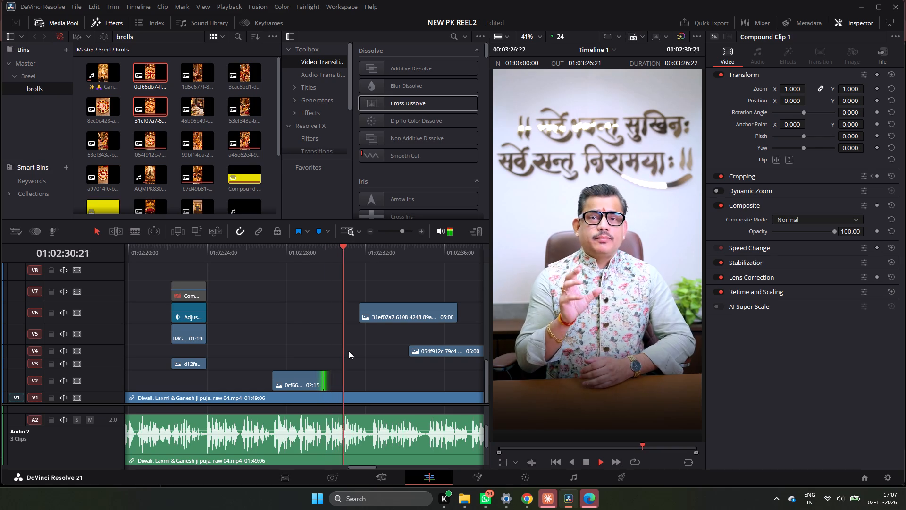
key("space")
left_click_drag(391, 317, 347, 357)
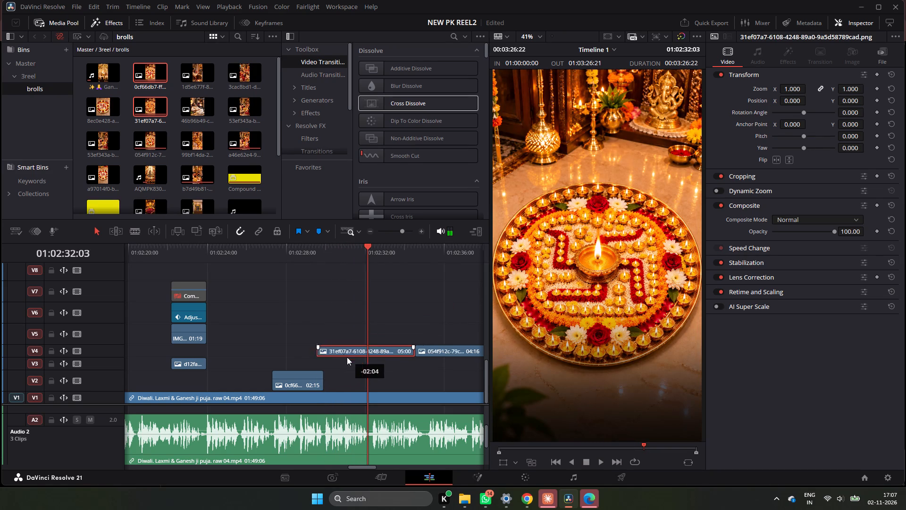
left_click_drag(347, 357, 344, 357)
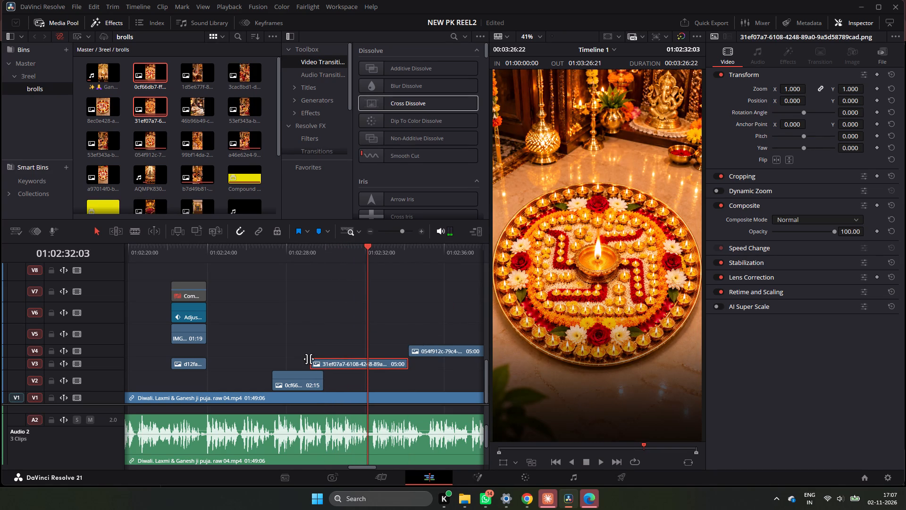
left_click(356, 366)
Align the 054f912c single-diya clip on V4 directly above the 31ef07a7 clip and add a fade-in of about one second.
left_click_drag(428, 354, 396, 348)
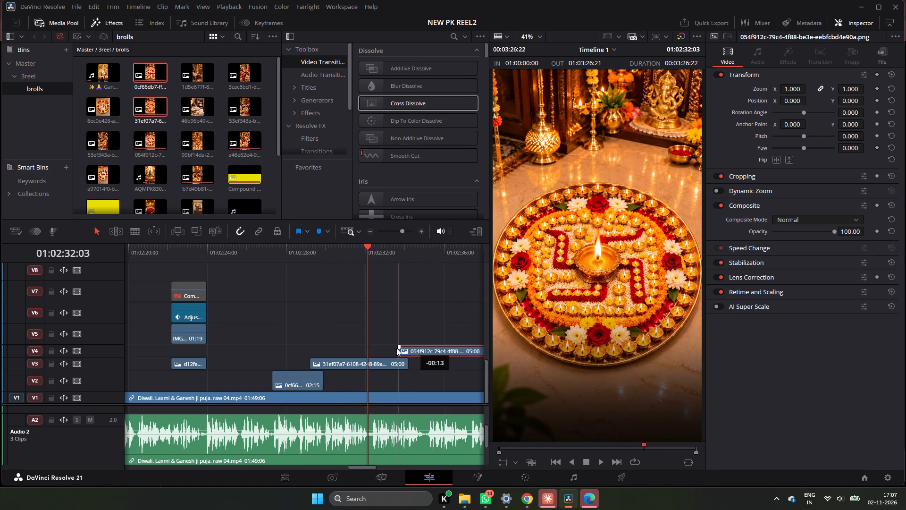
left_click_drag(396, 348, 330, 349)
left_click_drag(312, 346, 319, 346)
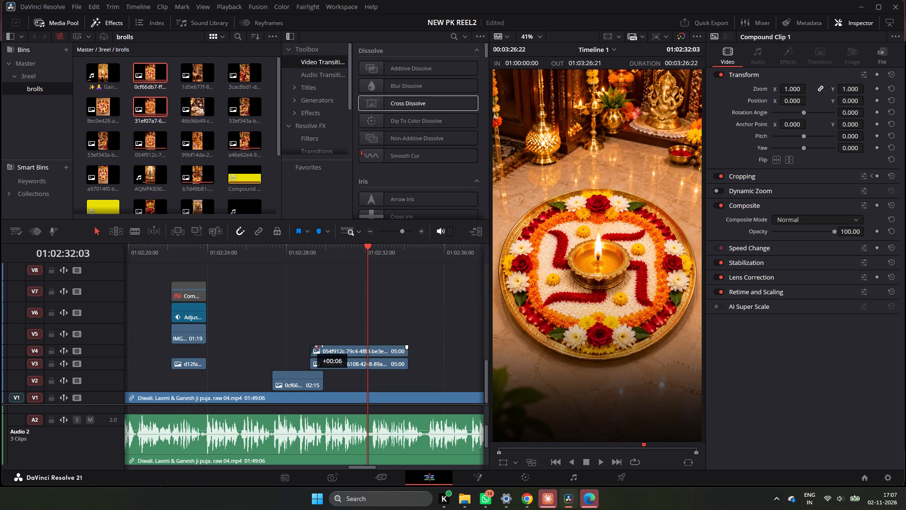
left_click_drag(319, 346, 333, 347)
Extend the end of the 0cf66db7 clip on V2 to a duration of 03:19.
left_click_drag(324, 382, 347, 386)
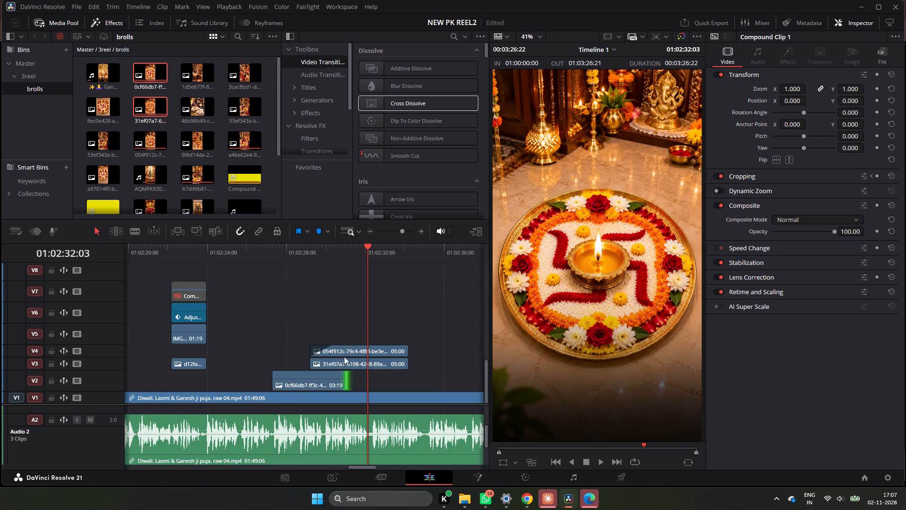
Shift the 054f912c clip on V4 about one second later, starting at about 01:02:30:05.
left_click_drag(344, 352, 364, 353)
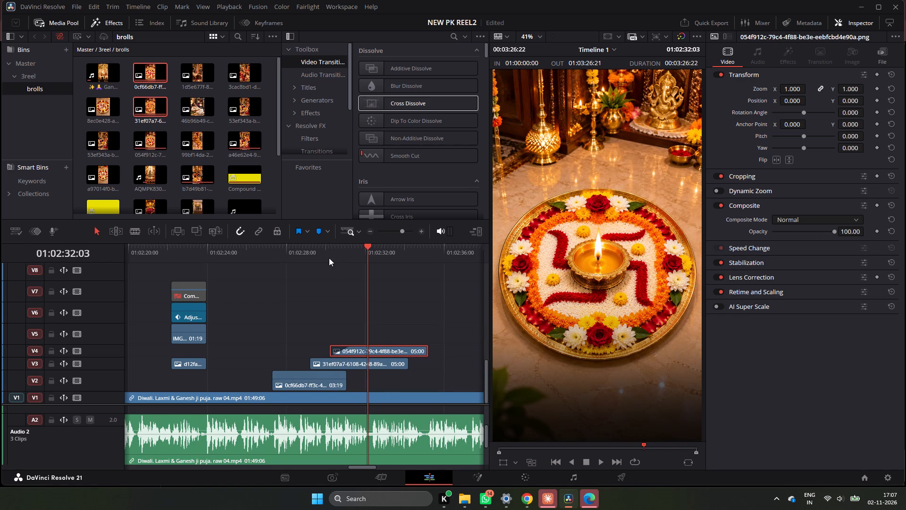
Play back the plate-to-diya blend and move the 31ef07a7 clip on V3 later, starting at about 01:02:33:16.
left_click(330, 251)
key("space")
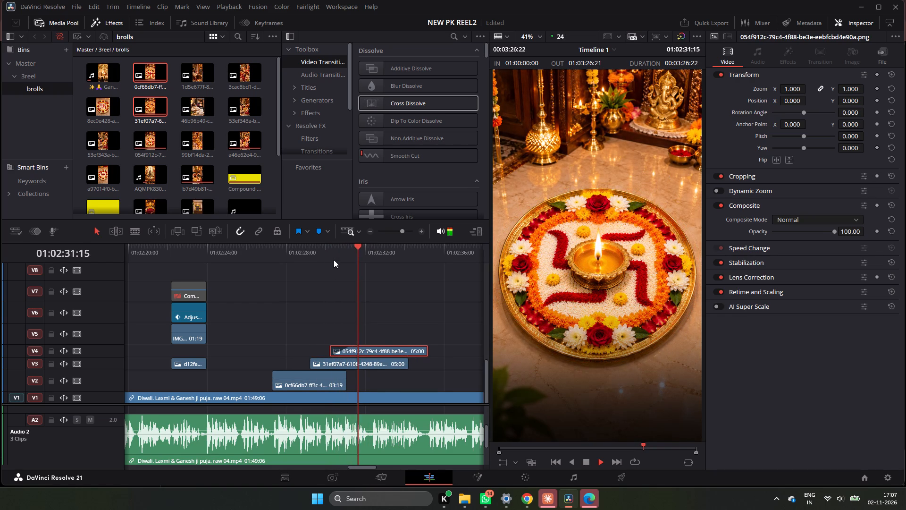
key("space")
left_click(296, 253)
key("space")
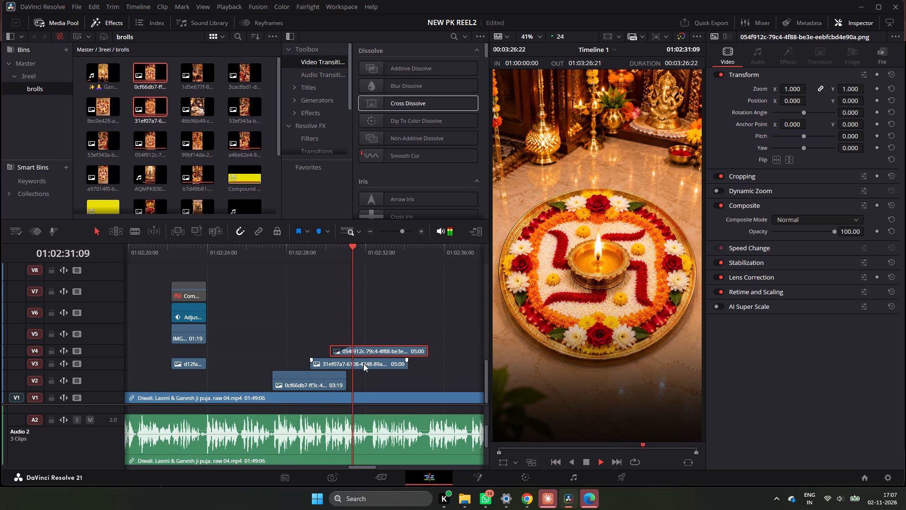
key("space")
left_click_drag(363, 364, 453, 359)
Shift the 054f912c single-diya clip on V4 about 8 frames earlier, starting at about 01:02:29:20, and play back its timing against the speech.
left_click(289, 253)
key("space")
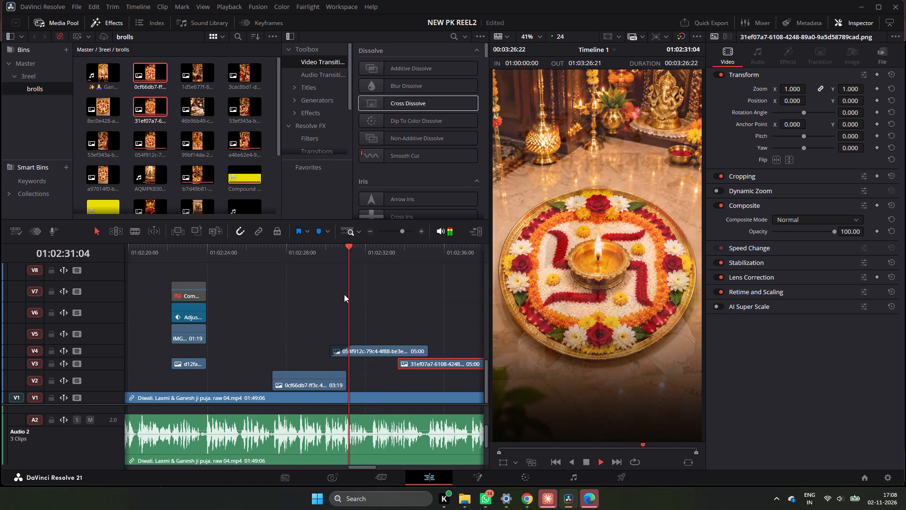
key("space")
left_click(328, 267)
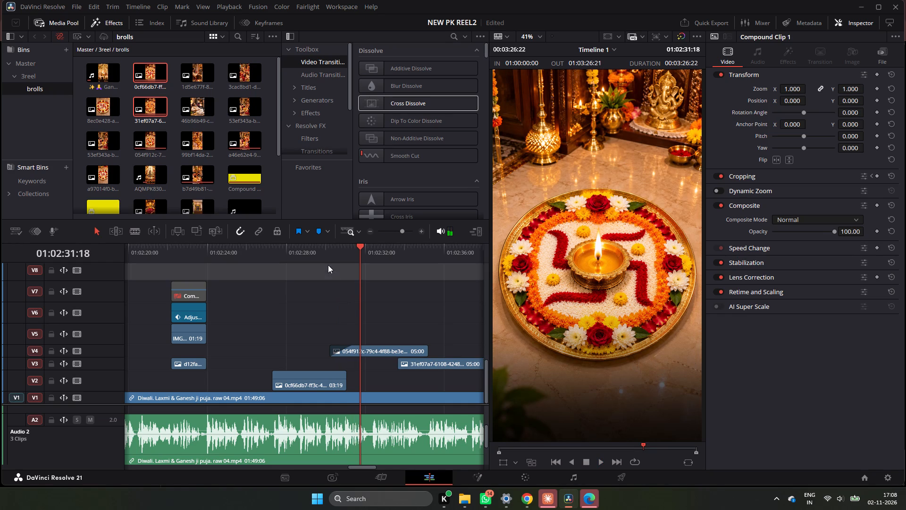
left_click(326, 256)
key("space")
key("space")
left_click_drag(373, 348, 366, 351)
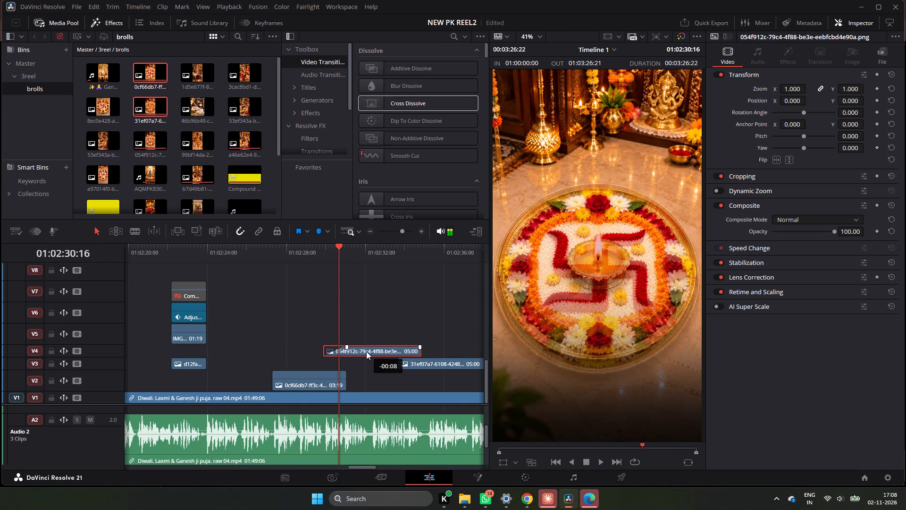
left_click_drag(366, 351, 366, 351)
left_click(319, 250)
key("space")
key("space")
left_click(319, 250)
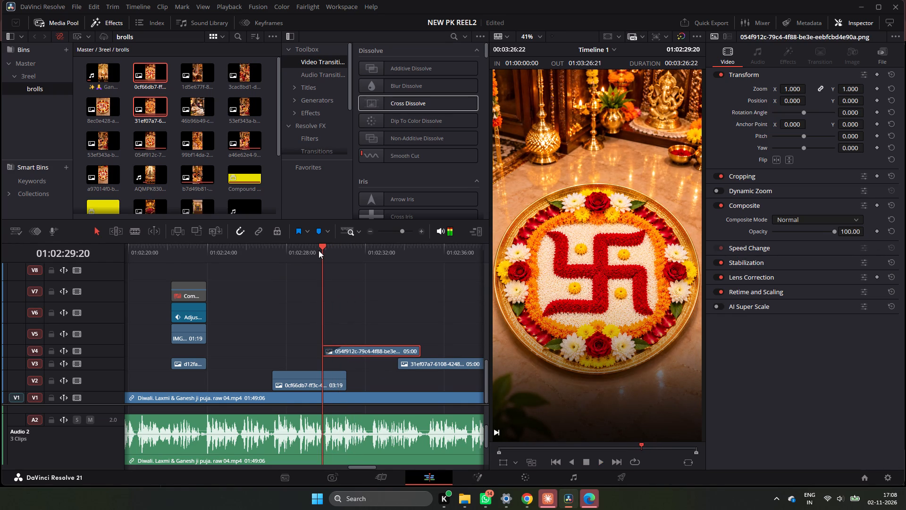
key("space")
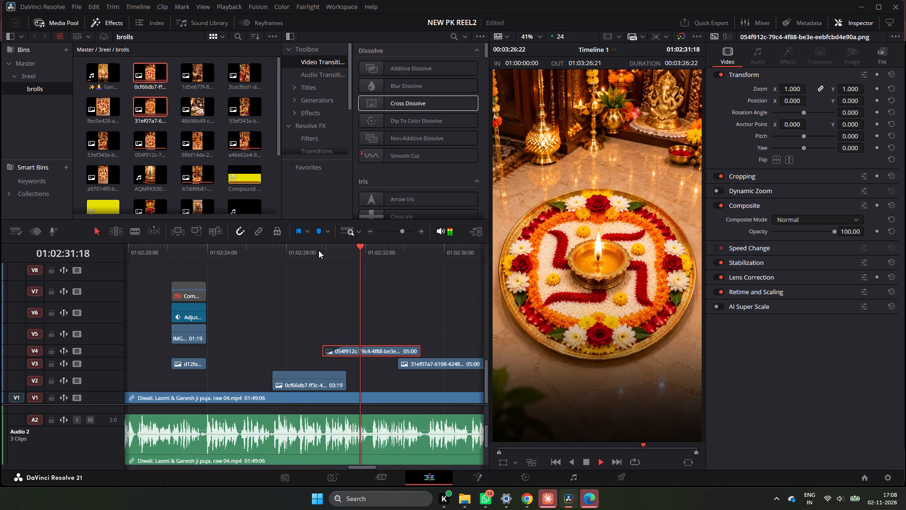
key("space")
Find the speech cue for the many-diyas plate and move the 31ef07a7 clip from V3 to V5, starting at about 01:02:33:06.
scroll(340, 324, "down", 2, "ctrl")
key("space")
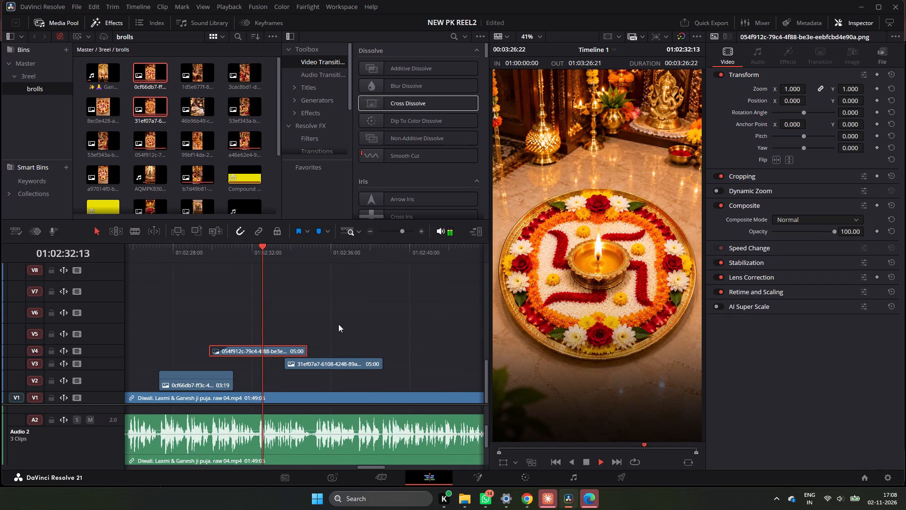
key("space")
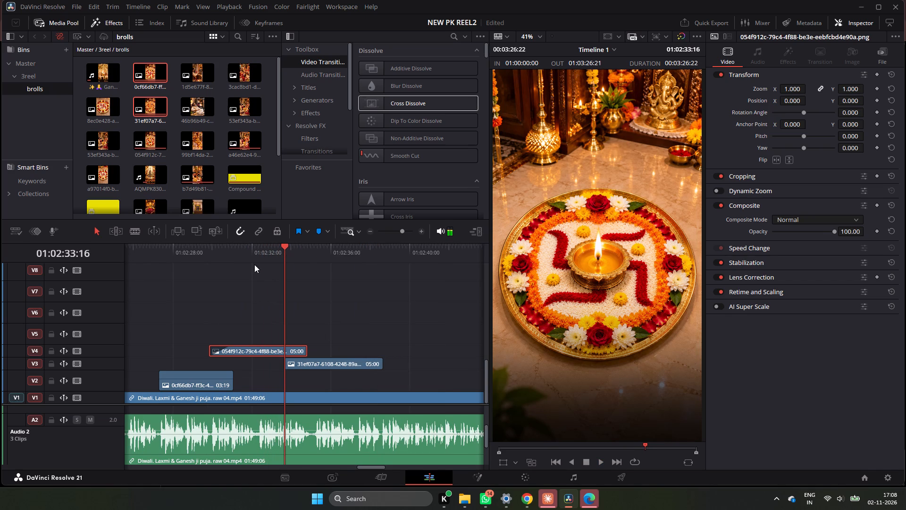
left_click(247, 259)
key("space")
key("space")
key("space")
key("space")
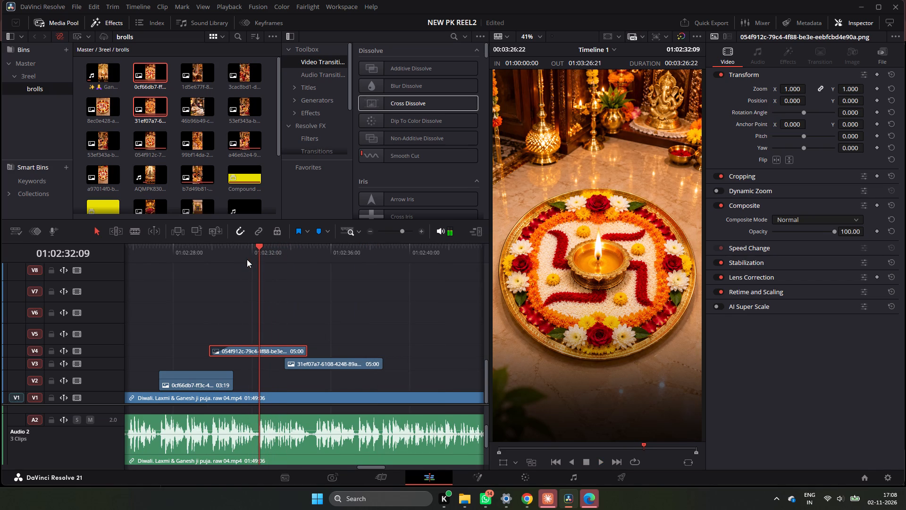
key("space")
key("space")
double_click(420, 228)
key("space")
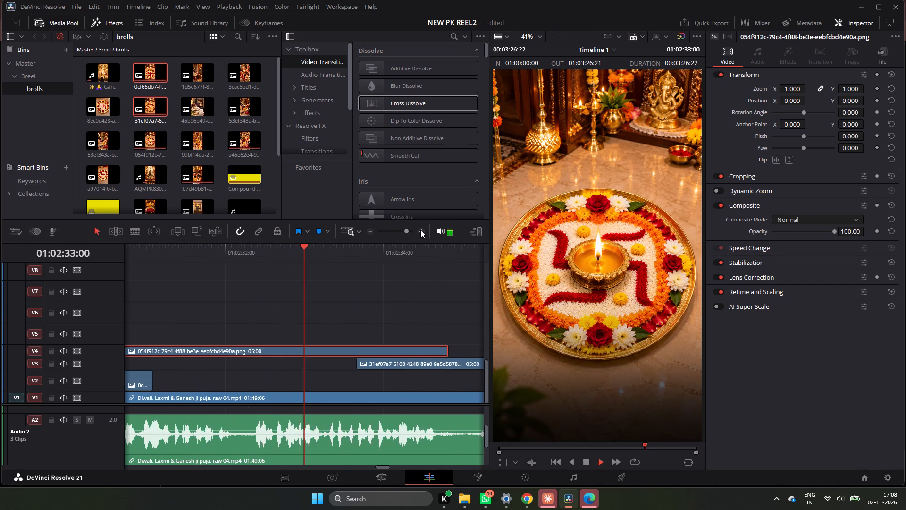
key("space")
left_click_drag(339, 263, 323, 265)
left_click_drag(386, 363, 364, 331)
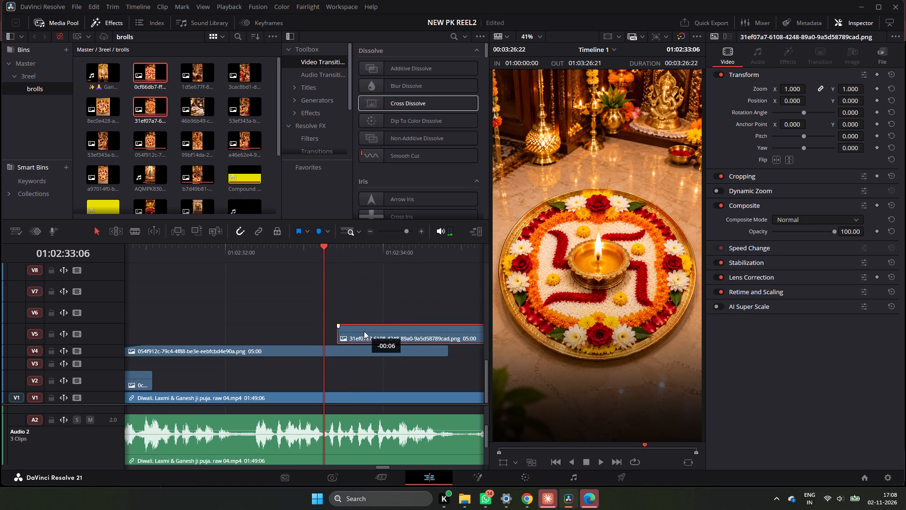
left_click_drag(364, 331, 352, 331)
Add a fade-in of about 1.2 seconds to the 31ef07a7 clip on V5 and play back the blend.
left_click_drag(326, 326, 368, 332)
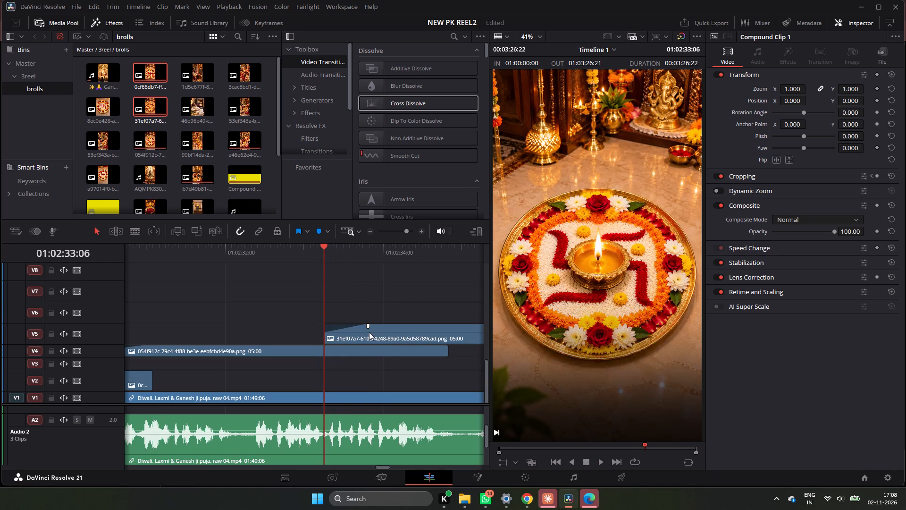
key("space")
key("space")
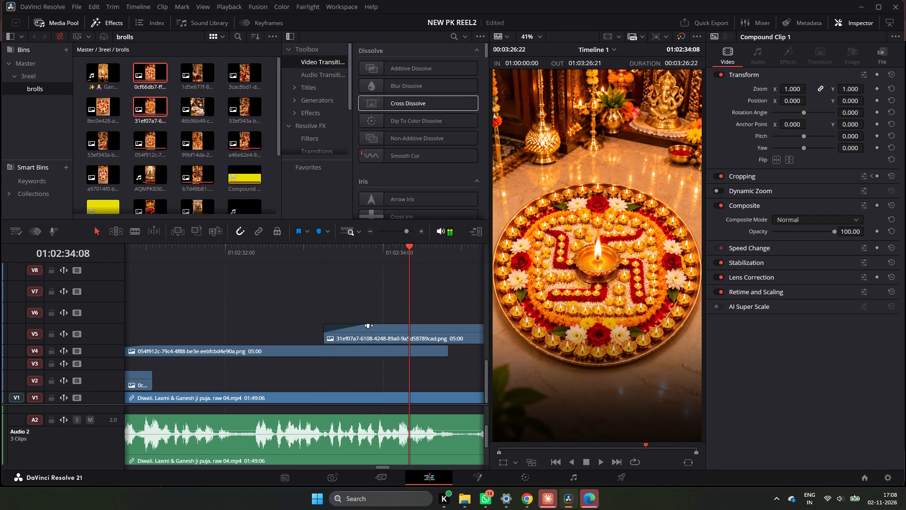
left_click_drag(369, 325, 418, 331)
left_click(330, 256)
key("space")
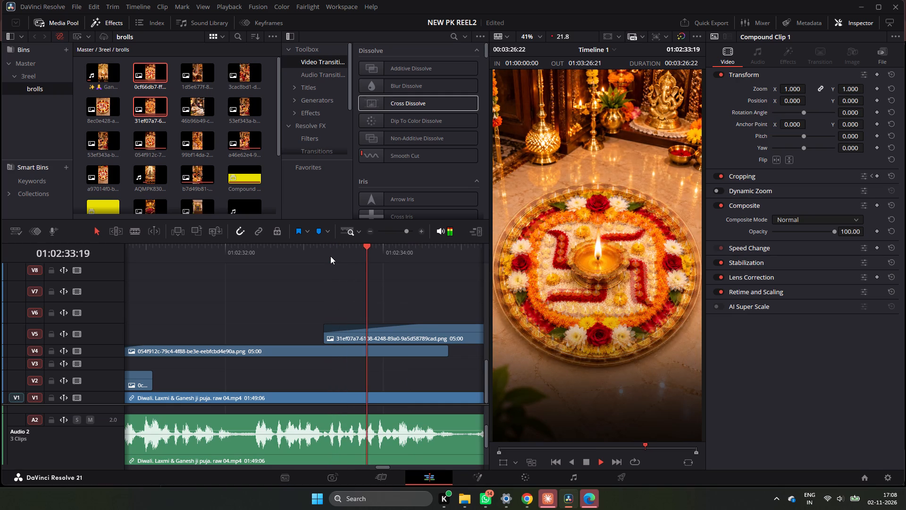
Find where the spoken phrase ends and trim the end of the 31ef07a7 clip to 01:02:35:04, a duration of 01:22.
double_click(369, 231)
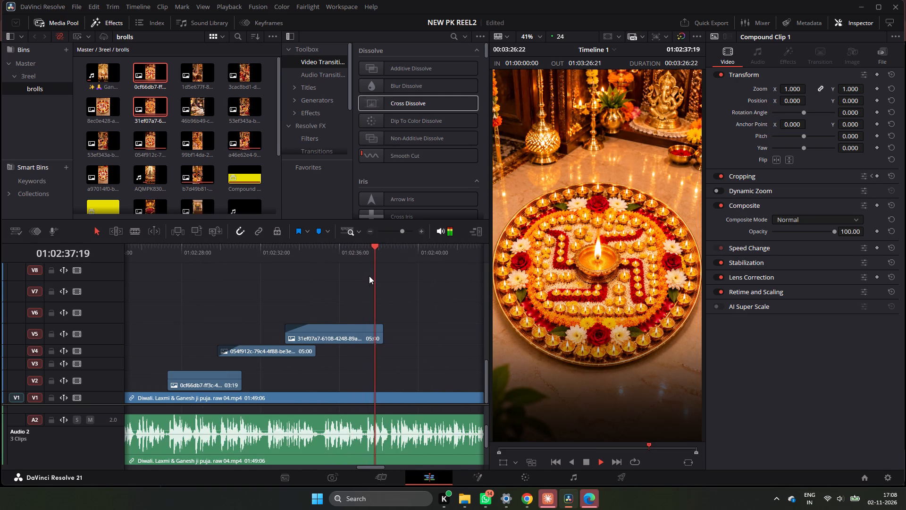
left_click(321, 259)
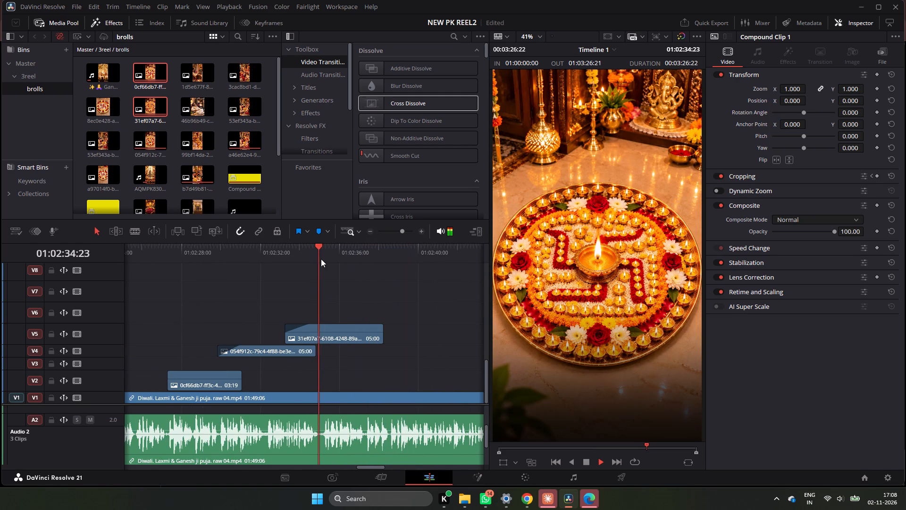
key("space")
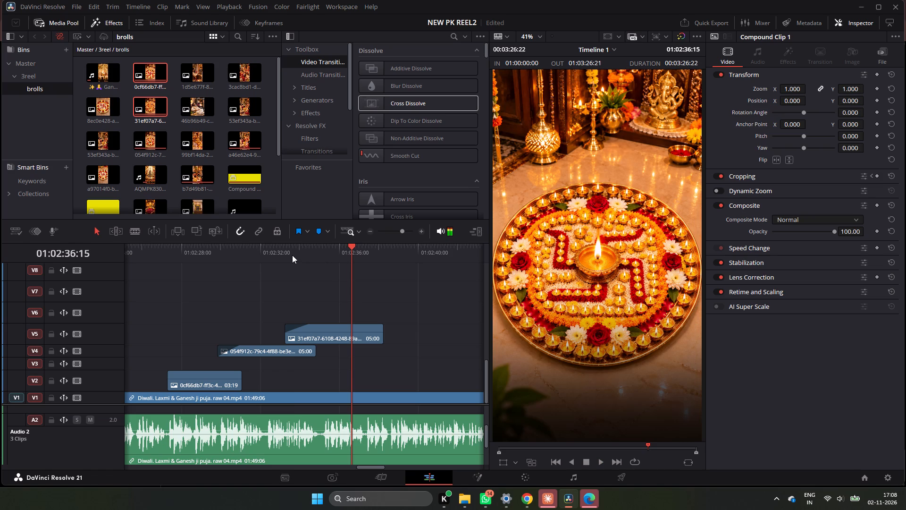
left_click(292, 255)
key("space")
key("space")
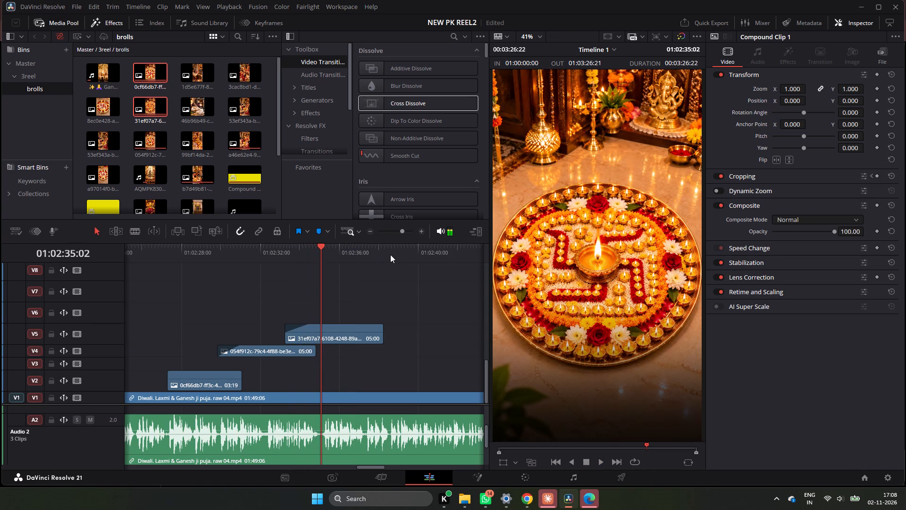
left_click(420, 234)
left_click(307, 247)
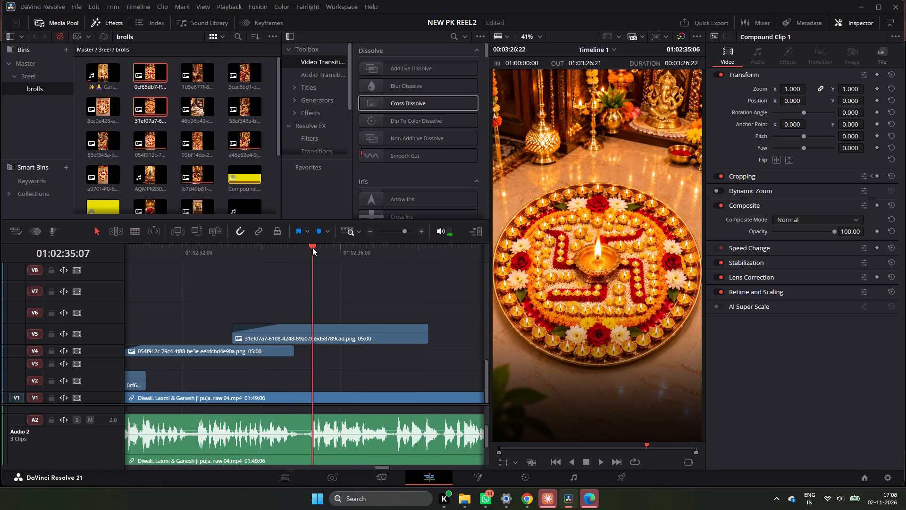
left_click_drag(425, 336, 420, 337)
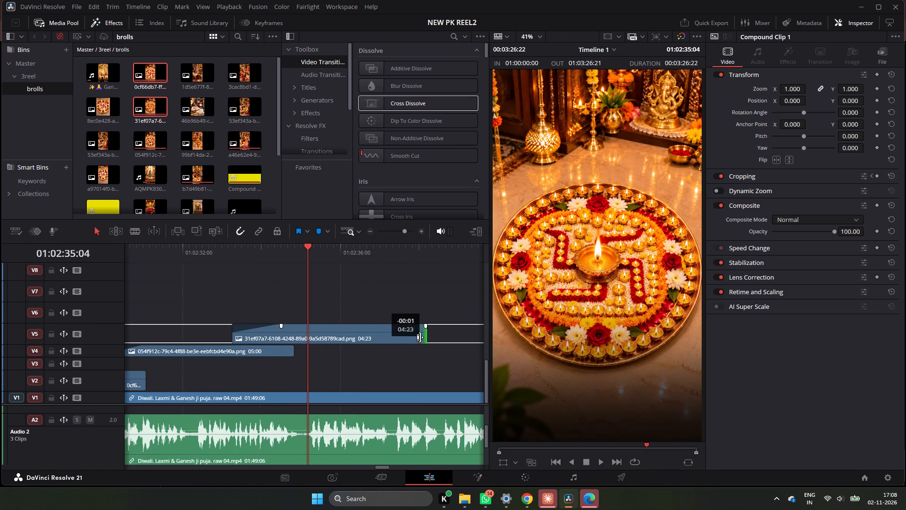
left_click_drag(420, 337, 302, 352)
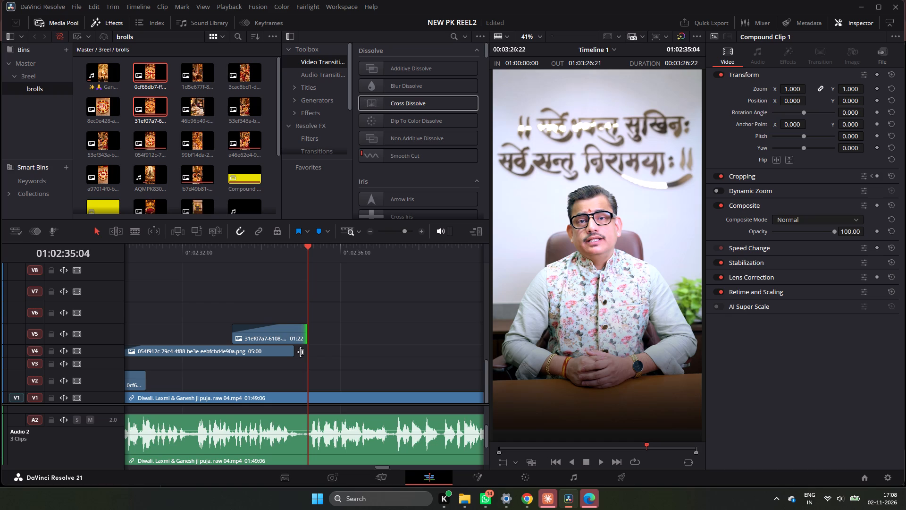
Move the 054f912c and 31ef07a7 clips together down one track, to V3 and V4, keeping their timing, and play back the sequence.
scroll(382, 280, "up", 2, "ctrl")
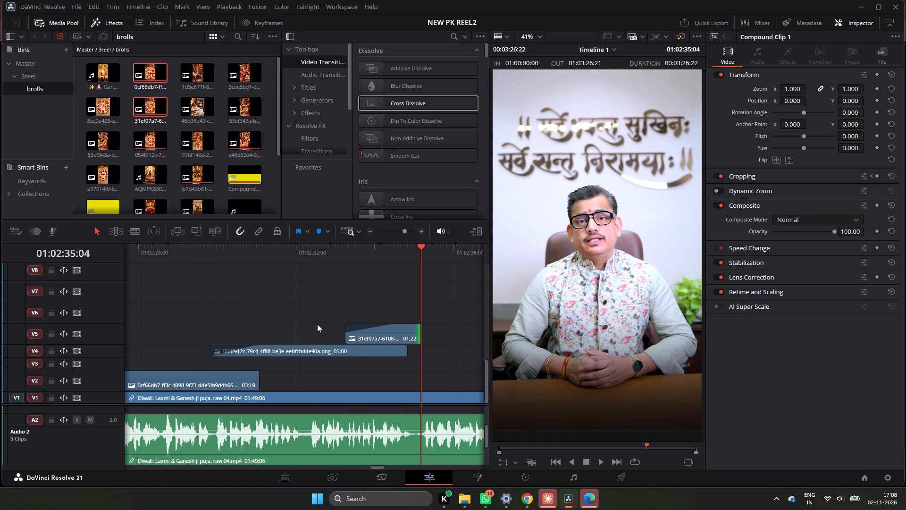
left_click_drag(189, 306, 433, 364)
left_click_drag(359, 353, 360, 361)
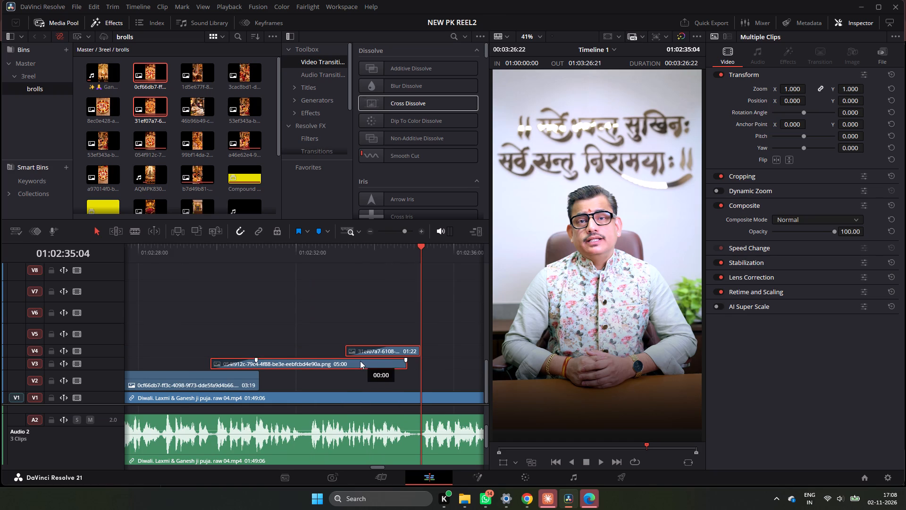
left_click_drag(360, 361, 361, 362)
left_click(174, 259)
key("space")
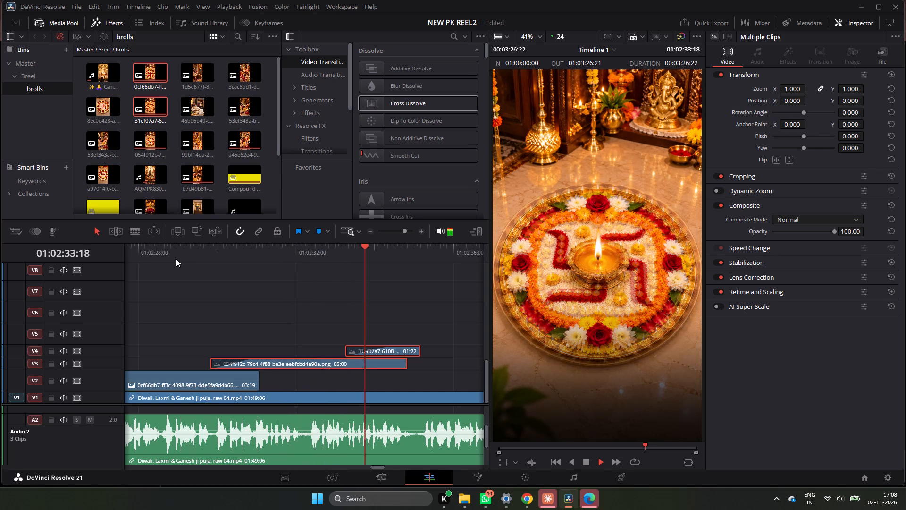
key("space")
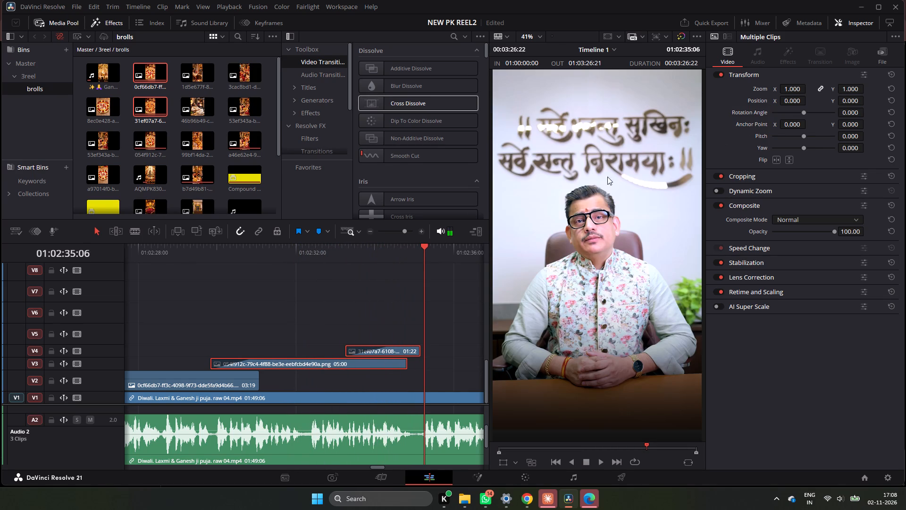
Duplicate the adjustment clip on V6 and IMG_8070.MP4 on V5 from above the d12fa clip to the start of the 0cf66db7 clip.
double_click(373, 232)
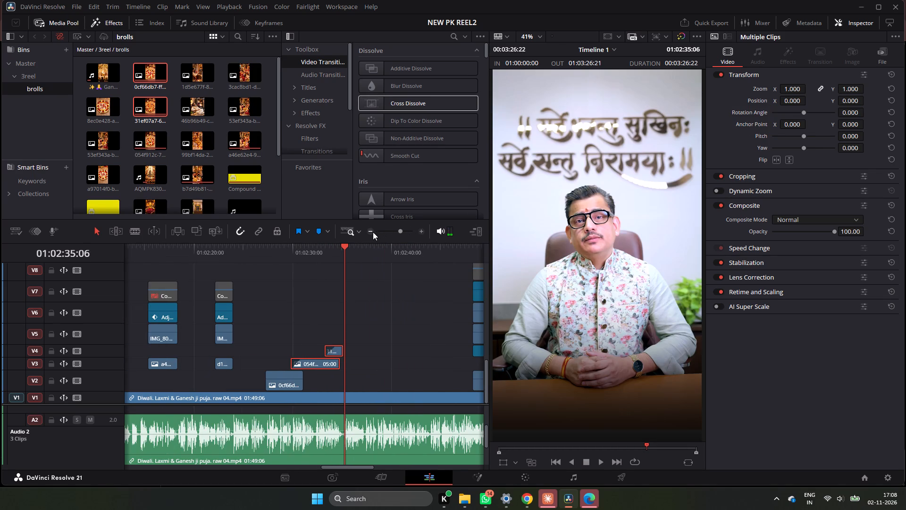
left_click_drag(293, 307, 226, 337)
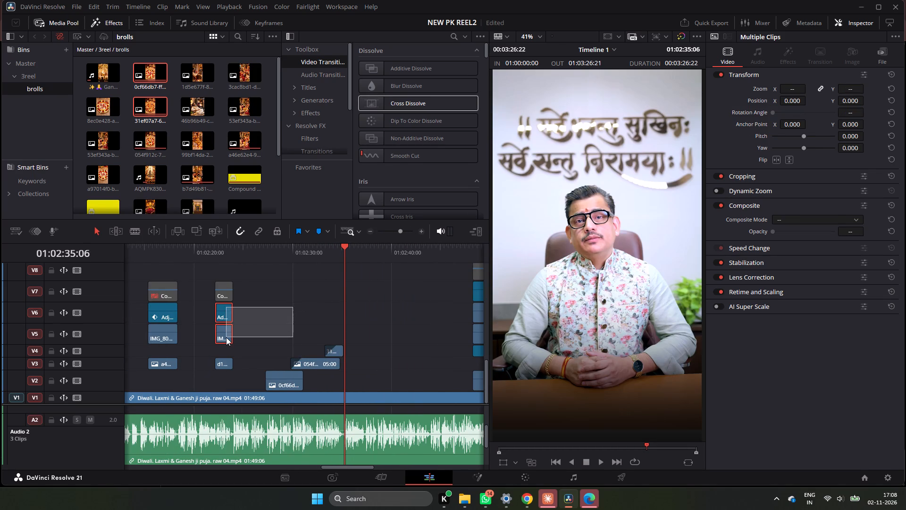
left_click_drag(226, 337, 226, 337)
left_click_drag(224, 337, 277, 335, "alt")
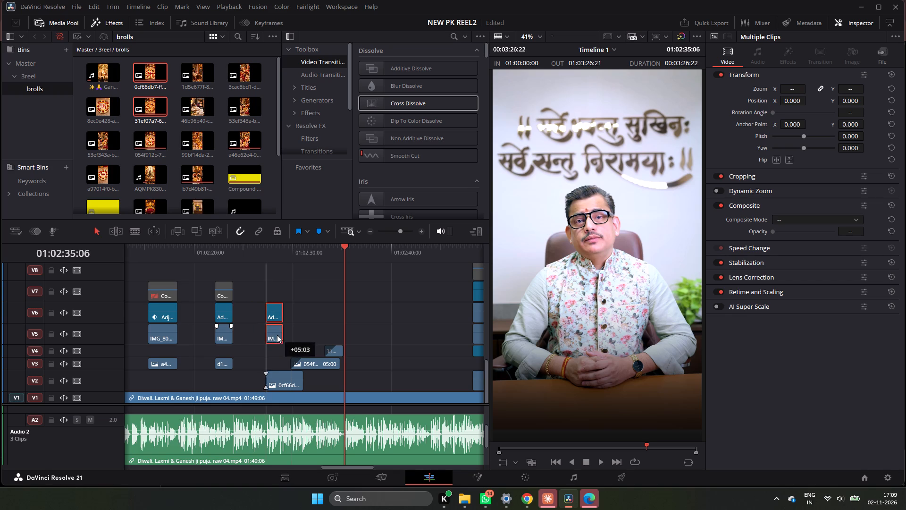
left_click_drag(277, 335, 276, 335, "alt")
Extend the duplicated adjustment clip and IMG_8070.MP4 overlay to 07:23 so they cover the whole plate and diya sequence.
left_click_drag(284, 323, 347, 329)
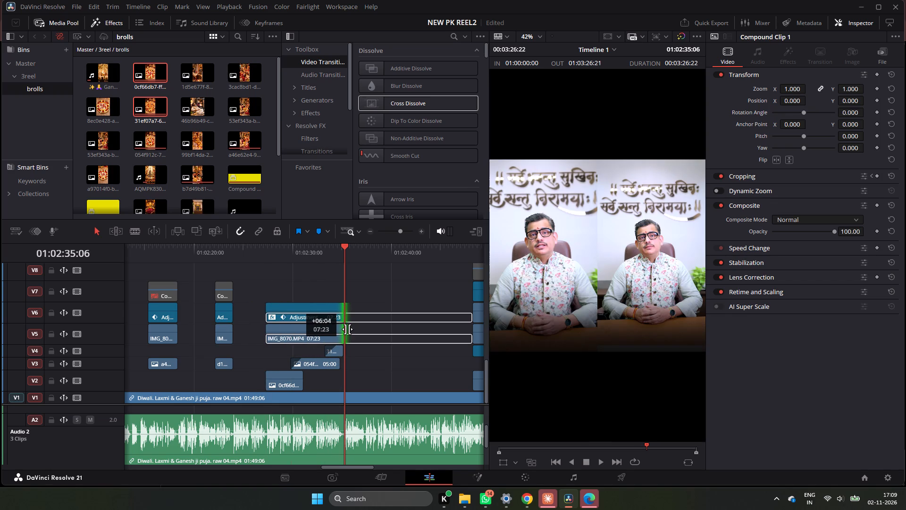
left_click_drag(347, 329, 348, 329)
left_click(262, 255)
key("space")
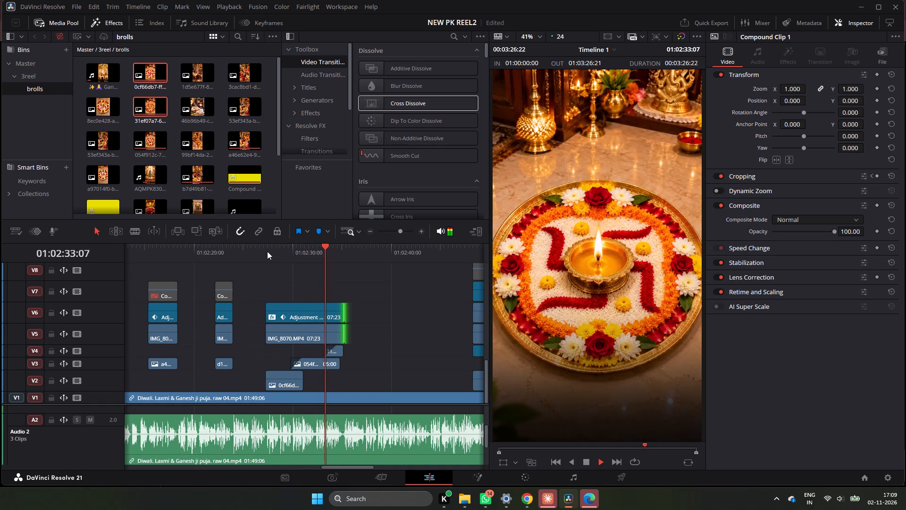
key("space")
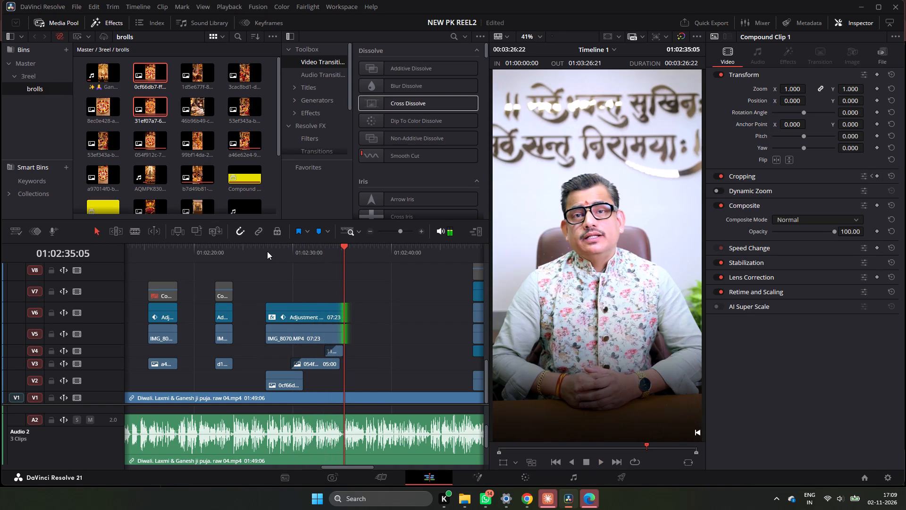
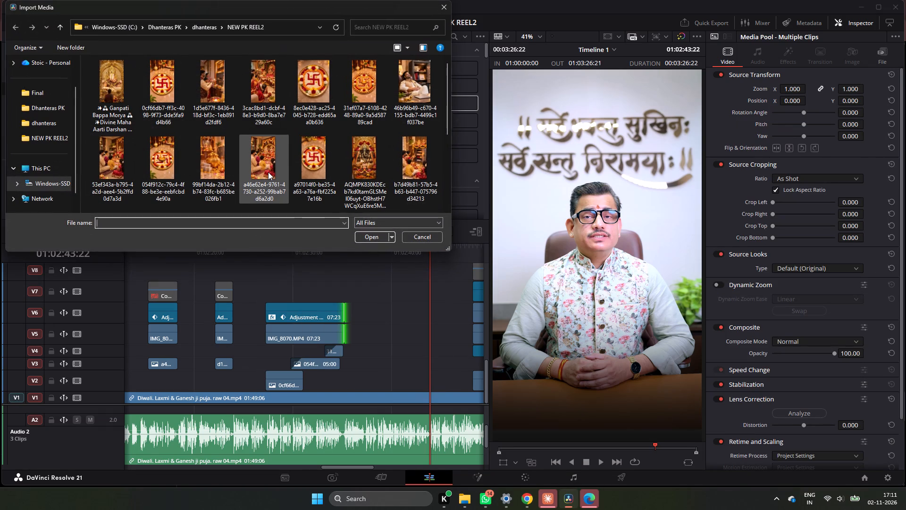
key("ctrl+a")
left_click(322, 165, "ctrl")
key("ctrl+a")
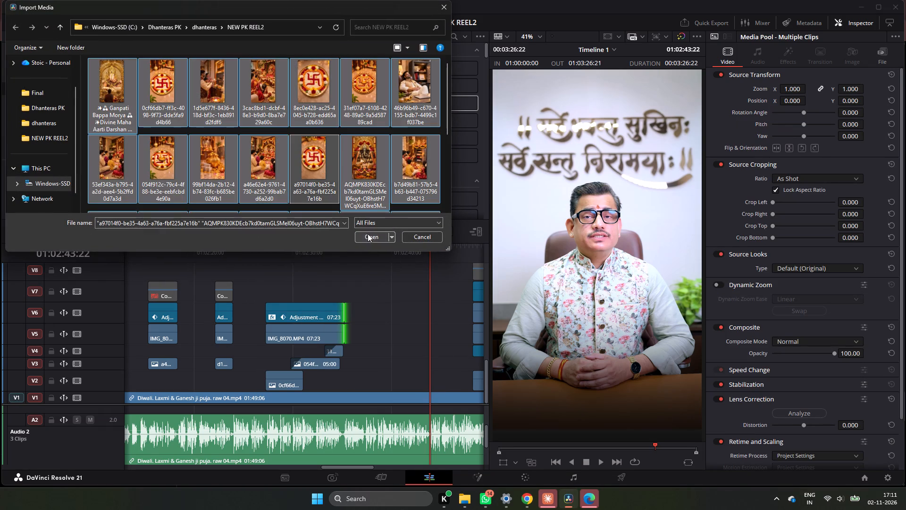
left_click(368, 234)
Place the e5b76b06 family-head image on V5 at about 01:02:38, after the plate and diya sequence.
left_click_drag(108, 151, 253, 260)
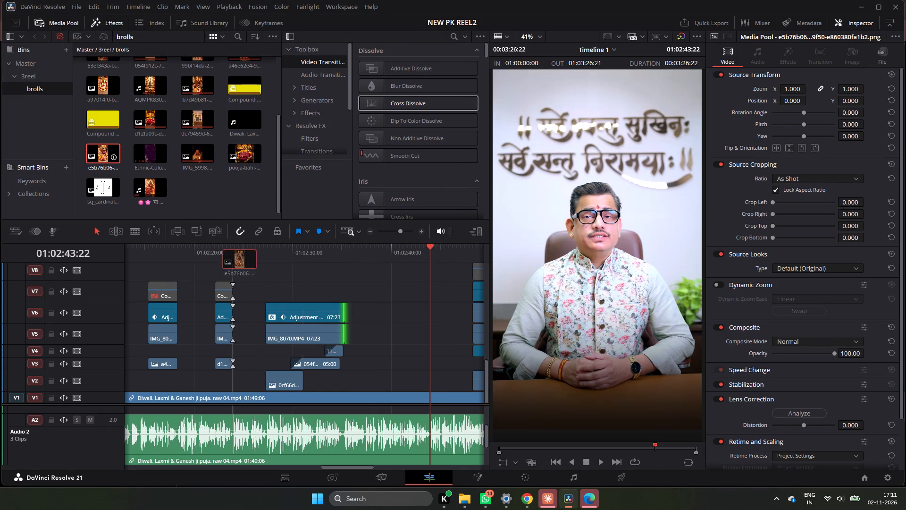
left_click_drag(253, 260, 374, 342)
Extend the end of the e5b76b06 clip to 01:02:43:22, making it 05:16 long, and move it down to V2.
left_click(357, 245)
key("space")
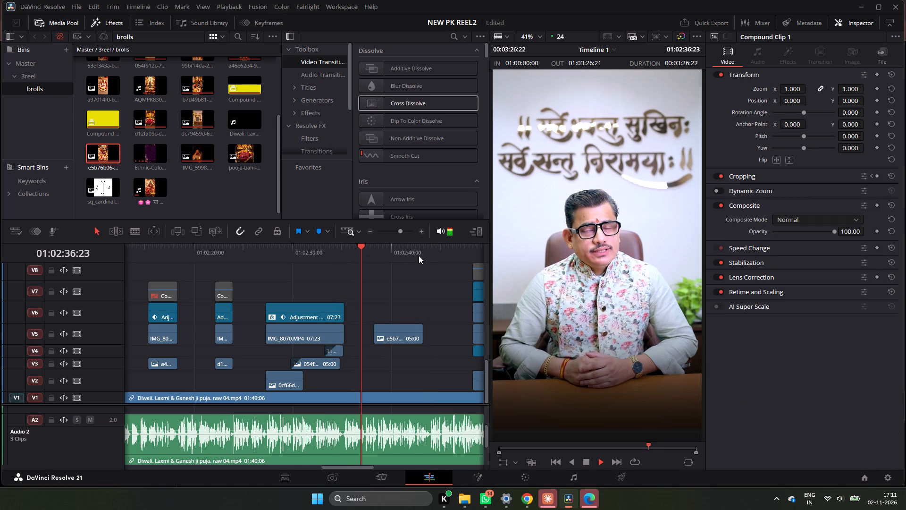
left_click(419, 229)
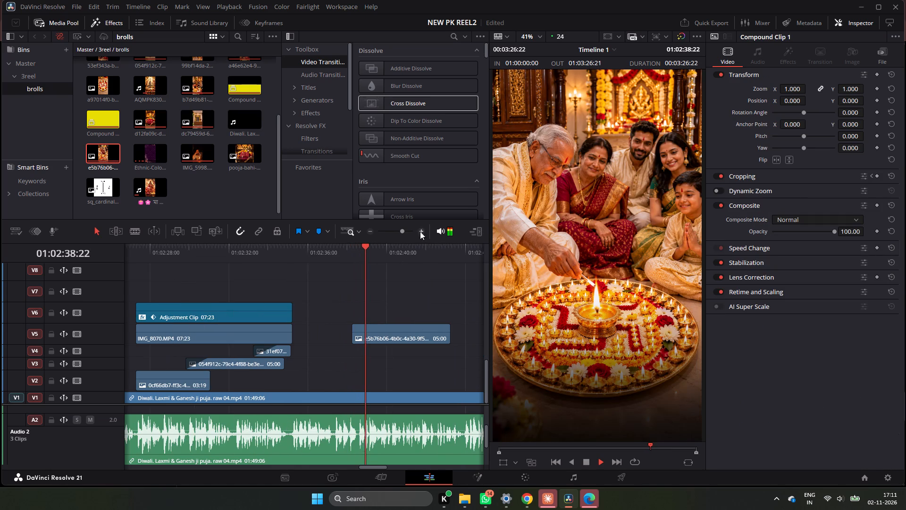
scroll(417, 280, "down", 3, "ctrl")
key("space")
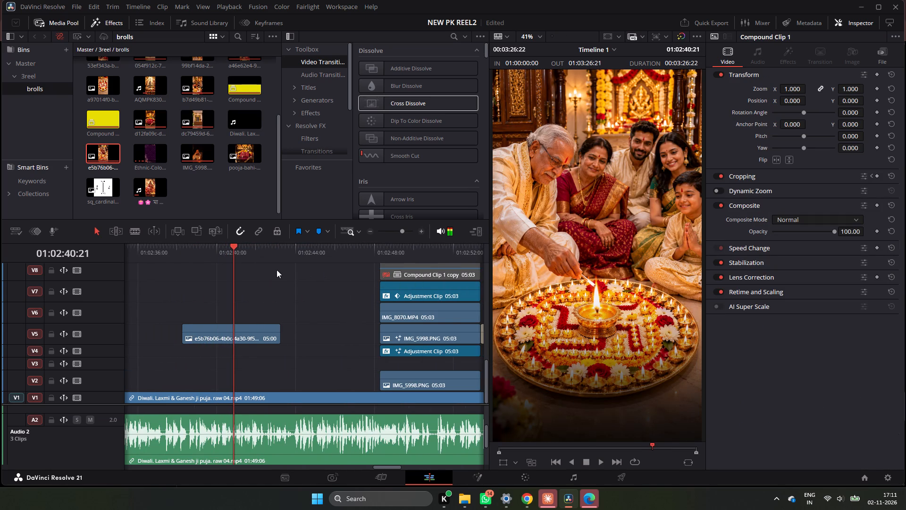
left_click(179, 255)
key("space")
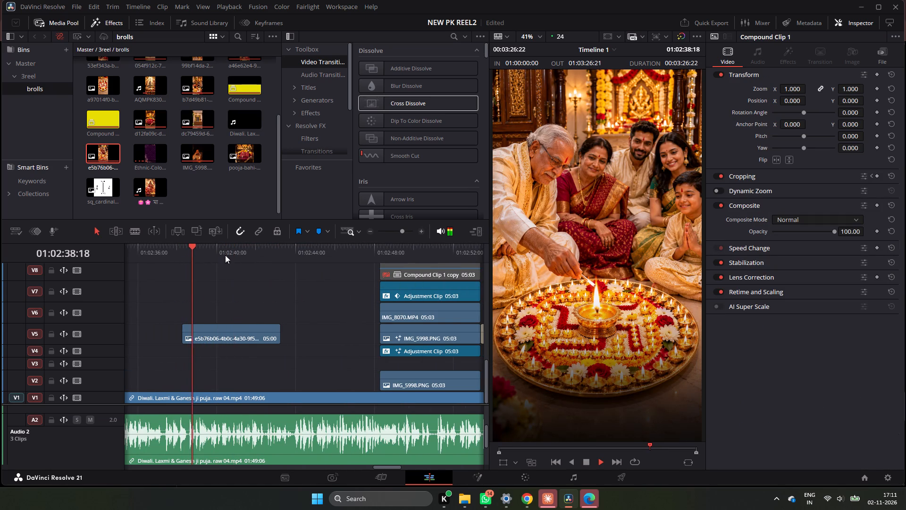
key("space")
key("space")
left_click(421, 229)
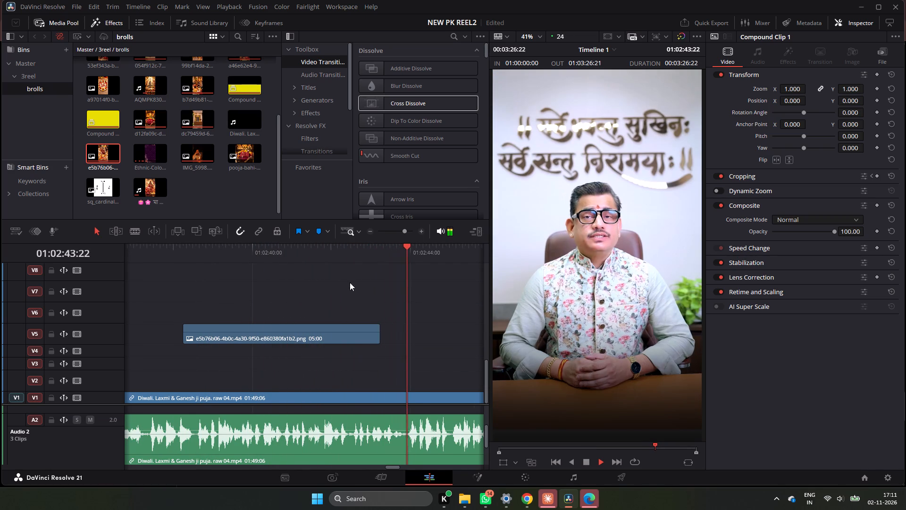
key("space")
left_click_drag(428, 259, 403, 267)
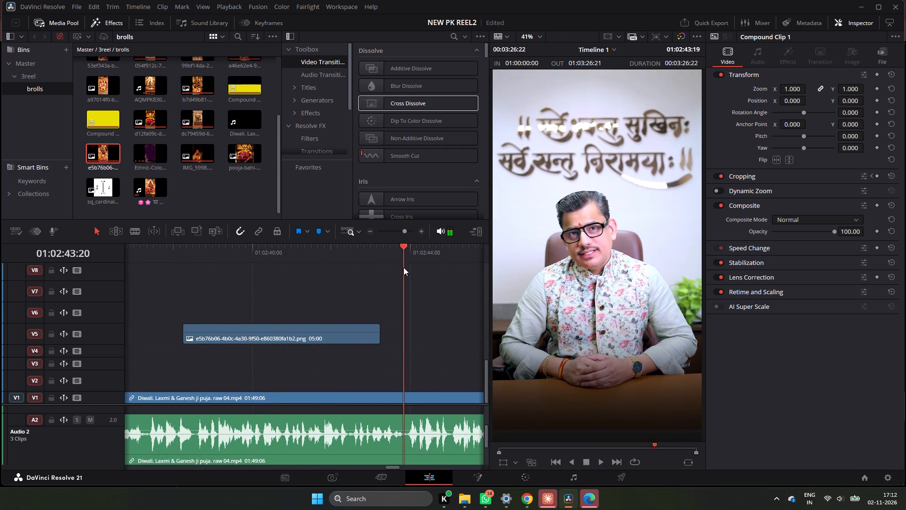
left_click_drag(403, 267, 407, 267)
left_click_drag(381, 340, 397, 341)
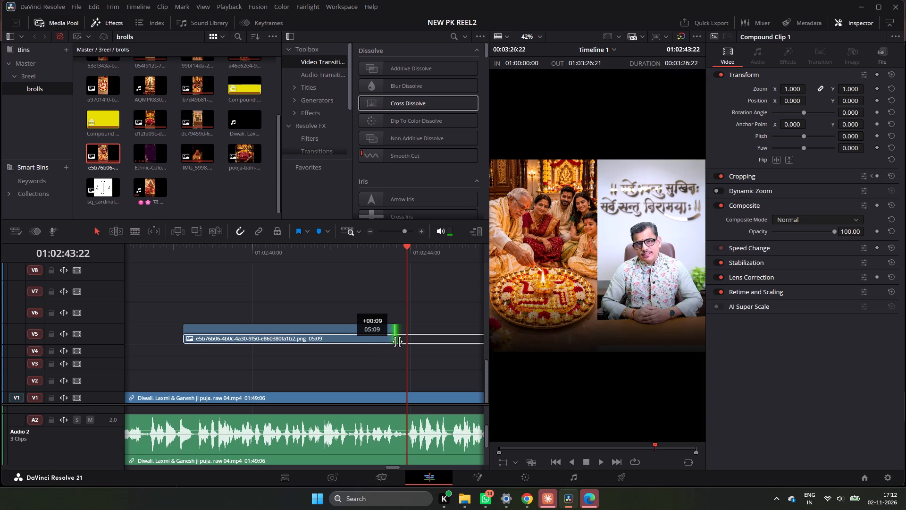
left_click_drag(397, 341, 405, 341)
left_click_drag(368, 336, 370, 376)
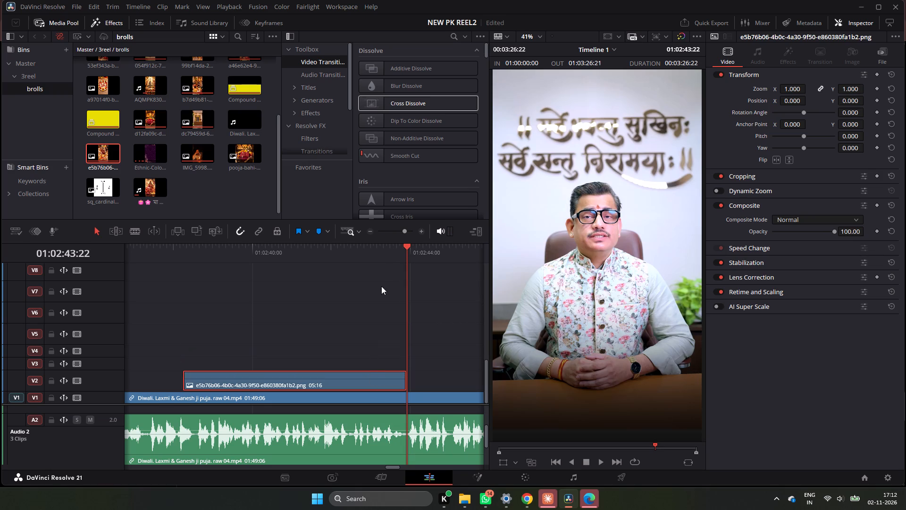
Trim the start of the e5b76b06 clip on V2 to 01:02:40:07 to match the speech, leaving it 03:15 long.
left_click(372, 230)
left_click(256, 256)
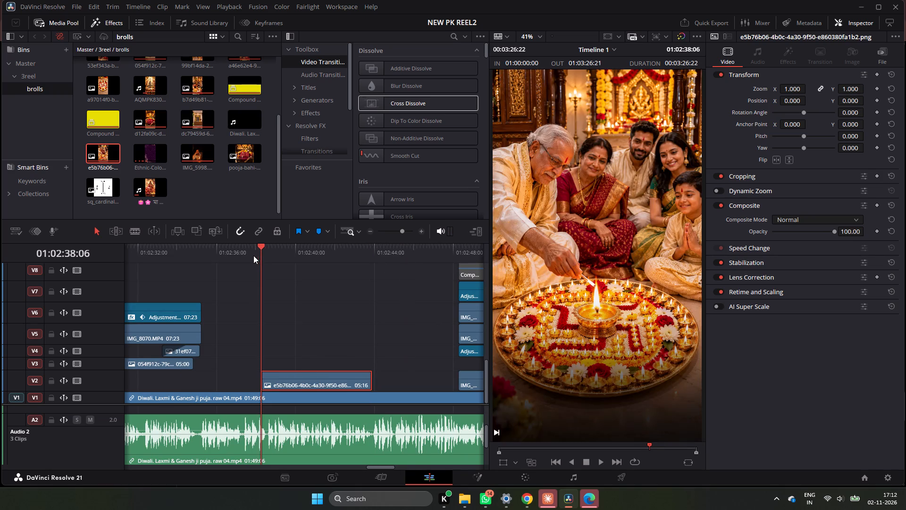
left_click(242, 251)
key("space")
left_click(242, 251)
key("space")
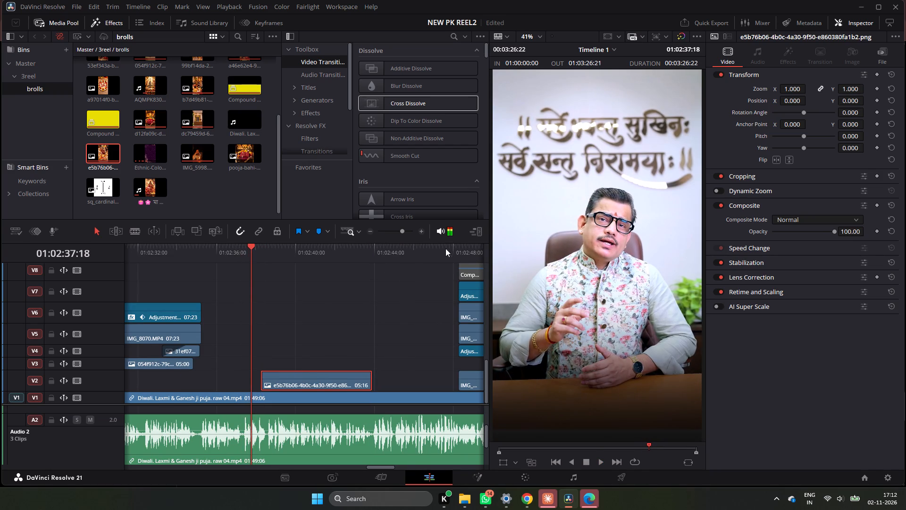
left_click(420, 230)
key("space")
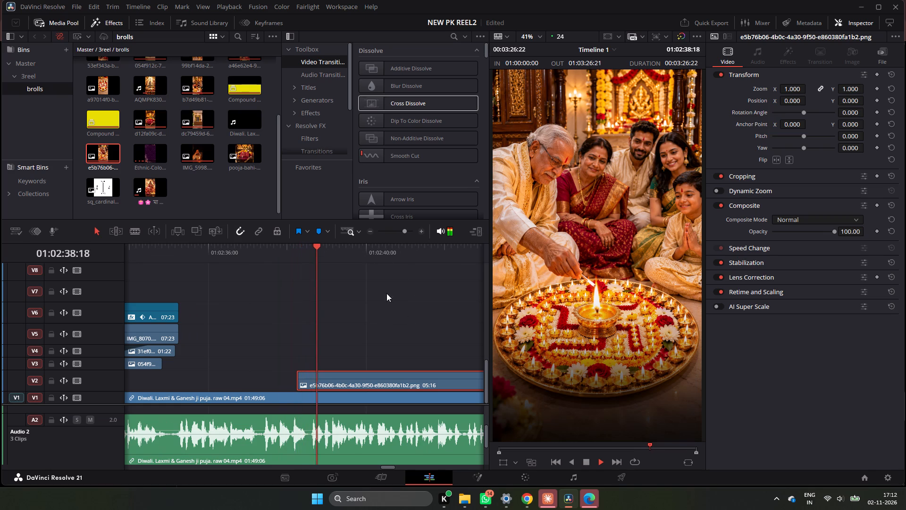
left_click(372, 234)
key("space")
key("space")
key("space")
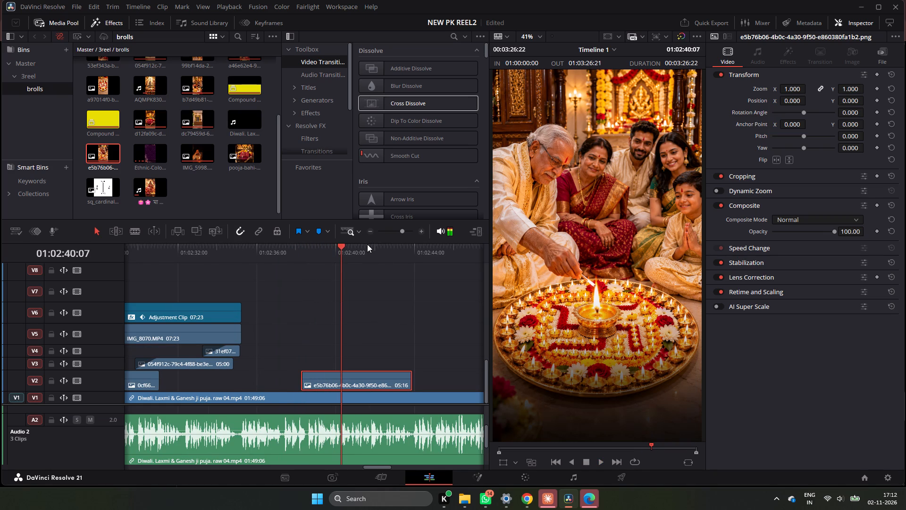
left_click(418, 231)
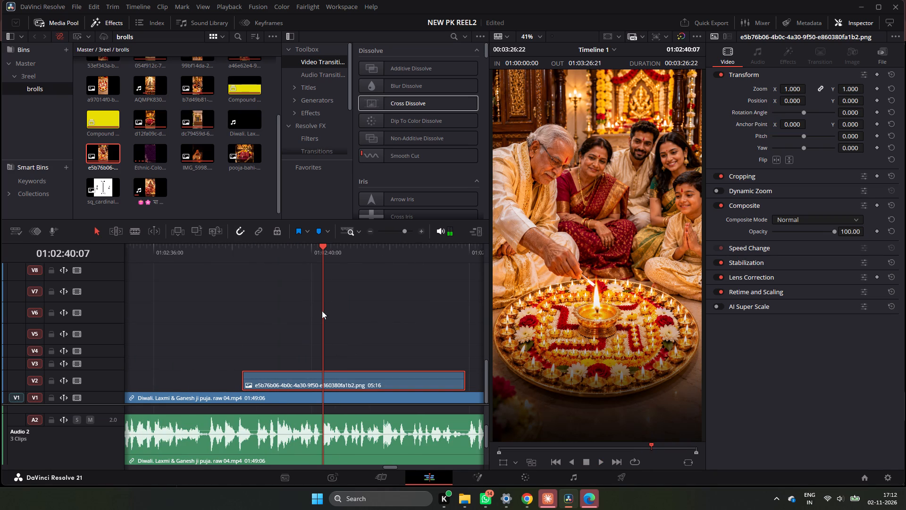
left_click_drag(245, 382, 328, 386)
Move the start of the e5b76b06 clip one frame earlier to 01:02:40:06, making it 03:16 long.
left_click(210, 246)
key("space")
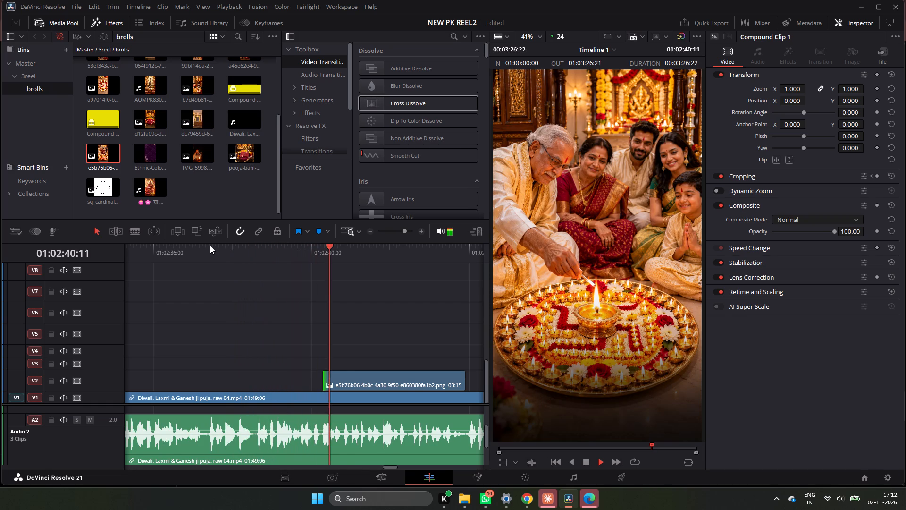
left_click(371, 232)
left_click(330, 249)
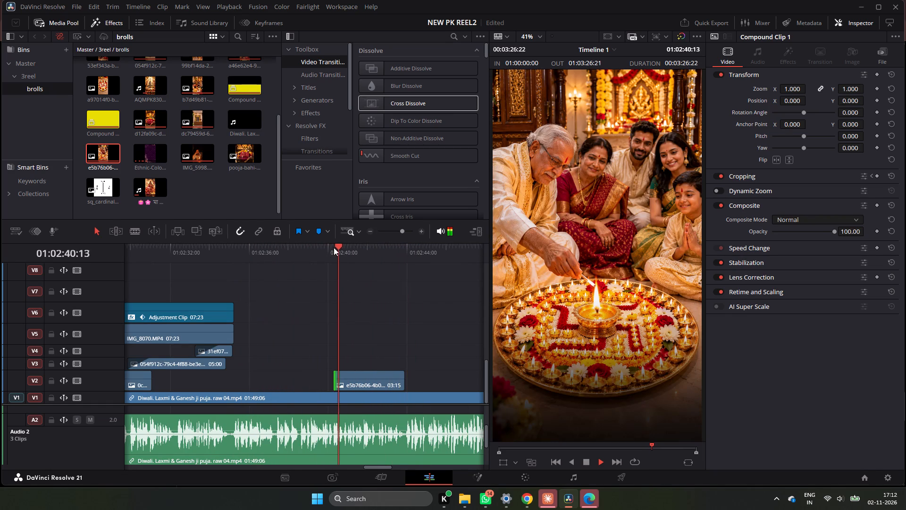
key("space")
left_click(322, 246)
key("space")
key("space")
triple_click(417, 232)
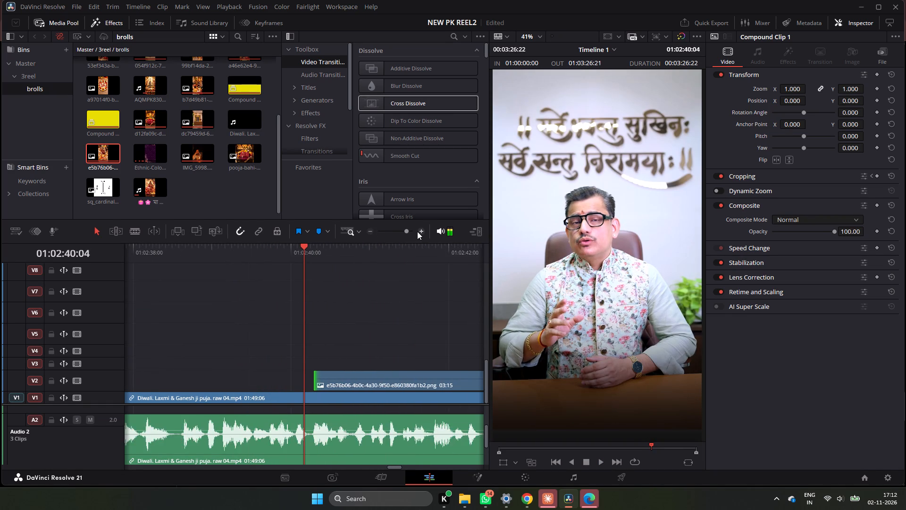
left_click(314, 246)
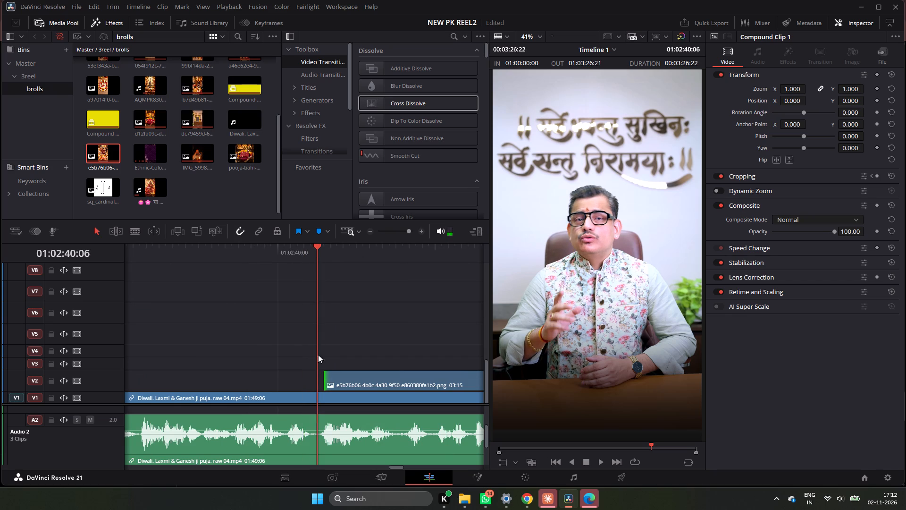
left_click_drag(326, 378, 318, 381)
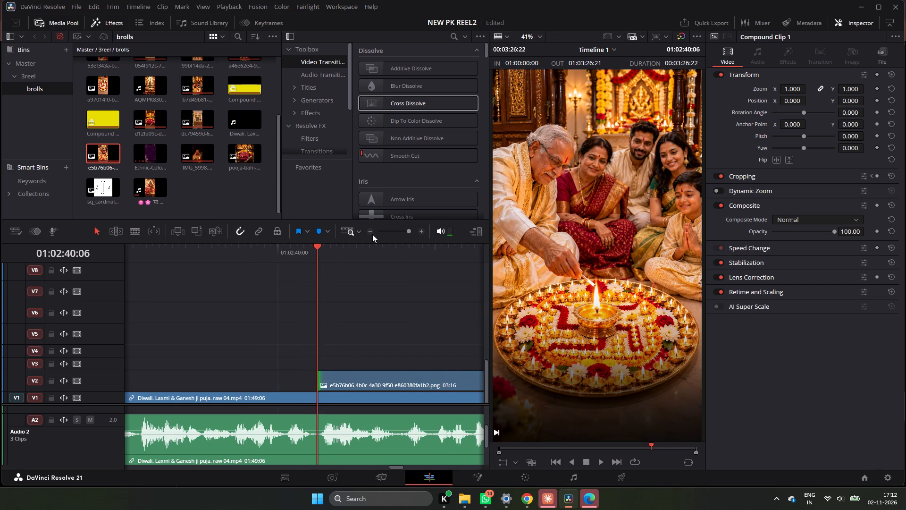
Play back the plate and diya sequence from its beginning through the plate filled with small diyas.
double_click(372, 234)
left_click(372, 234)
left_click(372, 234)
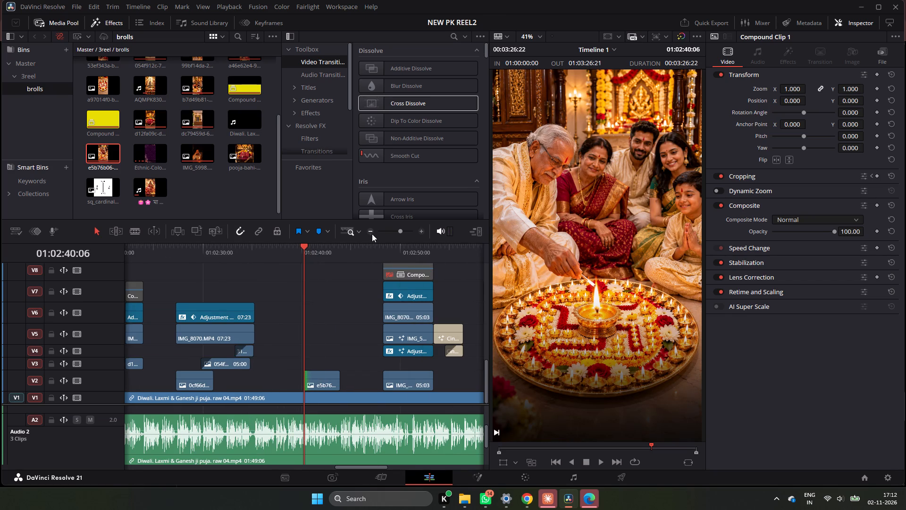
left_click_drag(302, 261, 200, 269)
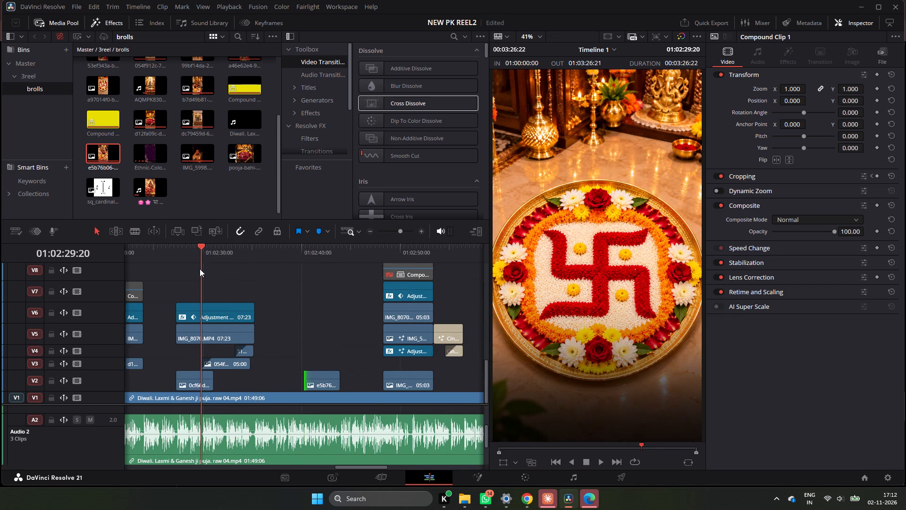
left_click_drag(200, 269, 180, 274)
key("space")
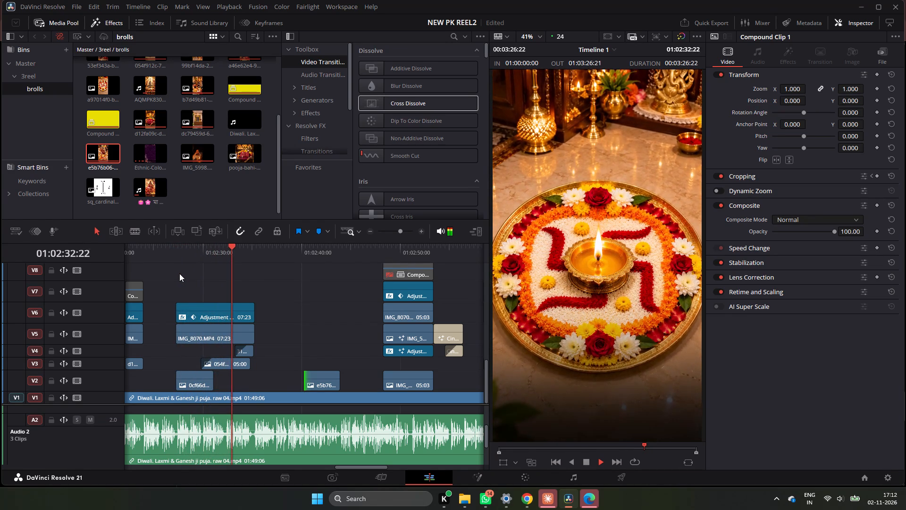
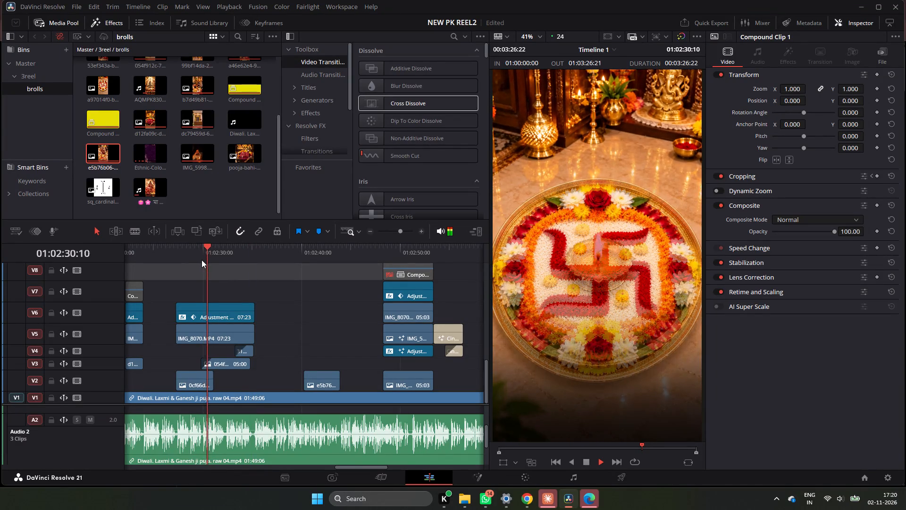
left_click(304, 261)
left_click(389, 268)
left_click(390, 259)
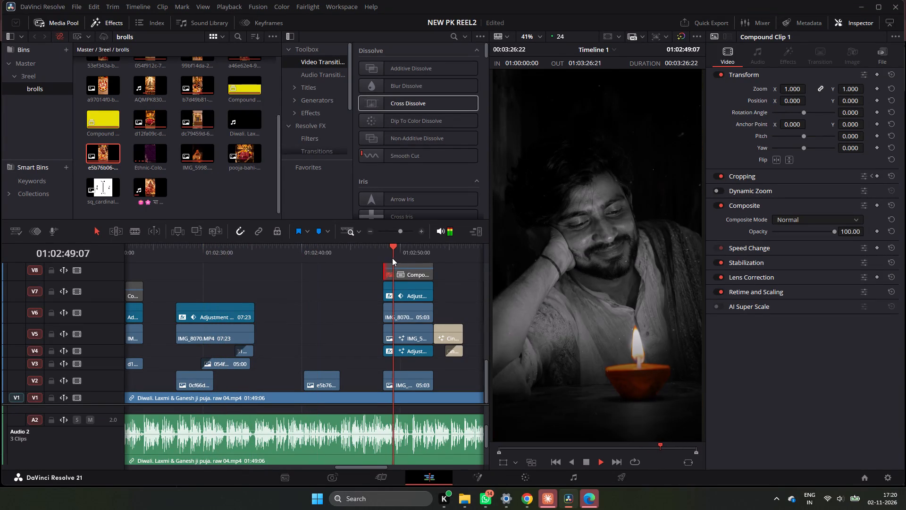
key("space")
left_click(417, 229)
double_click(419, 229)
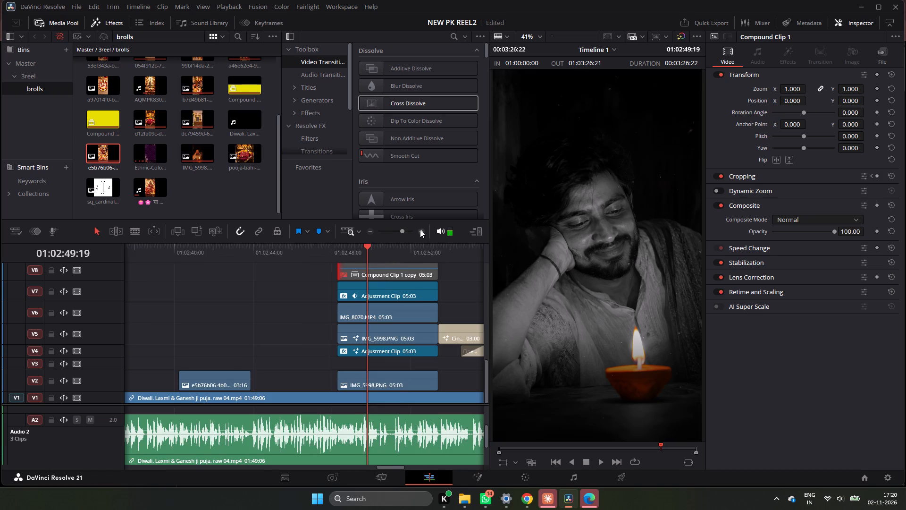
left_click(382, 353)
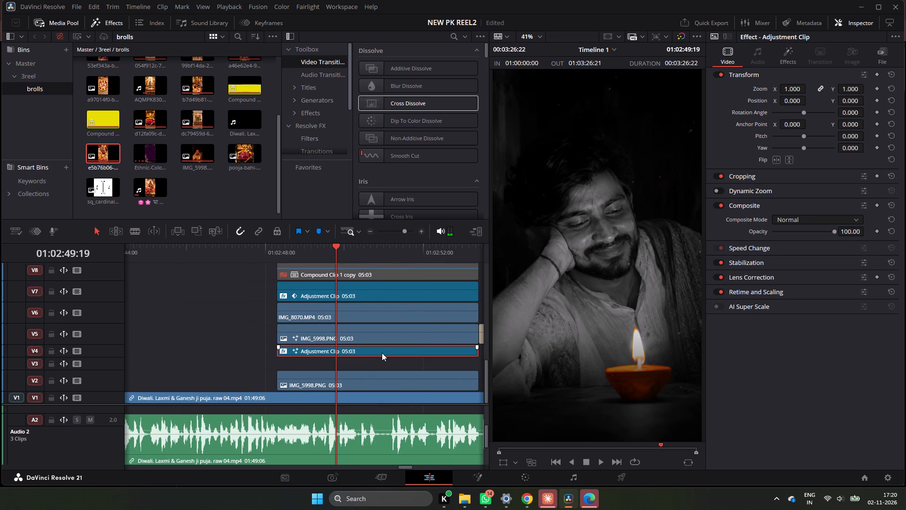
type("ddd")
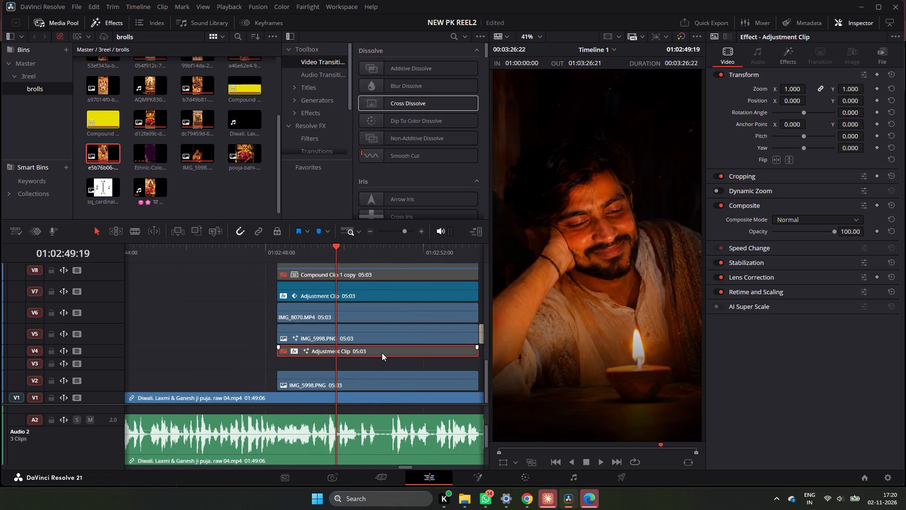
key("BackSpace")
Duplicate the IMG_5998.PNG portrait clip from track V2 onto track V3 at the same time position.
left_click(377, 374)
left_click_drag(377, 374, 377, 371, "alt")
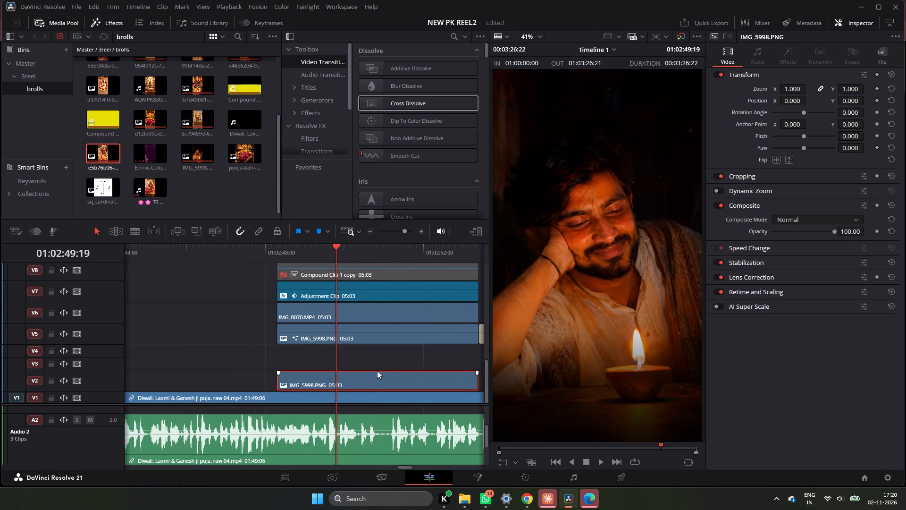
left_click_drag(377, 371, 379, 360, "alt")
Turn the V3 copy of IMG_5998.PNG black and white by setting its saturation to 0 in the primary colour wheels.
right_click(369, 367)
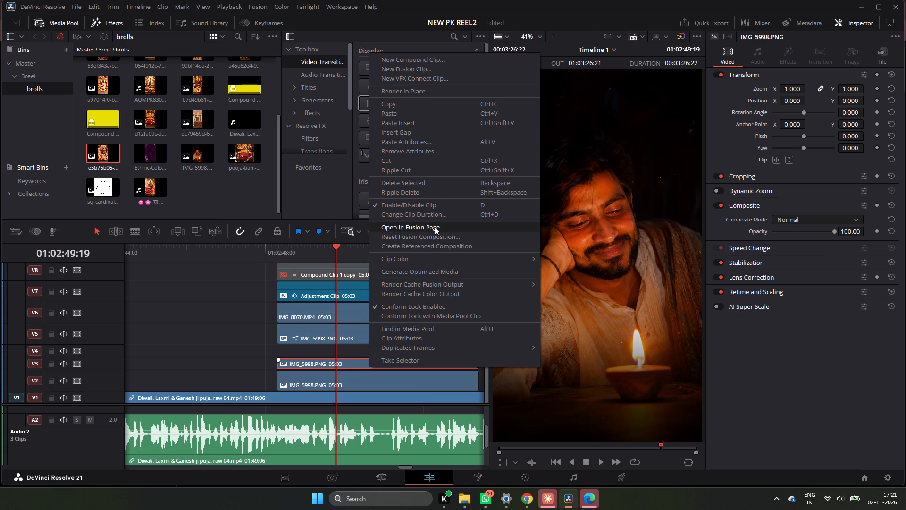
left_click(429, 224)
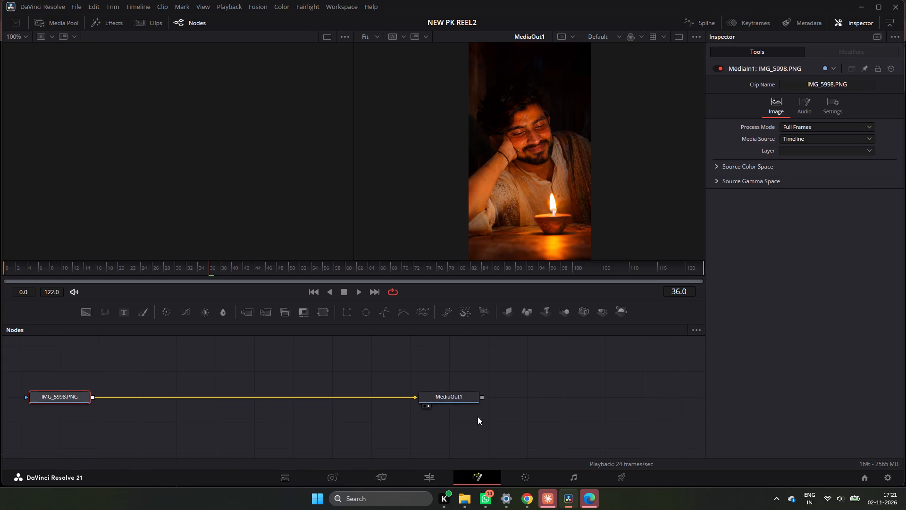
left_click(512, 479)
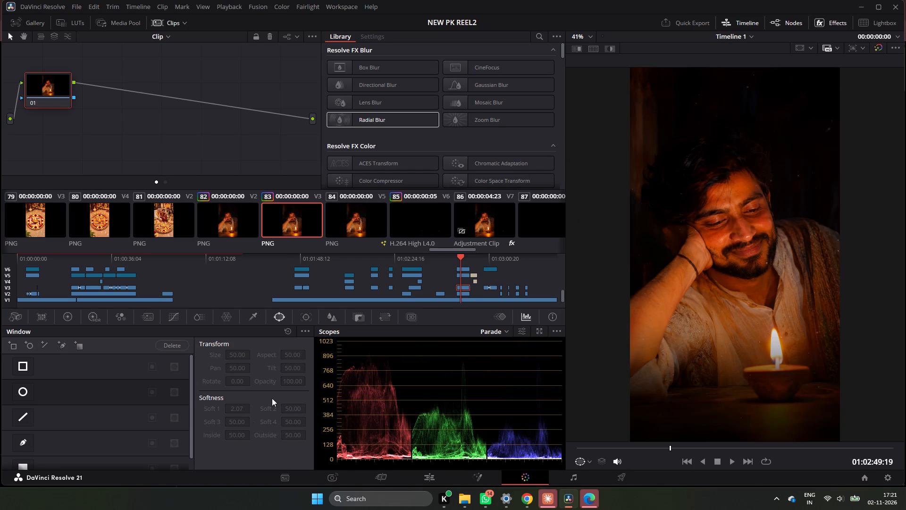
left_click(69, 316)
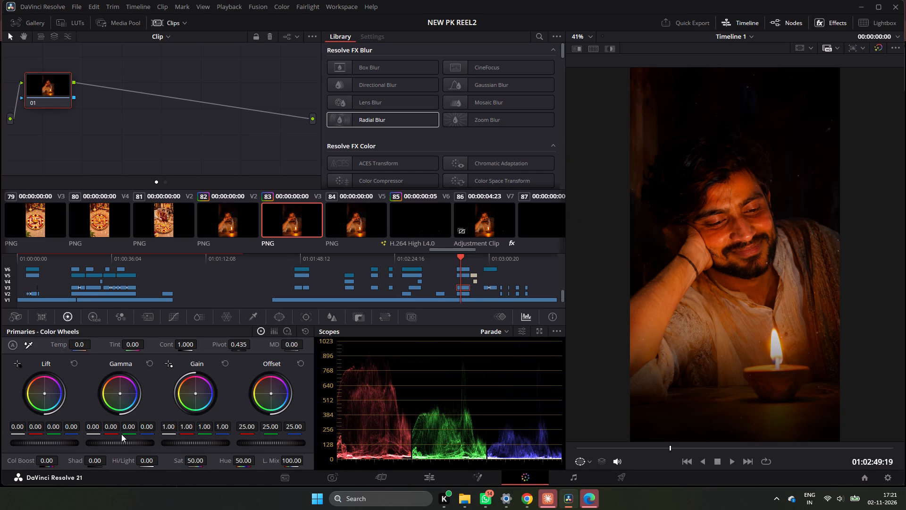
left_click_drag(192, 461, 112, 218)
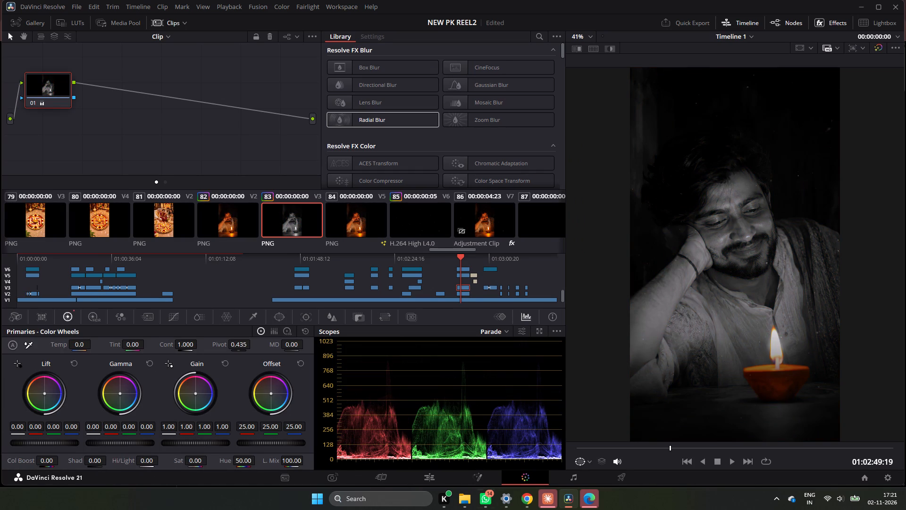
left_click(444, 476)
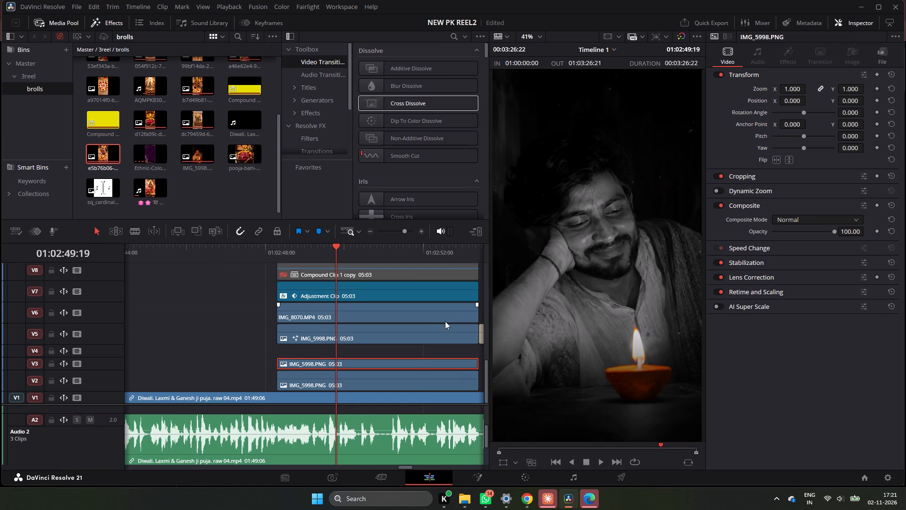
At the V3 copy's start (01:02:48:07), set crop softness to 100 and bottom crop to 544, and keyframe the bottom crop.
left_click_drag(349, 259, 283, 262)
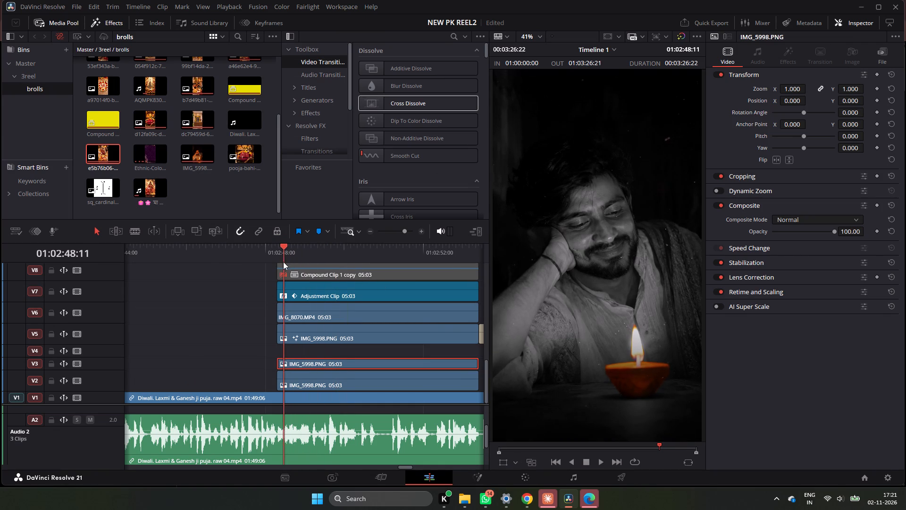
left_click_drag(283, 262, 279, 262)
left_click(763, 176)
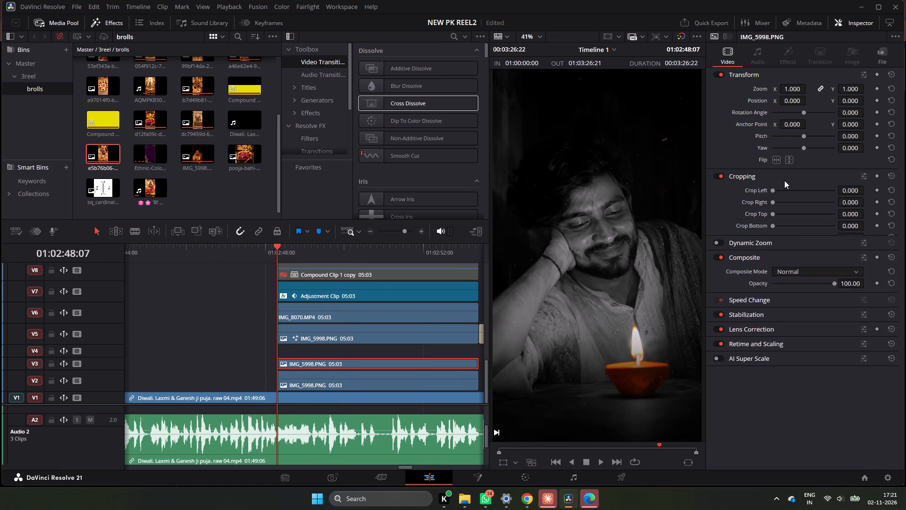
left_click_drag(846, 239, 841, 273)
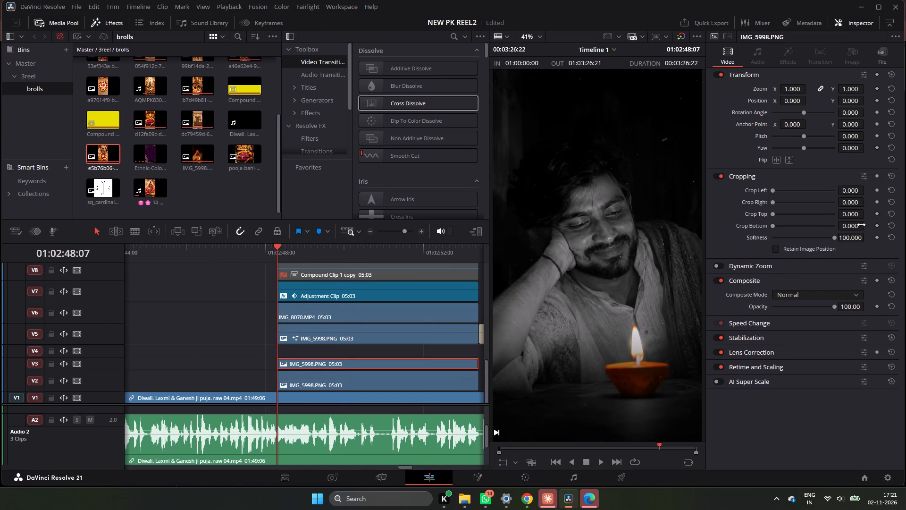
left_click_drag(855, 225, 419, 263)
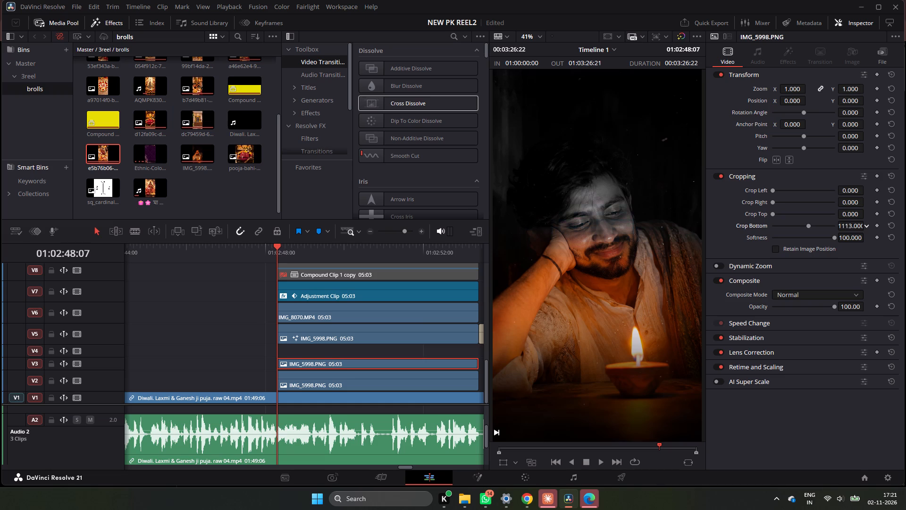
left_click_drag(419, 263, 206, 289)
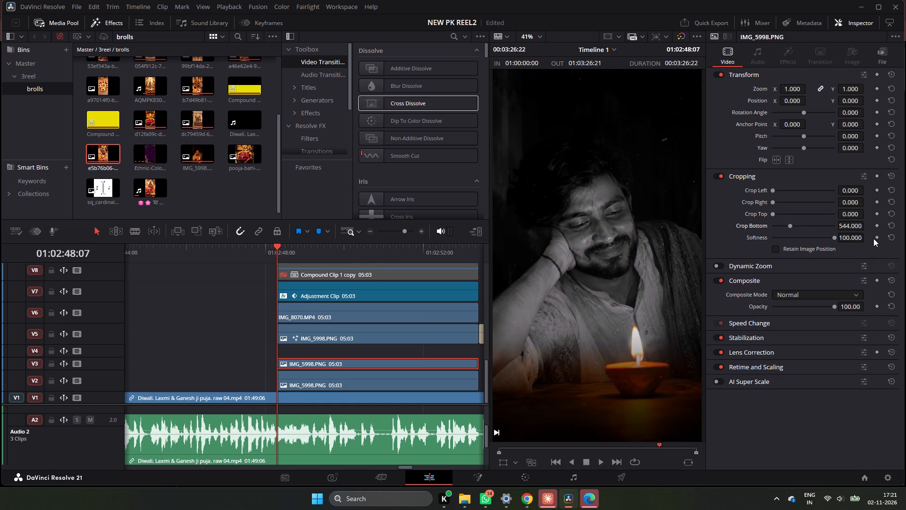
left_click(878, 223)
Keyframe the V3 copy's bottom crop at 1235 at 01:02:50:01 and at 1920 at 01:02:52:11.
left_click_drag(294, 256, 345, 264)
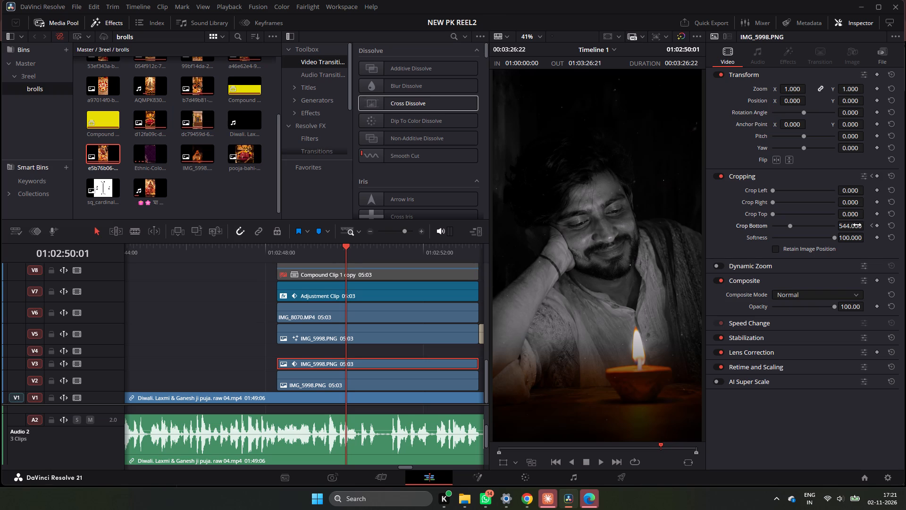
left_click_drag(856, 225, 737, 301)
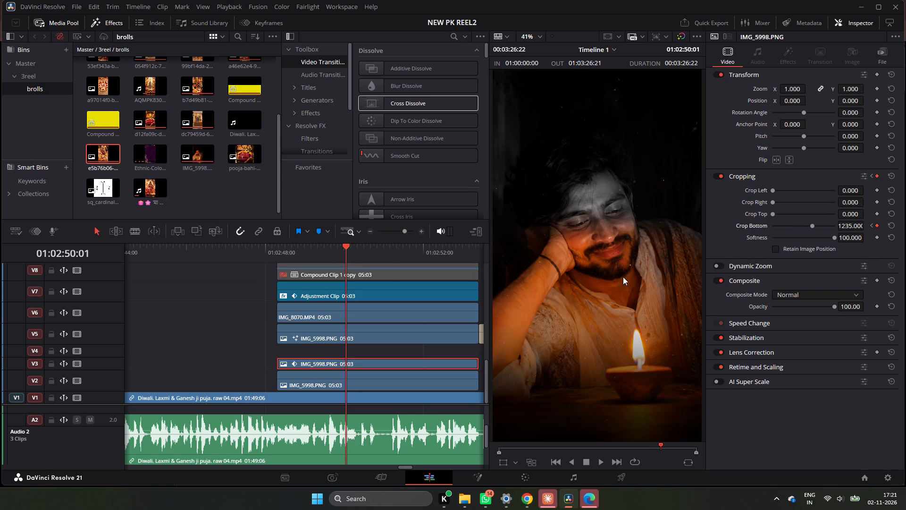
scroll(448, 298, "down", 2, "ctrl")
left_click_drag(319, 256, 327, 255)
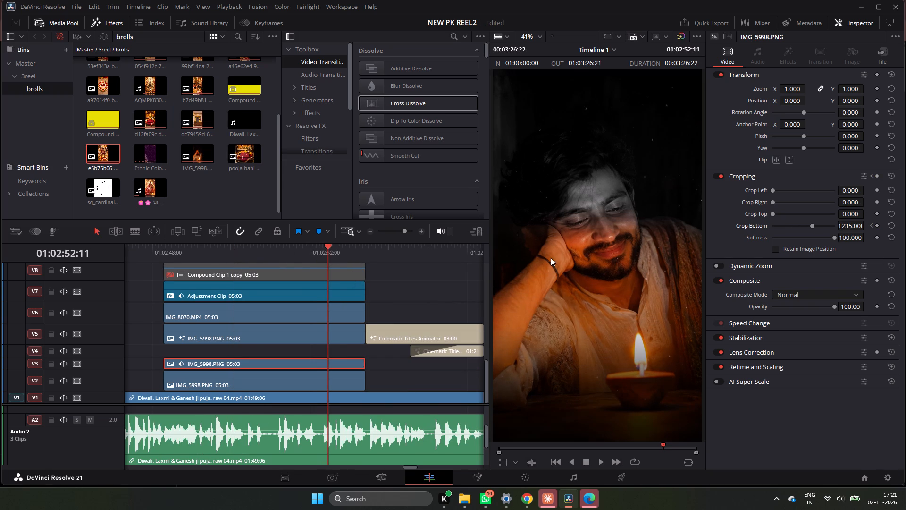
left_click_drag(856, 225, 863, 226)
left_click_drag(863, 226, 737, 295)
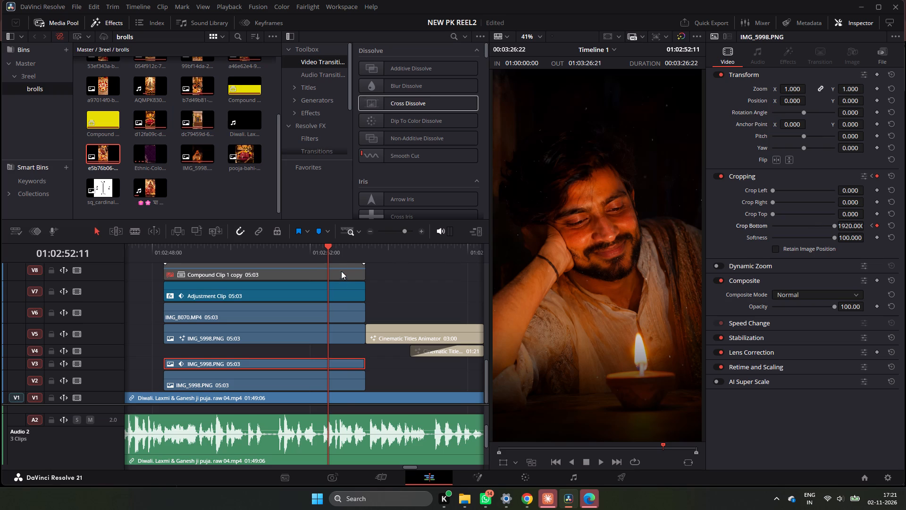
Scrub and play the portrait section from its start to review the animated reveal from black and white to colour.
left_click_drag(335, 257, 316, 257)
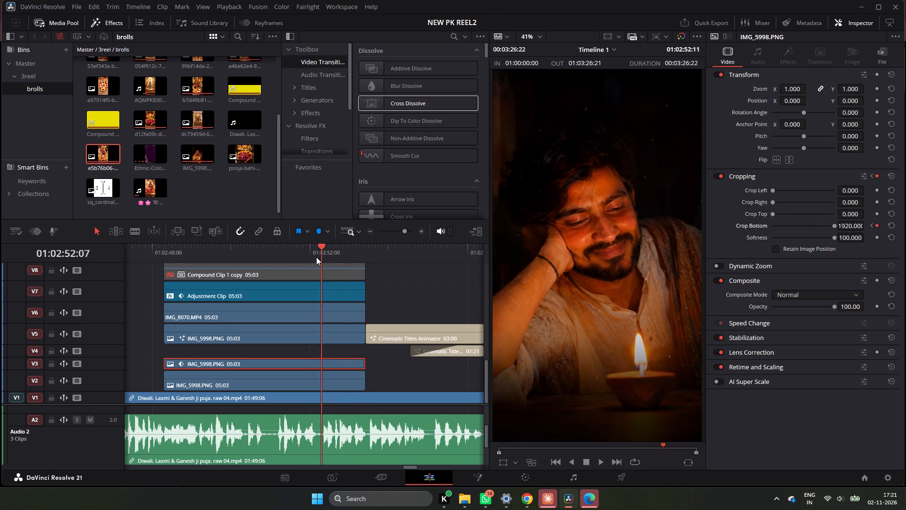
left_click_drag(316, 257, 148, 262)
left_click_drag(159, 247, 162, 247)
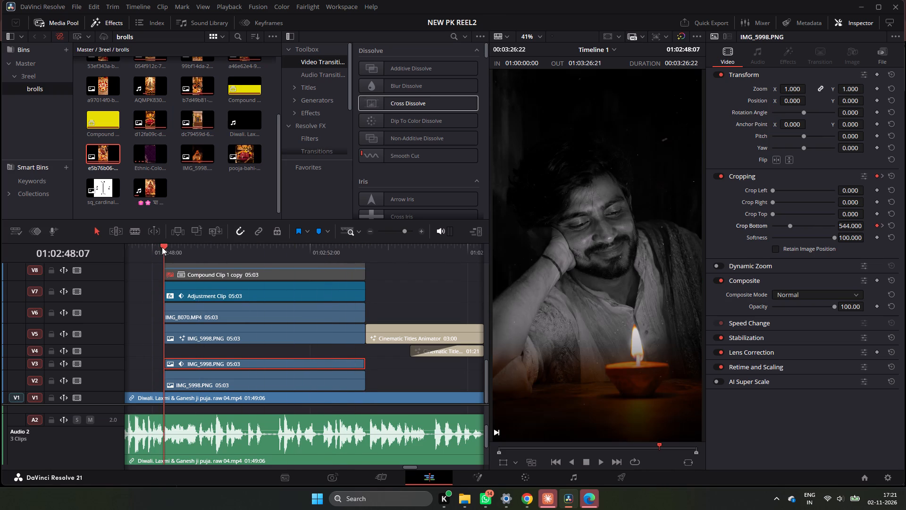
left_click_drag(162, 247, 176, 247)
key("space")
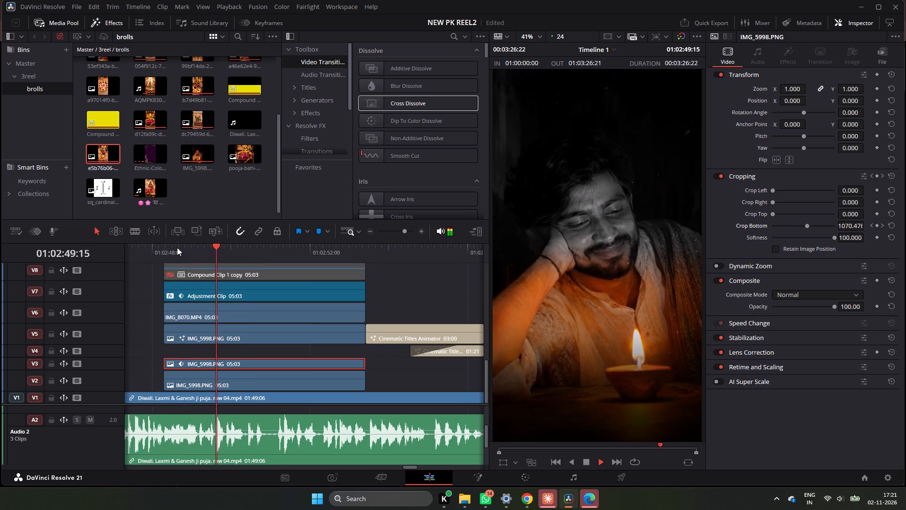
key("space")
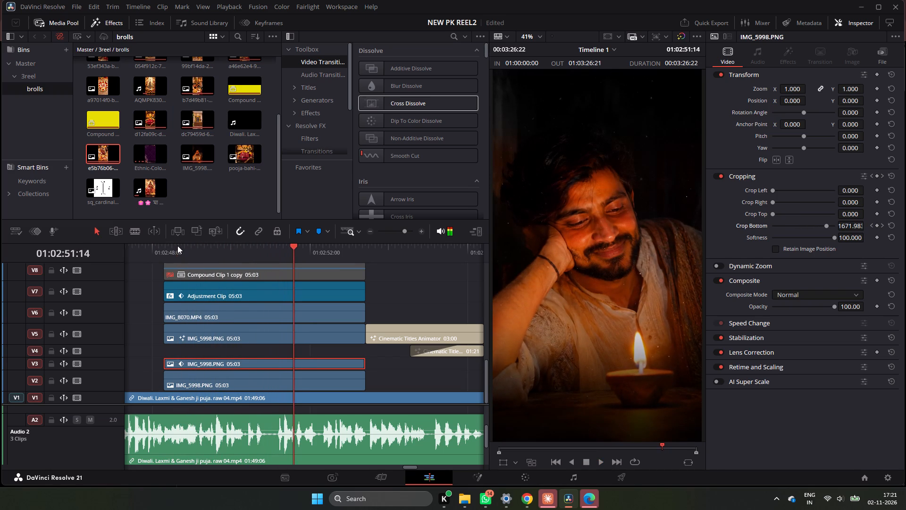
left_click(161, 244)
key("space")
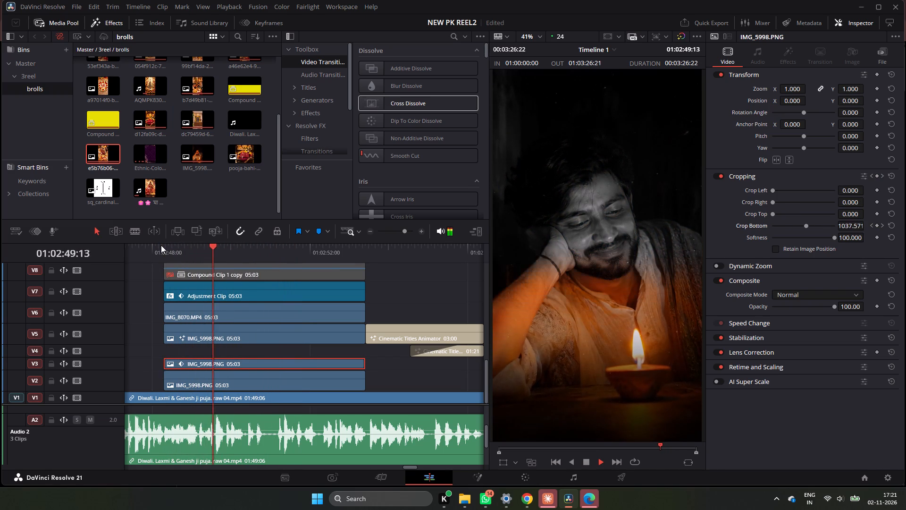
key("space")
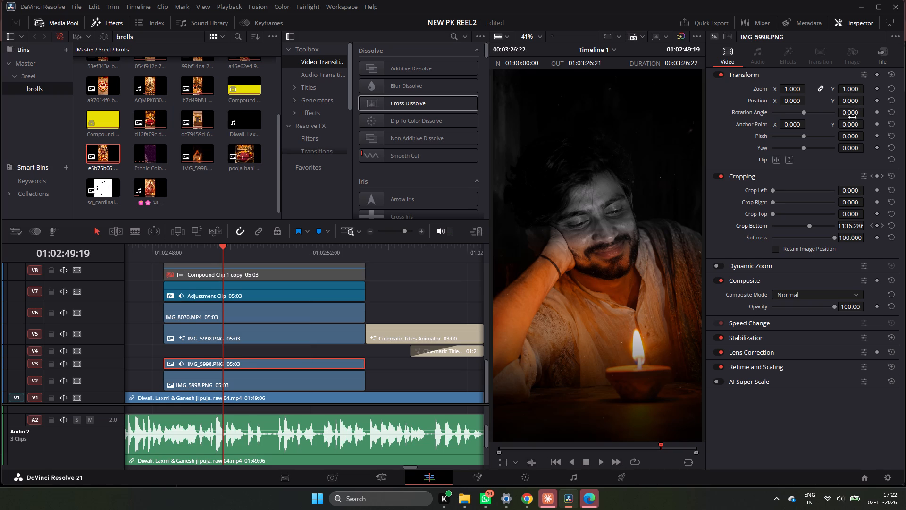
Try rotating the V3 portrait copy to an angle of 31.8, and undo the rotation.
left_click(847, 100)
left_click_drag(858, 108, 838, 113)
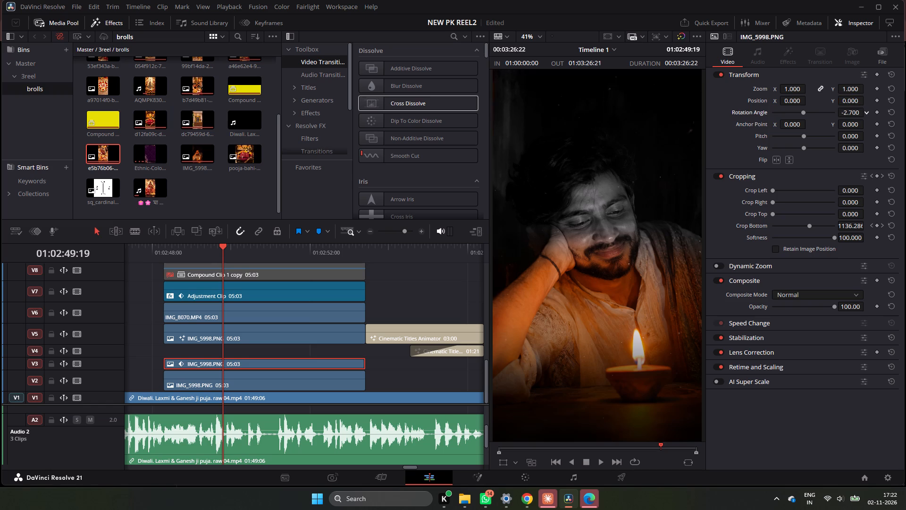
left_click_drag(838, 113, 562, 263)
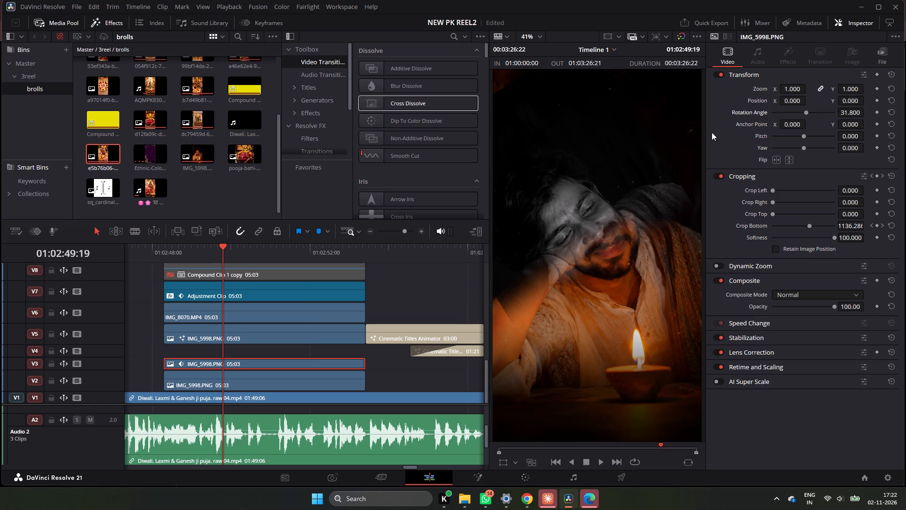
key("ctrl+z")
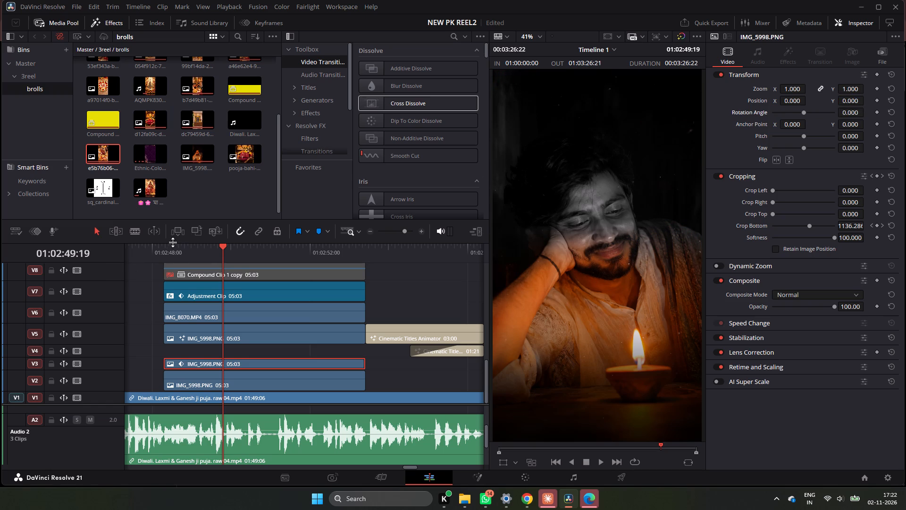
Replay the portrait section from its start to check the timing of the colour reveal.
left_click(169, 246)
key("space")
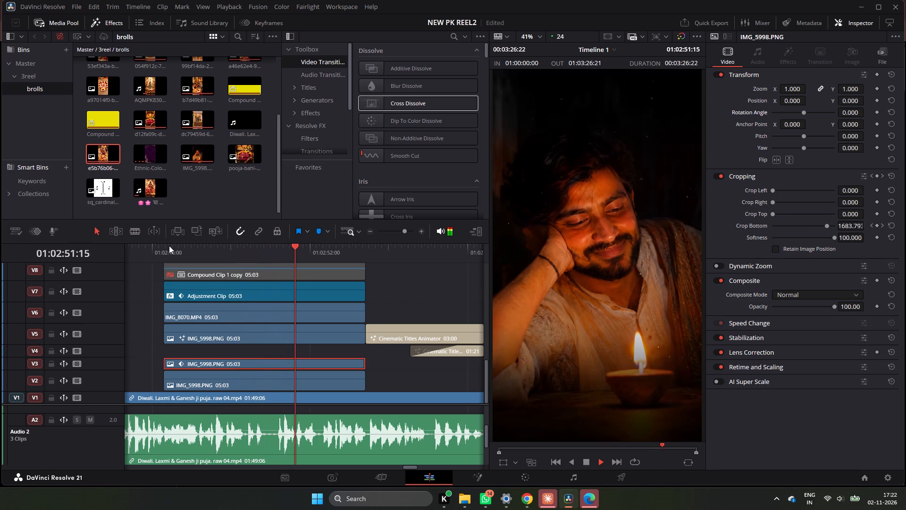
key("space")
left_click(165, 246)
key("space")
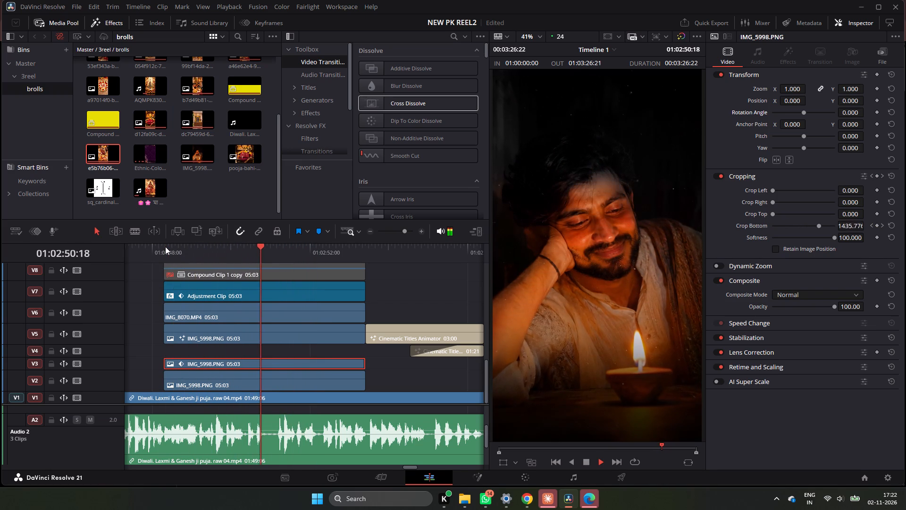
key("space")
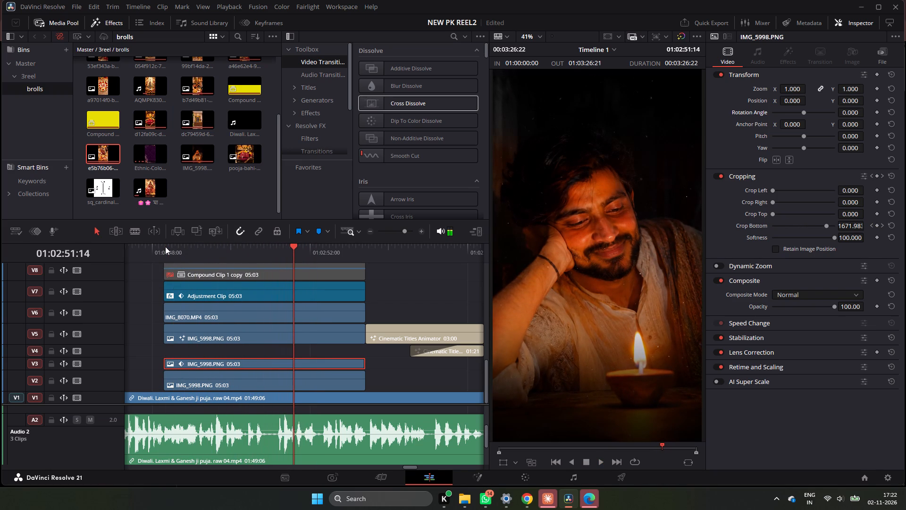
Replay the portrait's colour reveal from its start through the titles after it, and park the playhead on the family diya-lighting clip.
left_click(165, 246)
key("space")
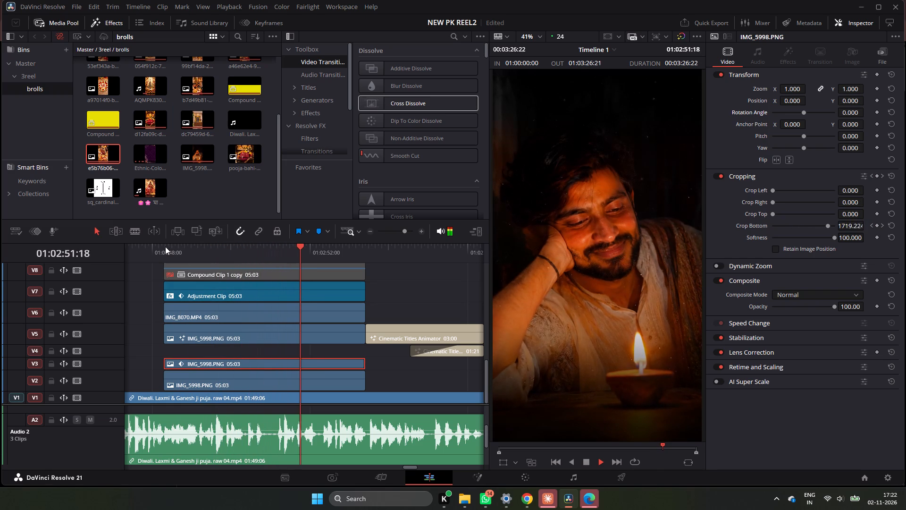
key("space")
left_click(165, 246)
key("space")
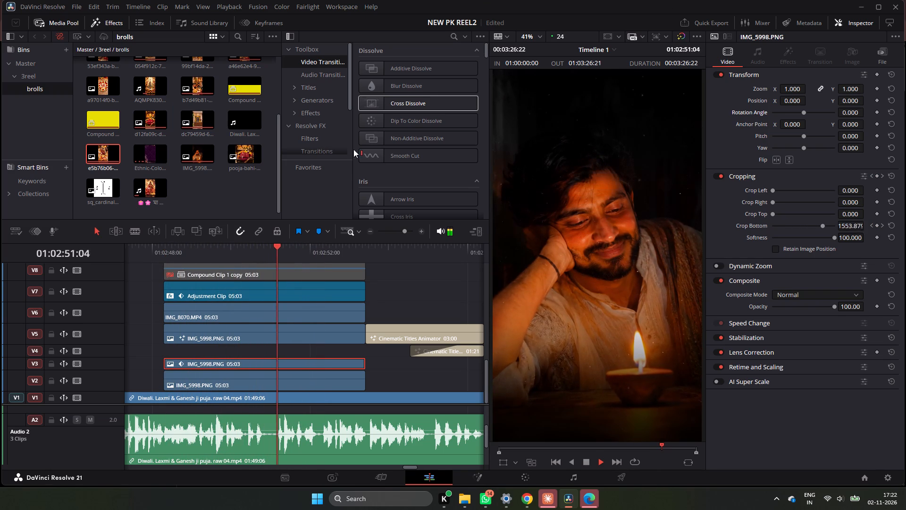
key("space")
key("space")
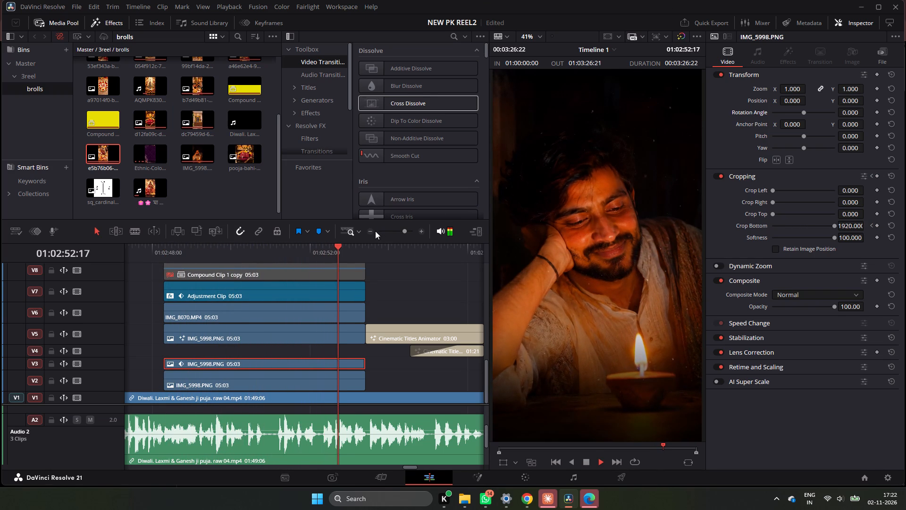
left_click(372, 231)
left_click(372, 231)
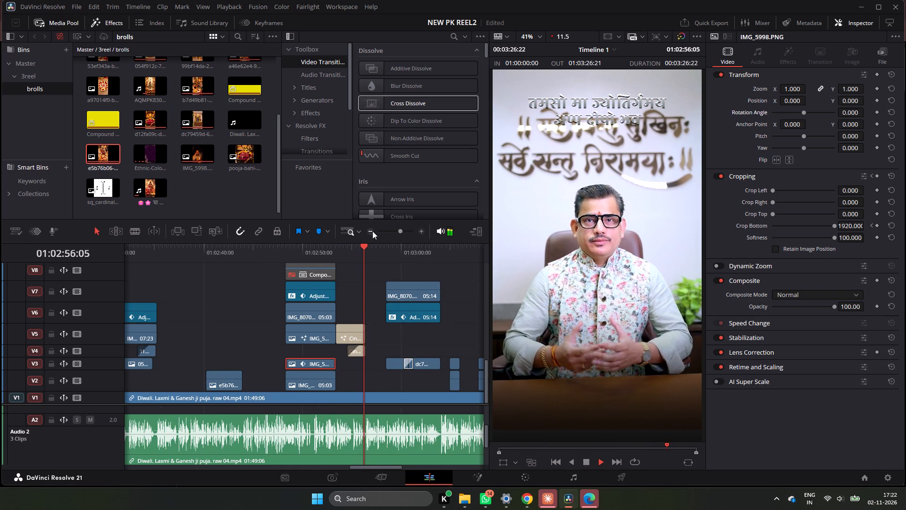
key("space")
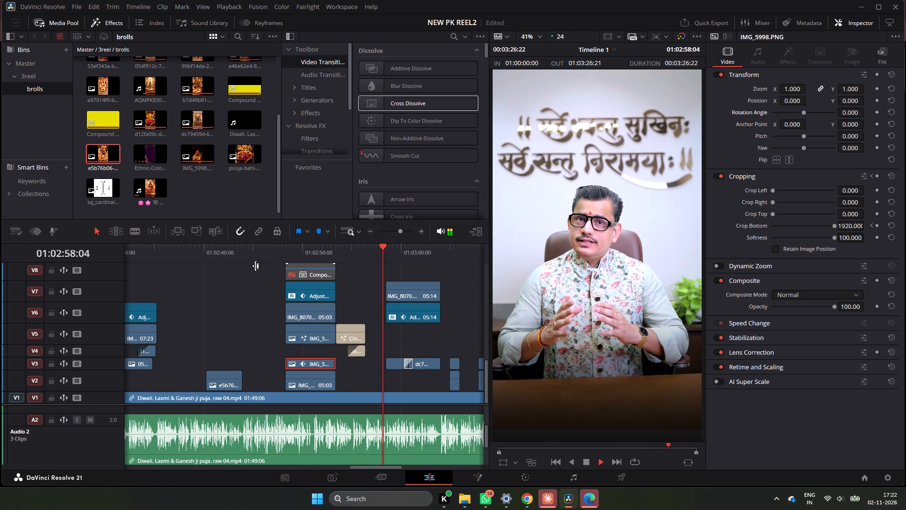